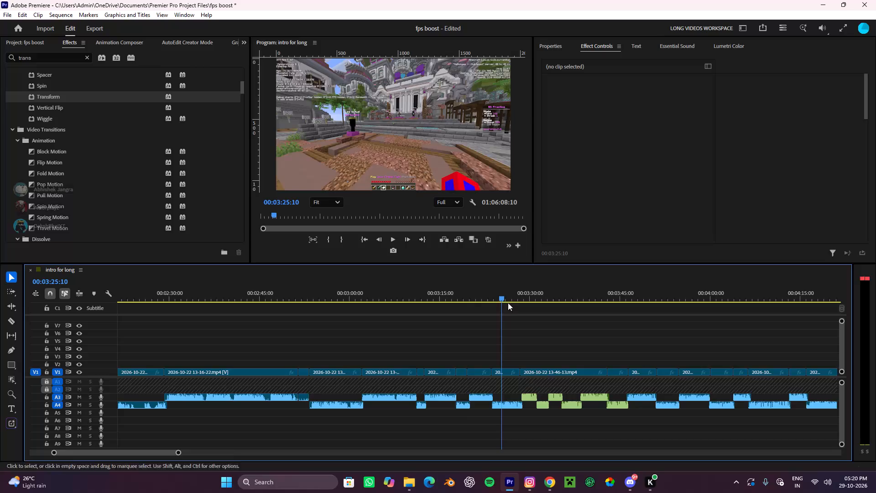
pyautogui.moveTo(503, 296); pyautogui.dragTo(449, 311)
pyautogui.press('space')
pyautogui.keyDown('alt'); pyautogui.scroll(-7, 501, 331); pyautogui.keyUp('alt')
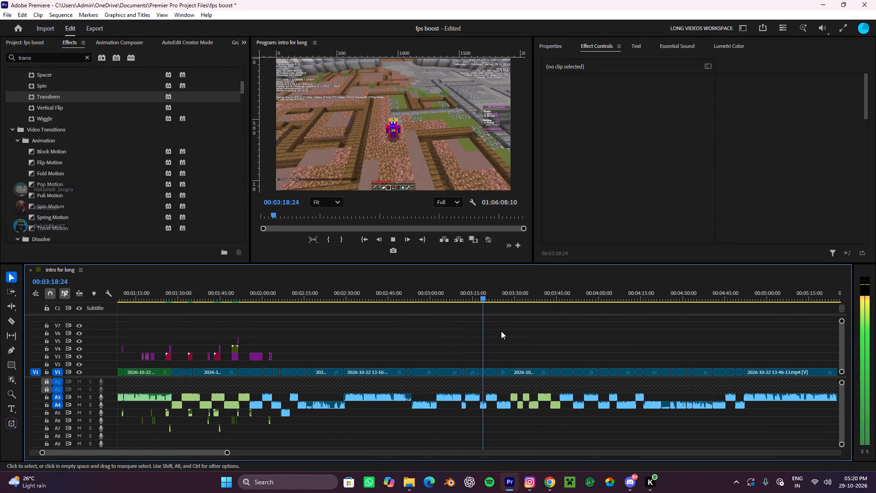
pyautogui.press('space')
pyautogui.moveTo(490, 295); pyautogui.dragTo(498, 299)
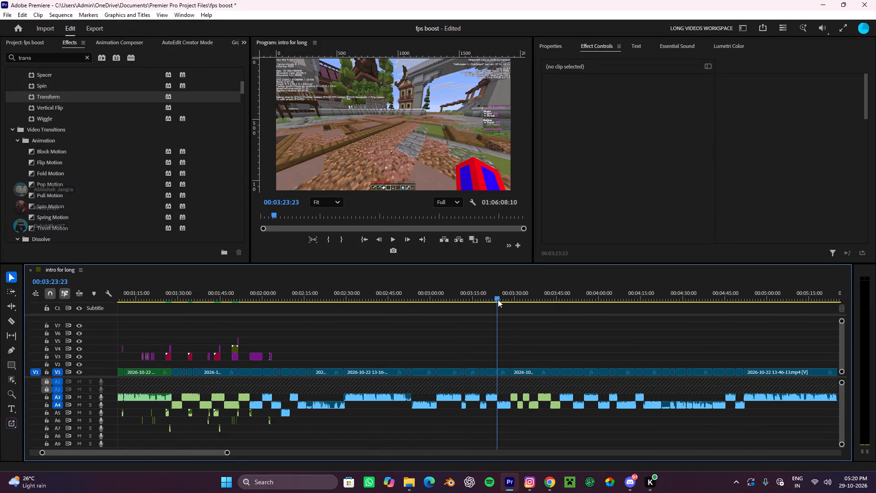
pyautogui.moveTo(498, 299); pyautogui.dragTo(529, 300)
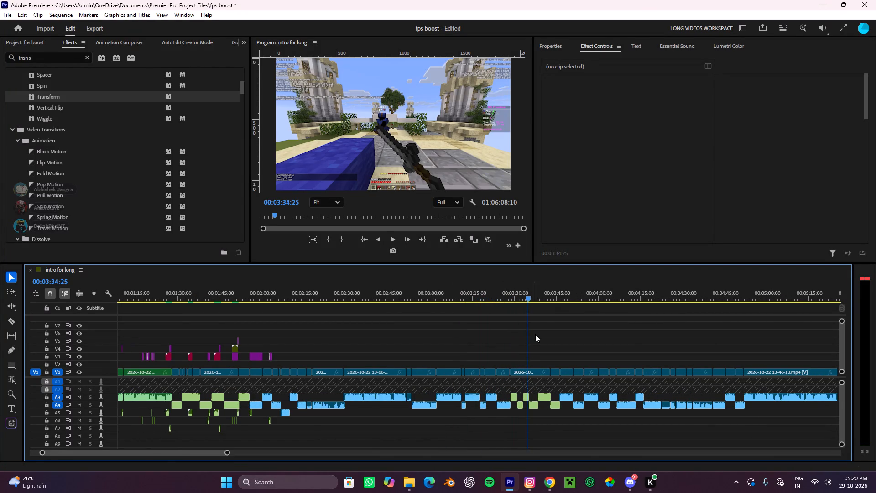
pyautogui.keyDown('alt'); pyautogui.scroll(4, 545, 375); pyautogui.keyUp('alt')
pyautogui.click(529, 375)
pyautogui.click(523, 368)
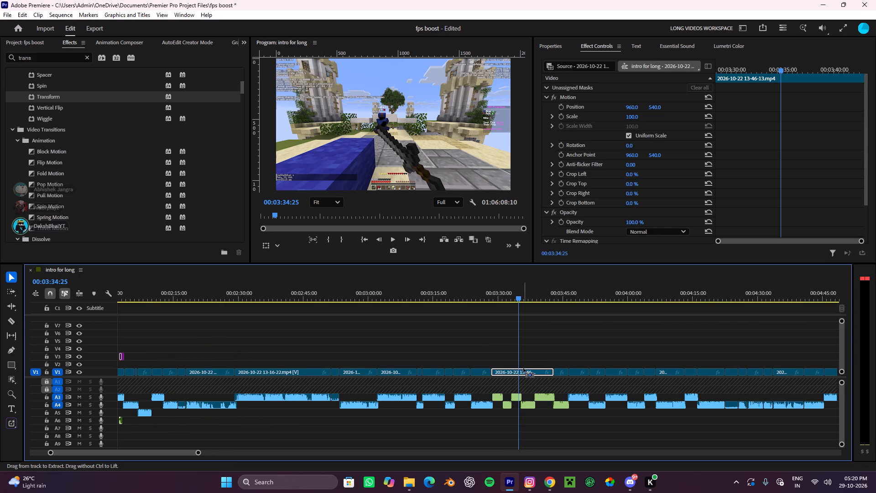
pyautogui.hotkey('ctrl', 'c')
pyautogui.hotkey('ctrl', 'c')
pyautogui.hotkey('ctrl', 'c')
# Paste the copied clip at 00:07:46:24 and move it to V2, starting at the V1 gap at about 00:06:50.
pyautogui.keyDown('alt'); pyautogui.scroll(-13, 548, 377); pyautogui.keyUp('alt')
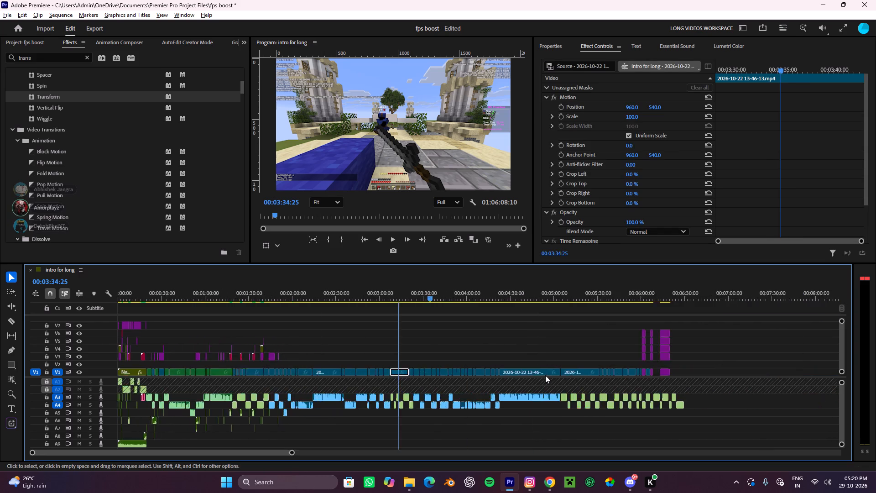
pyautogui.keyDown('alt'); pyautogui.scroll(-6, 545, 375); pyautogui.keyUp('alt')
pyautogui.moveTo(236, 296); pyautogui.dragTo(375, 336)
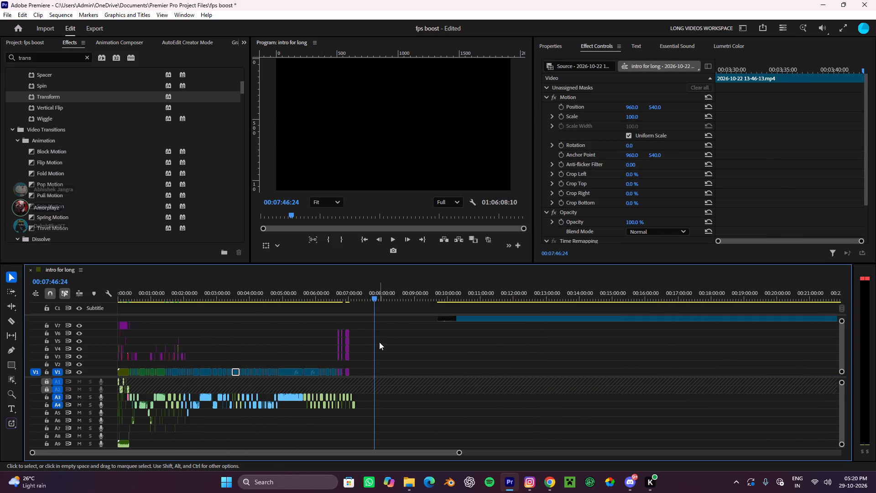
pyautogui.hotkey('ctrl', 'v')
pyautogui.keyDown('alt'); pyautogui.scroll(17, 358, 371); pyautogui.keyUp('alt')
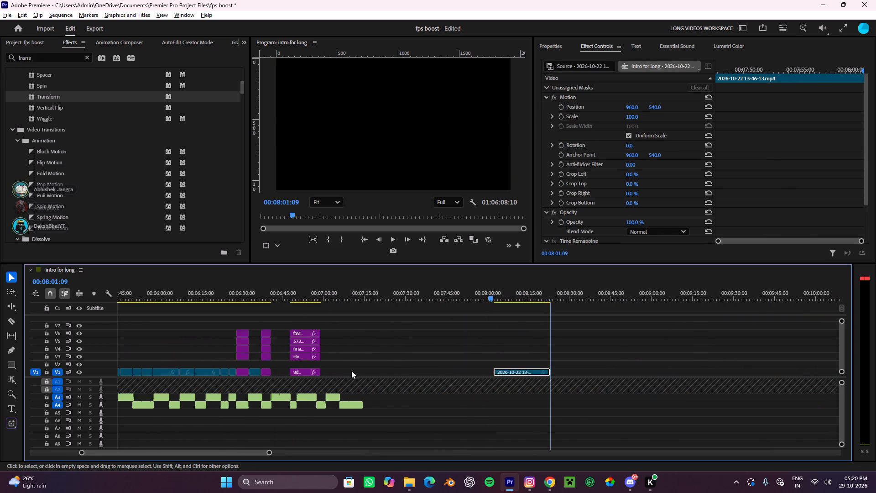
pyautogui.keyDown('alt'); pyautogui.scroll(5, 351, 371); pyautogui.keyUp('alt')
pyautogui.moveTo(586, 373); pyautogui.dragTo(390, 358)
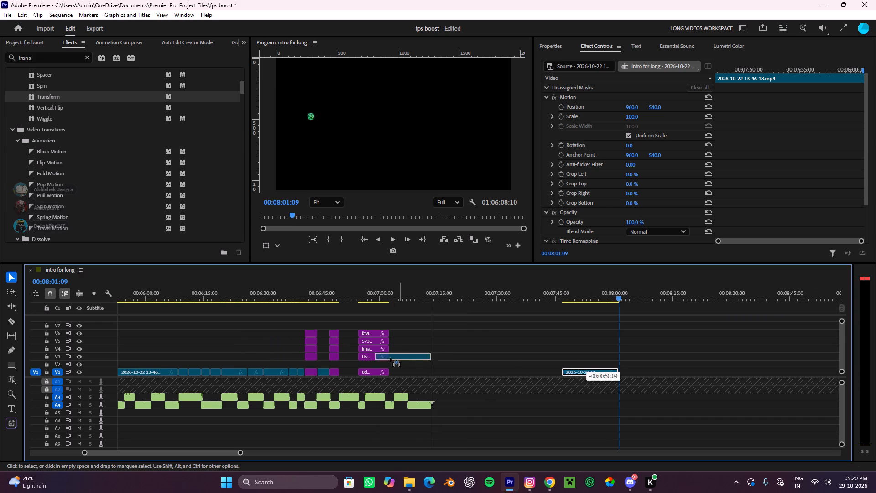
pyautogui.moveTo(390, 358); pyautogui.dragTo(364, 363)
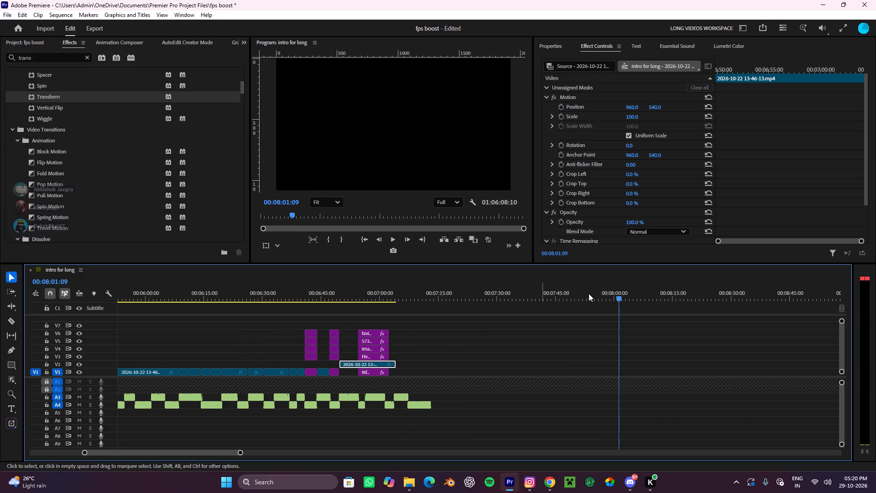
# Split the V2 gameplay clip where the last tier-list segment starts and cut away the part overlapping that segment.
pyautogui.moveTo(603, 287); pyautogui.dragTo(335, 330)
pyautogui.keyDown('alt'); pyautogui.scroll(10, 345, 337); pyautogui.keyUp('alt')
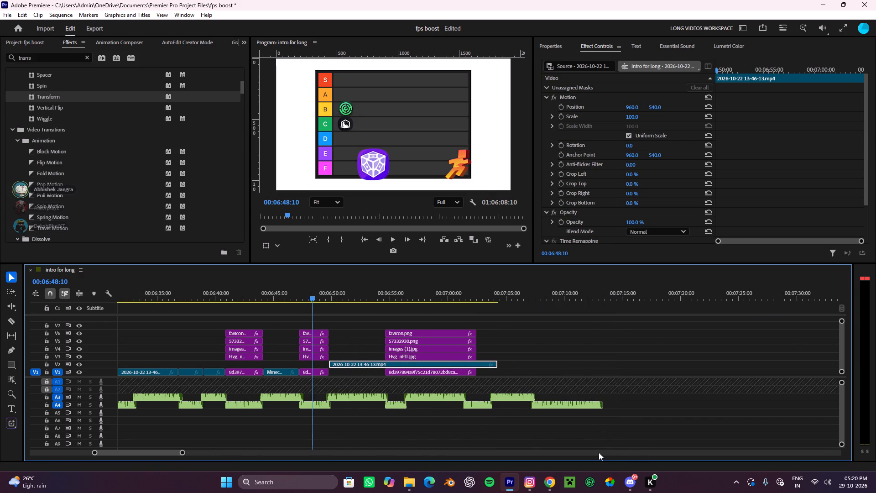
pyautogui.keyDown('alt'); pyautogui.scroll(5, 288, 367); pyautogui.keyUp('alt')
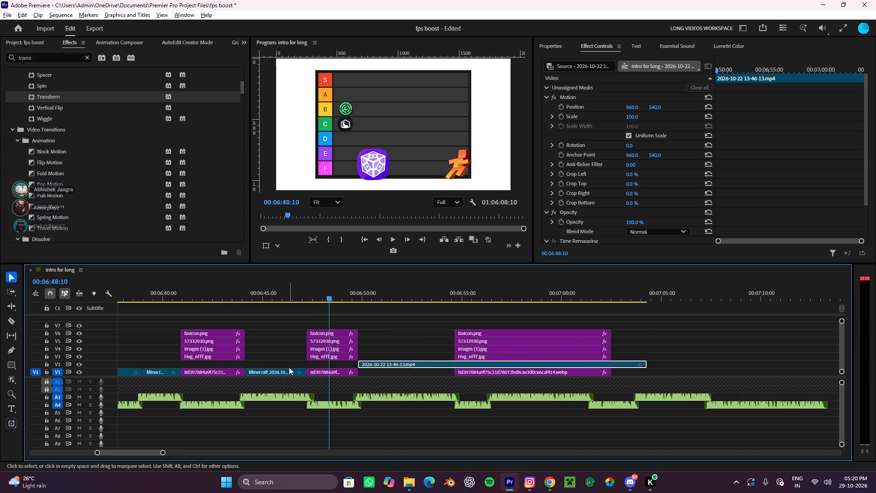
pyautogui.keyDown('alt'); pyautogui.scroll(4, 289, 367); pyautogui.keyUp('alt')
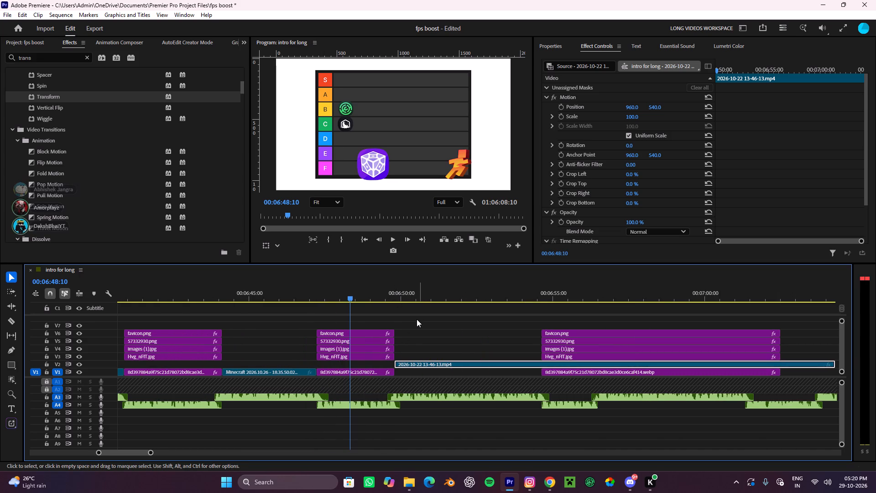
pyautogui.press('c')
pyautogui.click(540, 361)
pyautogui.press('v')
pyautogui.click(559, 366)
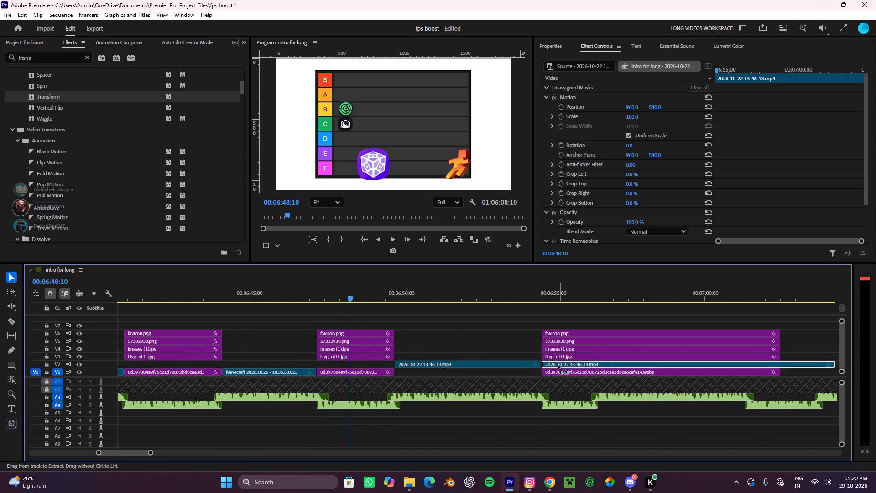
pyautogui.hotkey('ctrl', 'x')
# Move the trimmed gameplay clip from V2 down to V1 to fill the gap between the two tier-list segments.
pyautogui.moveTo(478, 368); pyautogui.dragTo(477, 378)
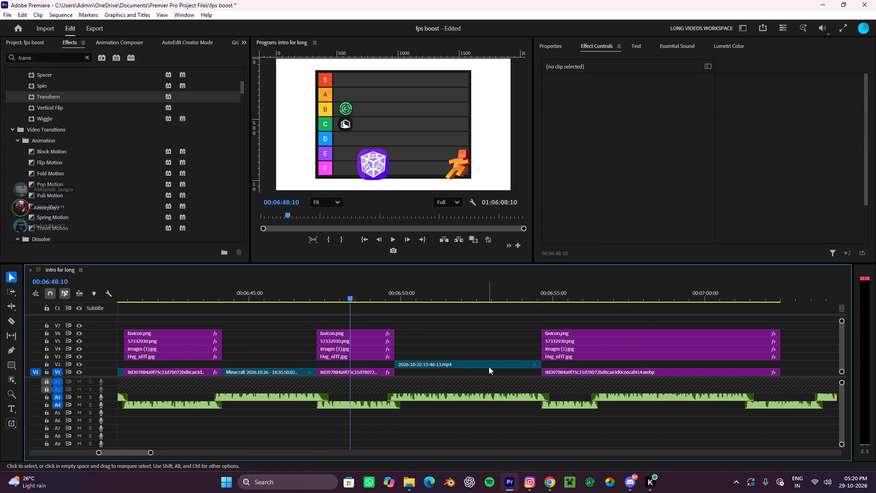
pyautogui.moveTo(489, 367); pyautogui.dragTo(488, 372)
pyautogui.click(490, 357)
# Position the playhead at 00:06:49:16, just before the inserted gameplay clip.
pyautogui.moveTo(350, 286); pyautogui.dragTo(387, 315)
pyautogui.click(424, 338)
pyautogui.keyDown('alt'); pyautogui.scroll(-8, 425, 338); pyautogui.keyUp('alt')
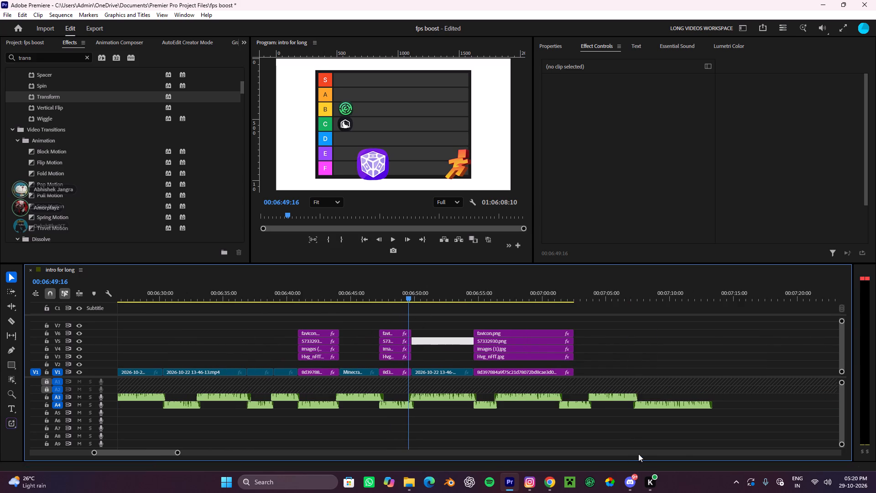
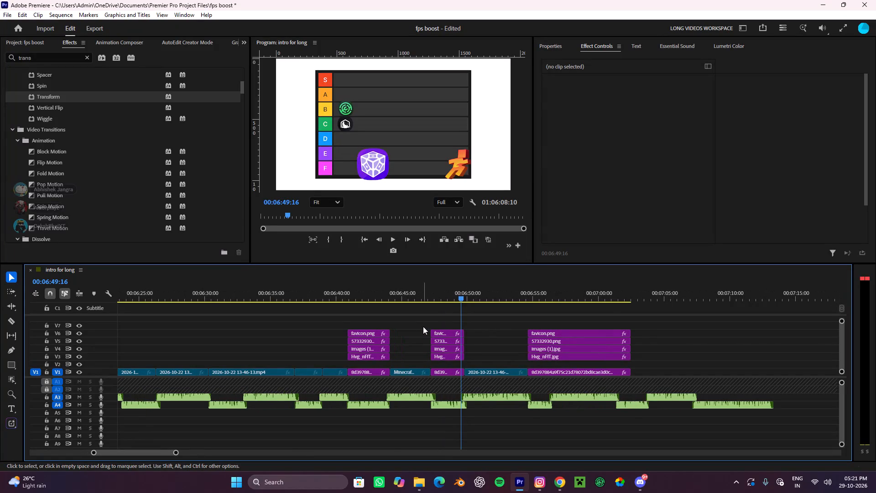
# Play the sequence from 00:06:49:16 to about 00:06:53 to review the gameplay clip inserted between the last two tier-list segments.
pyautogui.keyDown('alt'); pyautogui.scroll(-4, 423, 326); pyautogui.keyUp('alt')
pyautogui.keyDown('alt'); pyautogui.scroll(5, 423, 326); pyautogui.keyUp('alt')
pyautogui.scroll(-2, 423, 326)
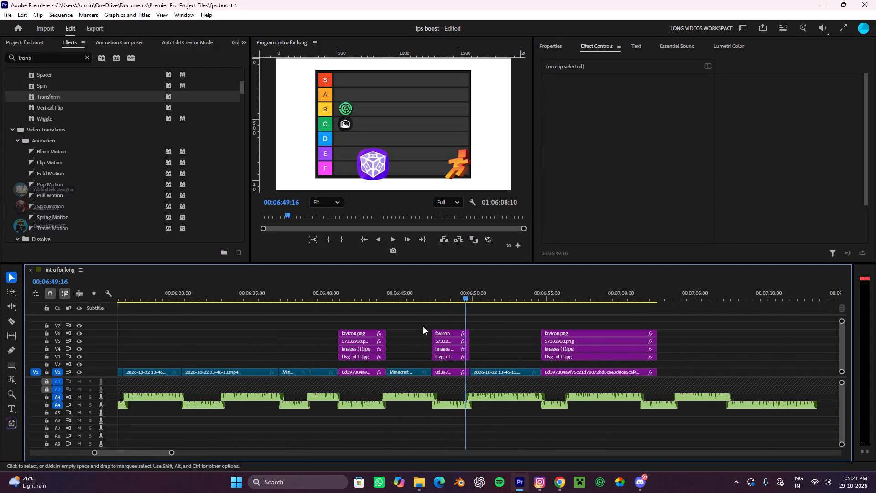
pyautogui.scroll(-3, 423, 326)
pyautogui.press('space')
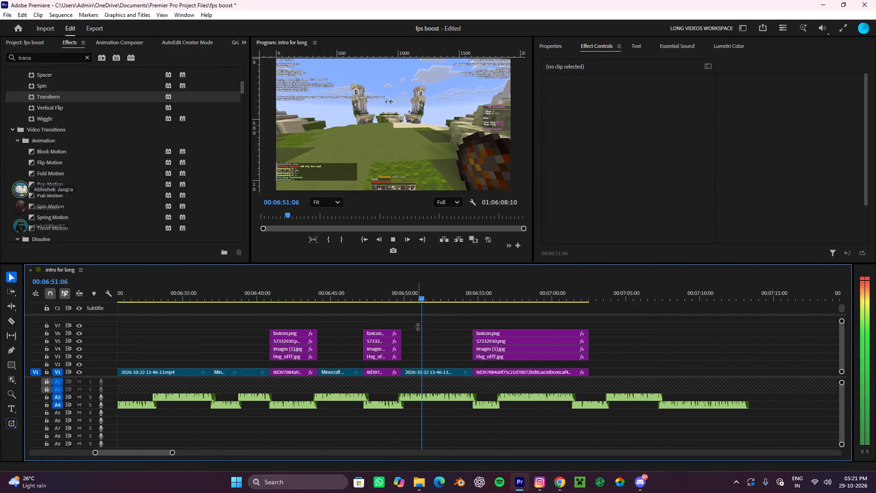
pyautogui.press('space')
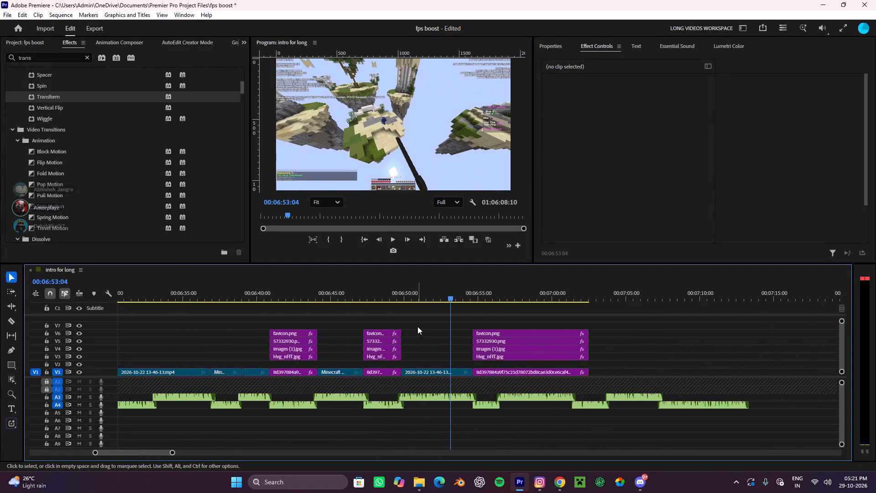
pyautogui.keyDown('alt'); pyautogui.scroll(-4, 486, 349); pyautogui.keyUp('alt')
pyautogui.keyDown('alt'); pyautogui.scroll(5, 486, 351); pyautogui.keyUp('alt')
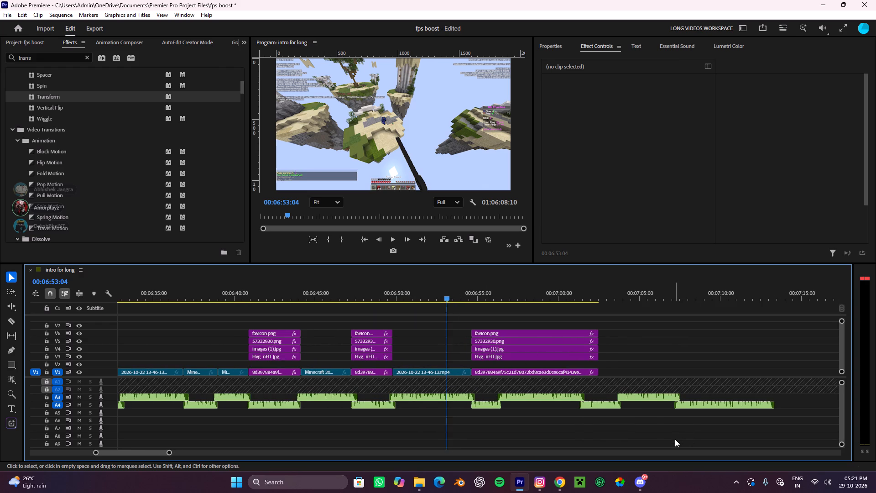
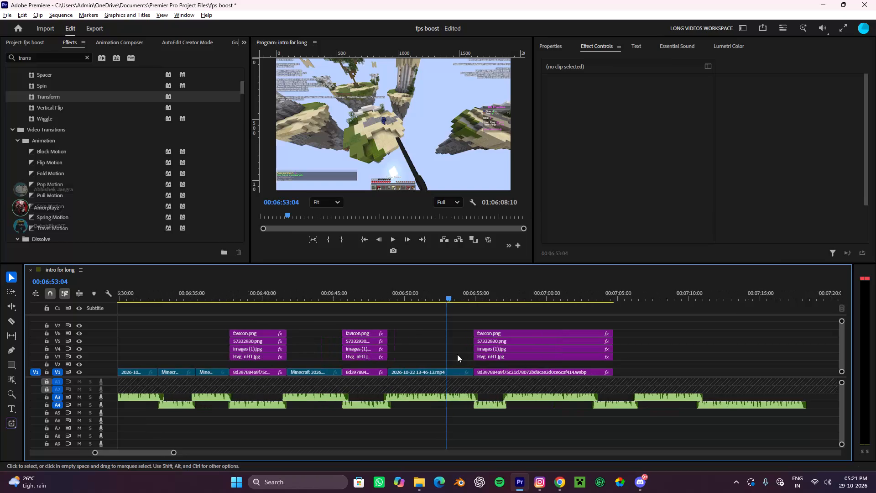
# Replay the gameplay clip between the last two tier-list segments, stopping at about 00:06:52.
pyautogui.keyDown('alt'); pyautogui.scroll(-4, 457, 354); pyautogui.keyUp('alt')
pyautogui.moveTo(445, 281); pyautogui.dragTo(383, 321)
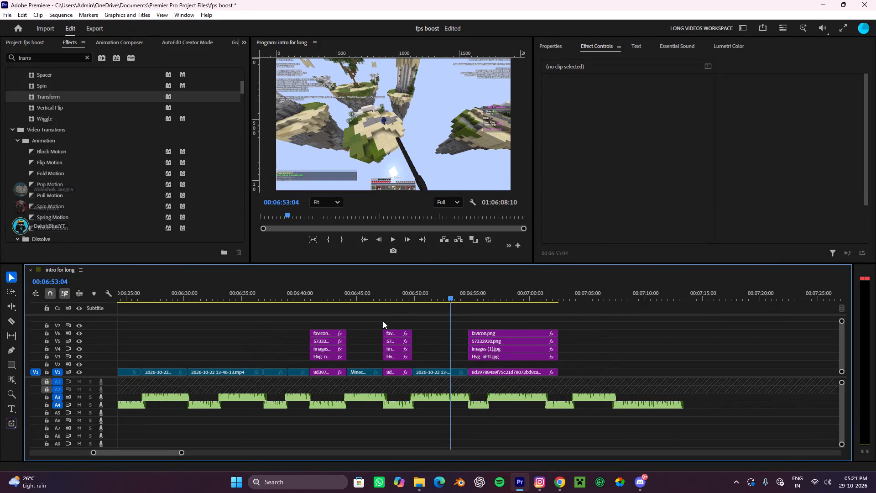
pyautogui.moveTo(383, 321); pyautogui.dragTo(386, 321)
pyautogui.moveTo(454, 293); pyautogui.dragTo(409, 319)
pyautogui.press('space')
pyautogui.keyDown('alt'); pyautogui.scroll(-4, 448, 347); pyautogui.keyUp('alt')
pyautogui.keyDown('alt'); pyautogui.scroll(5, 448, 347); pyautogui.keyUp('alt')
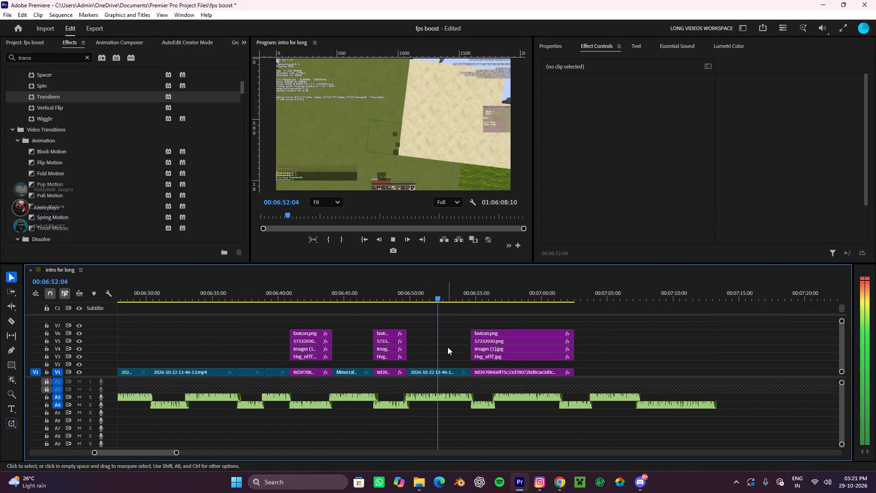
pyautogui.press('space')
pyautogui.keyDown('alt'); pyautogui.scroll(-4, 447, 349); pyautogui.keyUp('alt')
pyautogui.keyDown('alt'); pyautogui.scroll(4, 447, 349); pyautogui.keyUp('alt')
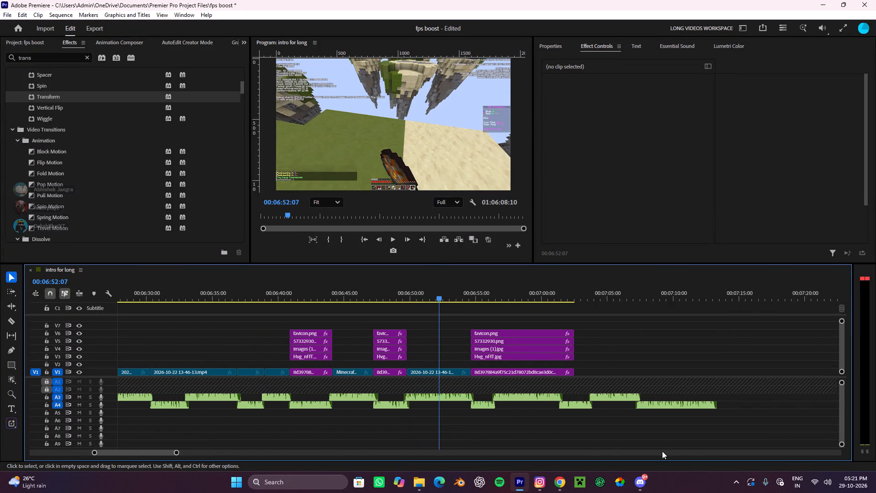
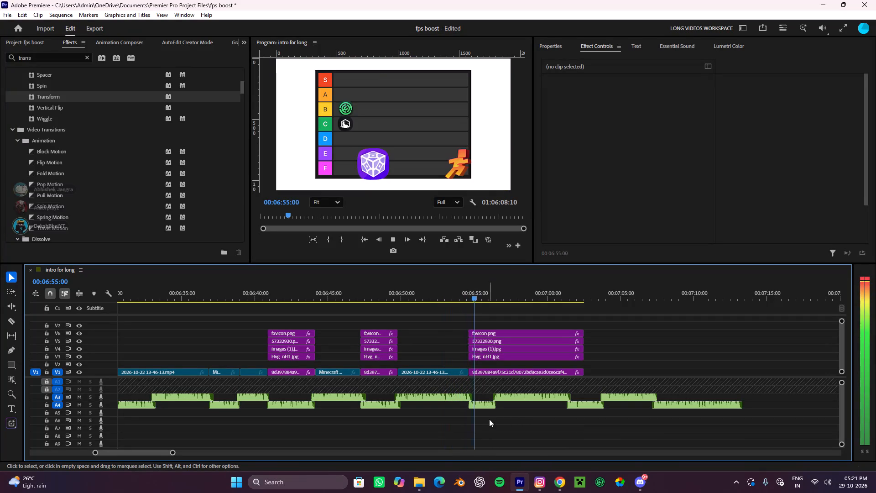
# Split the favicon.png, 57332930.png, images (1).jpg and Hvg_nFfT.jpg overlay clips of the last tier-list segment at 00:06:56:15.
pyautogui.press('space')
pyautogui.keyDown('alt'); pyautogui.scroll(6, 489, 419); pyautogui.keyUp('alt')
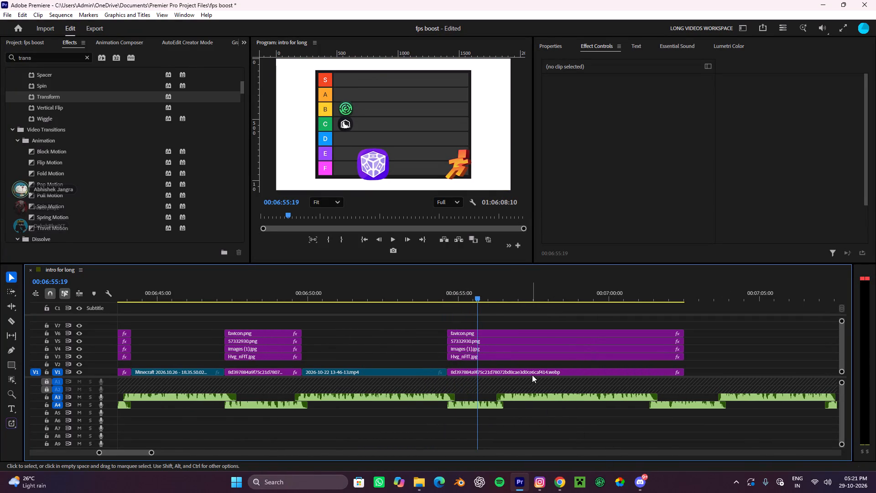
pyautogui.press('space')
pyautogui.press('space')
pyautogui.press('c')
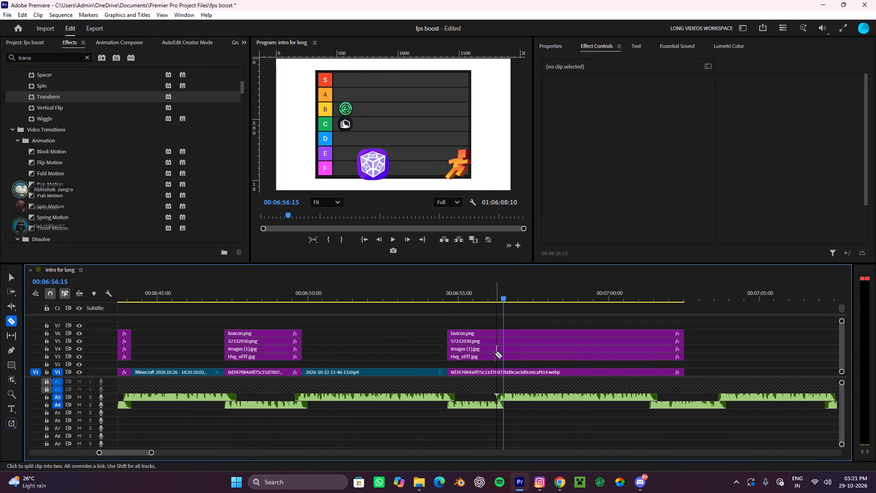
pyautogui.click(504, 357)
pyautogui.click(504, 353)
pyautogui.click(505, 339)
pyautogui.click(505, 330)
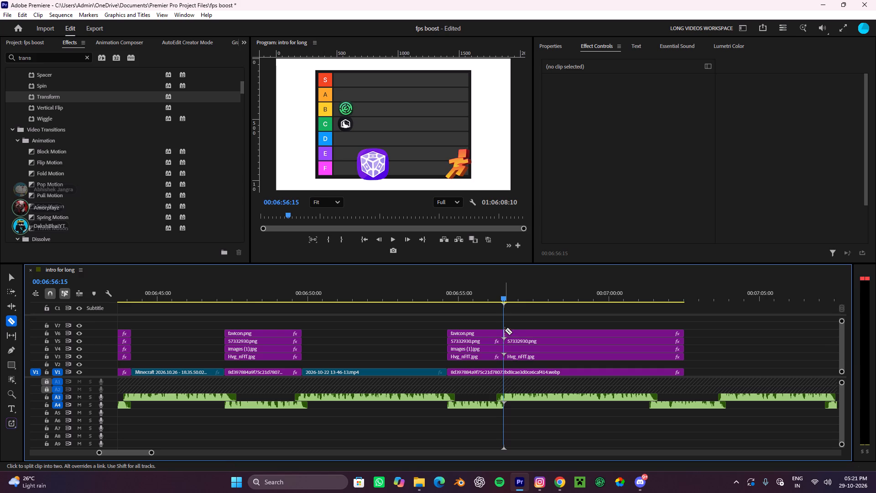
pyautogui.click(503, 349)
pyautogui.press('v')
# Select the favicon.png overlay piece after the 00:06:56:15 cut in the last tier-list segment.
pyautogui.keyDown('alt'); pyautogui.scroll(-7, 531, 341); pyautogui.keyUp('alt')
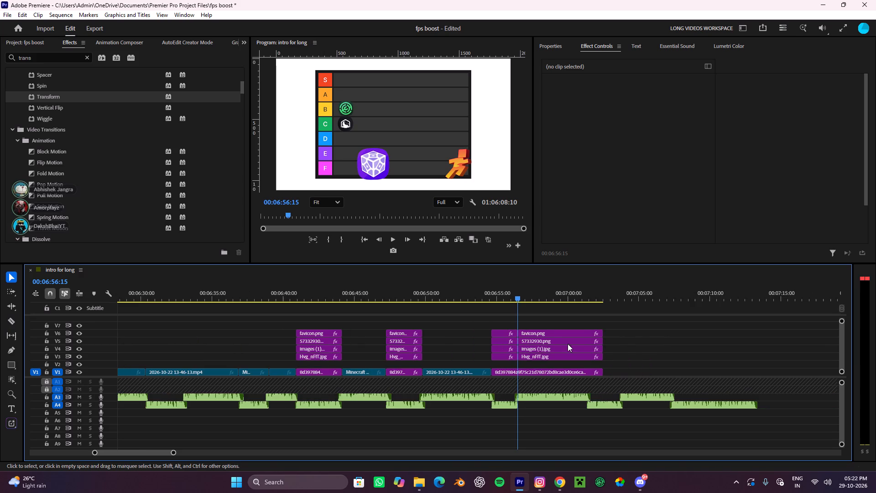
pyautogui.moveTo(635, 326); pyautogui.dragTo(598, 334)
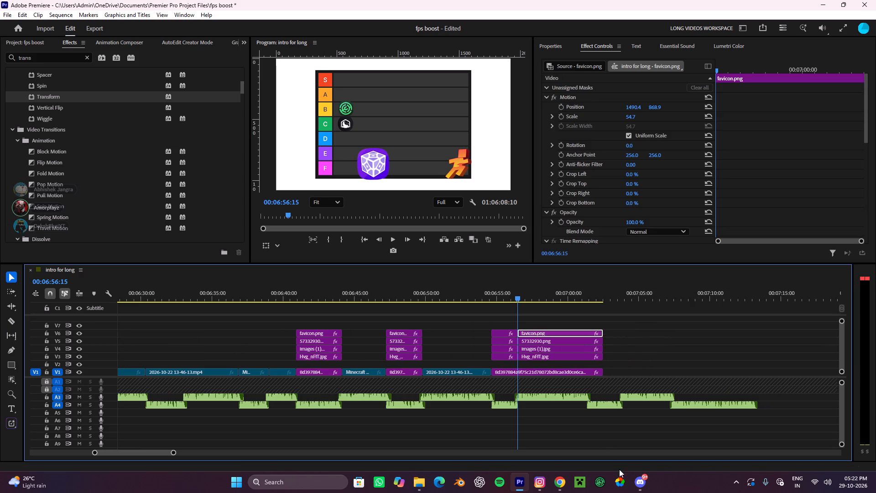
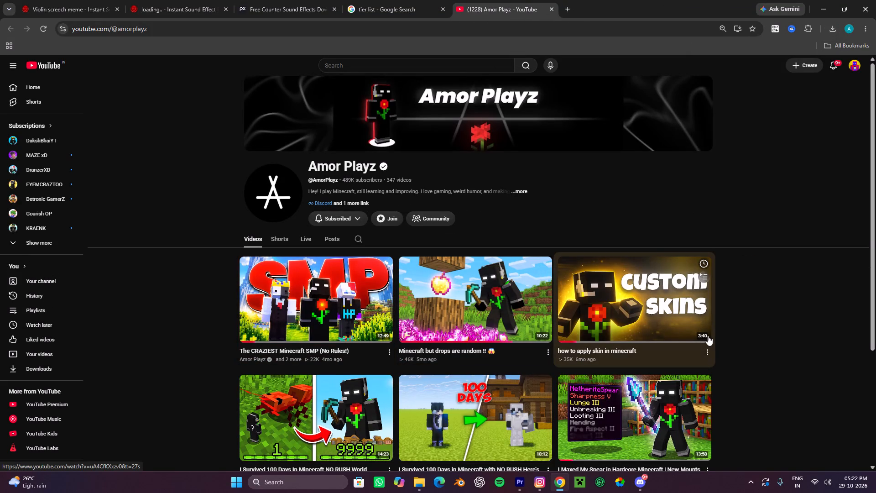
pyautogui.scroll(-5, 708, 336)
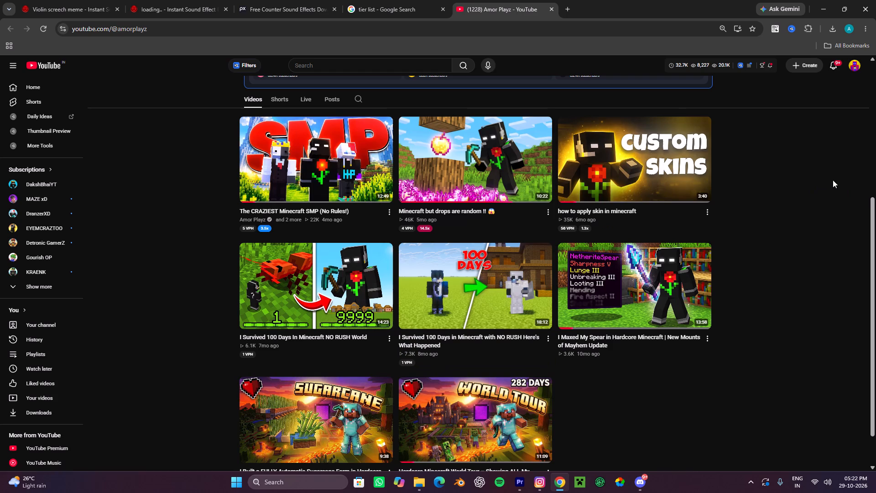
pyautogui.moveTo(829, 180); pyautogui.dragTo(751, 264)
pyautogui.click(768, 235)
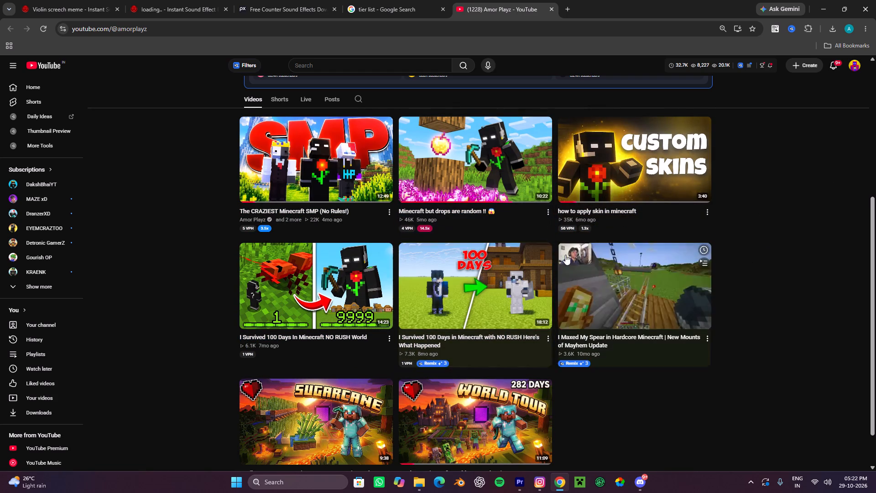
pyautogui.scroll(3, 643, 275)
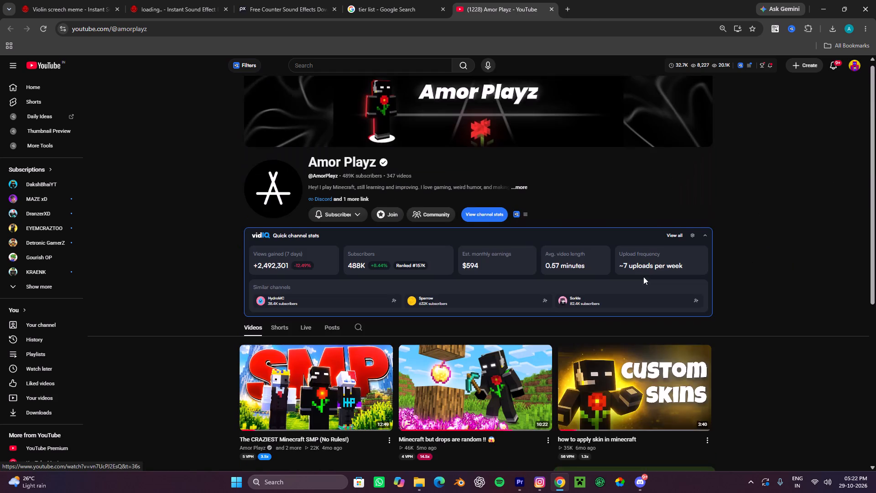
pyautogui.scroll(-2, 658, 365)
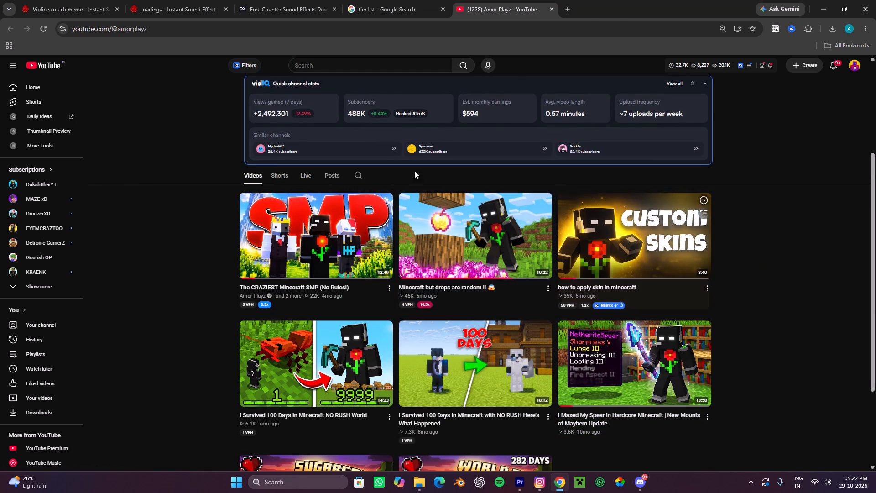
# Close the Chrome tabs for the tier list search, Free Counter Sound Effects, loading and Violin screech meme pages, keeping the Amor Playz channel.
pyautogui.click(444, 8)
pyautogui.click(334, 10)
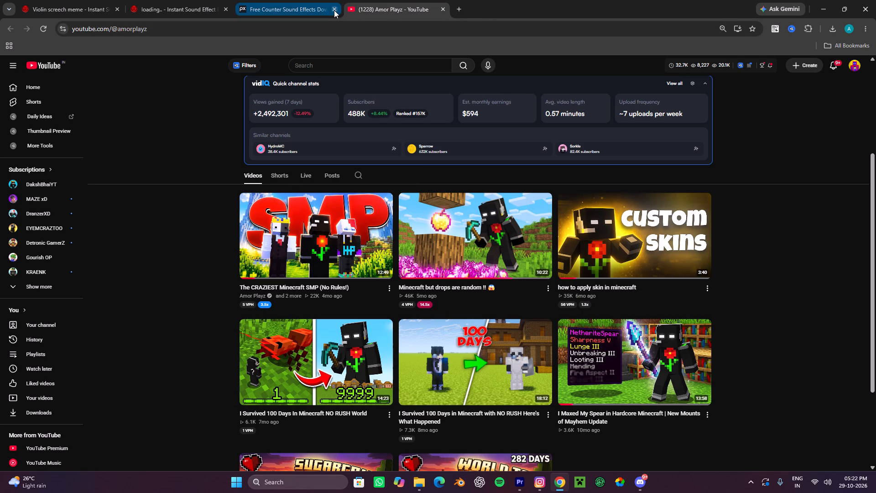
pyautogui.click(228, 8)
pyautogui.click(116, 10)
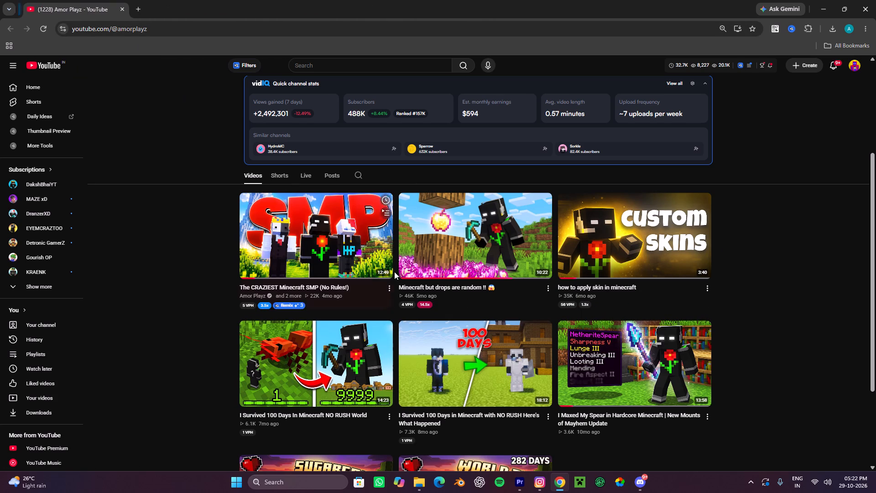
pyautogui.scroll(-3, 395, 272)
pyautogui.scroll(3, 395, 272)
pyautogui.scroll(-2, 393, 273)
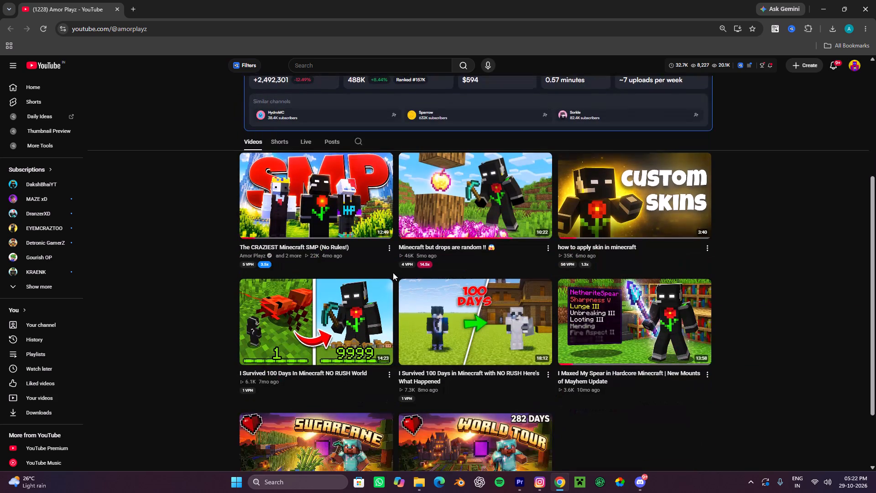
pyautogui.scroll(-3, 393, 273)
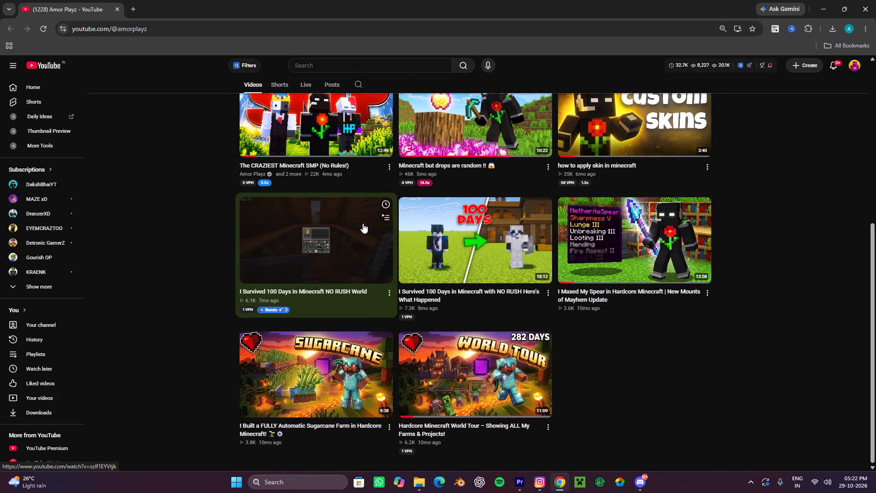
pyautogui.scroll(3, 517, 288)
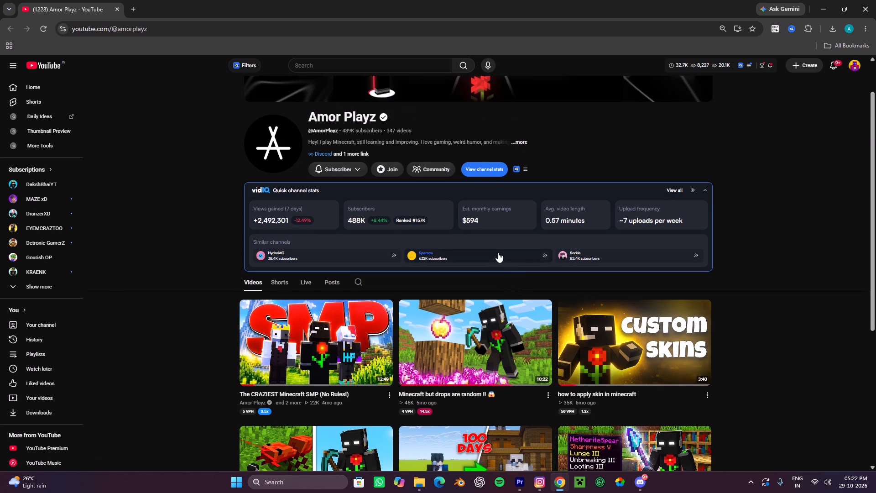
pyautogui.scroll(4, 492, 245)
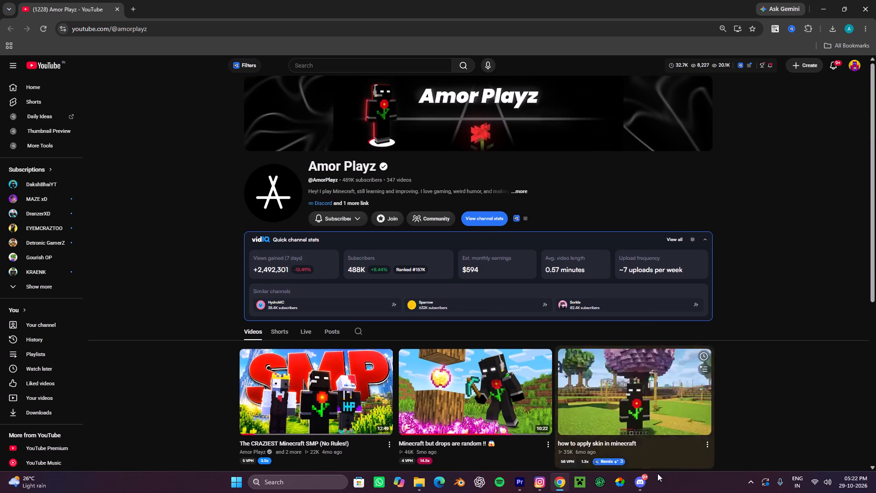
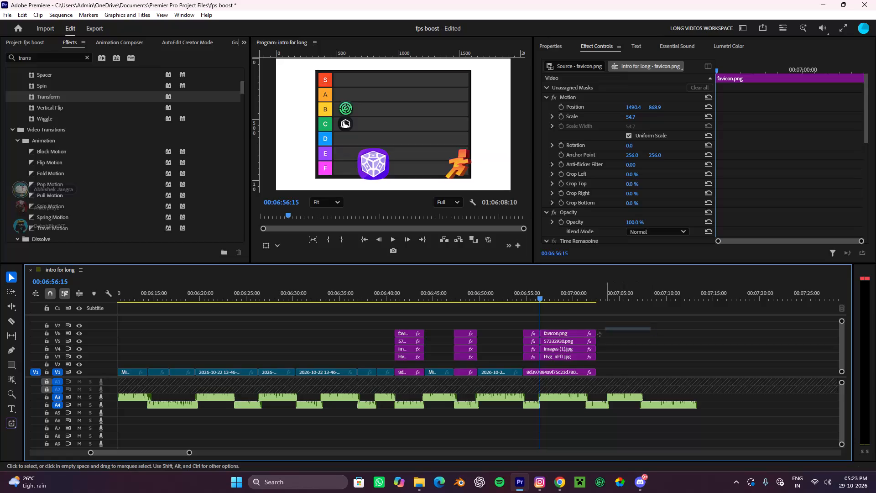
# Split the tier-list background clip on V1 at 00:06:56:15, in line with the icon overlay cuts.
pyautogui.press('c')
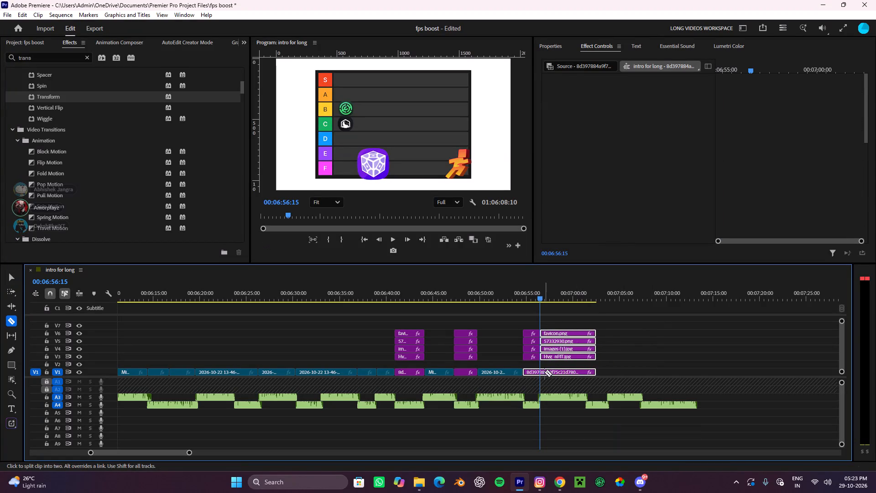
pyautogui.click(541, 373)
pyautogui.press('v')
# Move the tier-list background and its four icon overlays after the cut to about 00:07:01, aligned with the next A4 audio clip's start.
pyautogui.click(640, 325)
pyautogui.moveTo(644, 323); pyautogui.dragTo(583, 366)
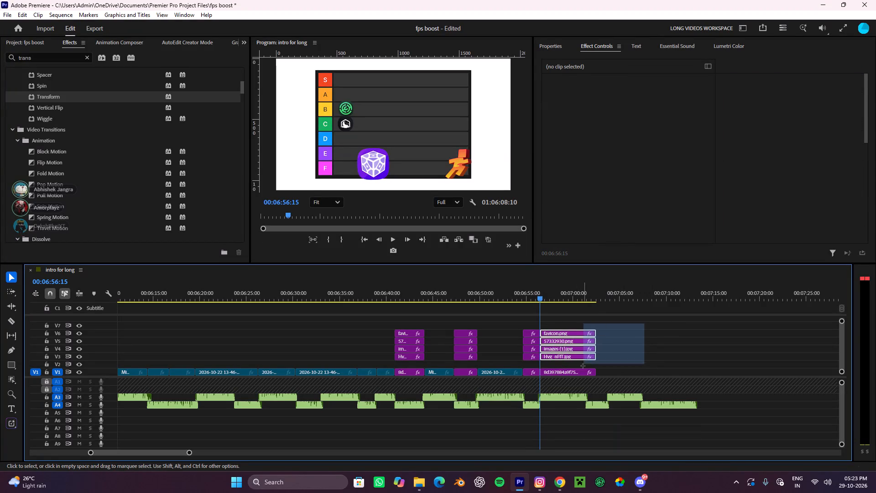
pyautogui.moveTo(583, 366); pyautogui.dragTo(581, 370)
pyautogui.moveTo(581, 333); pyautogui.dragTo(626, 337)
pyautogui.keyDown('alt'); pyautogui.scroll(9, 560, 356); pyautogui.keyUp('alt')
pyautogui.click(537, 363)
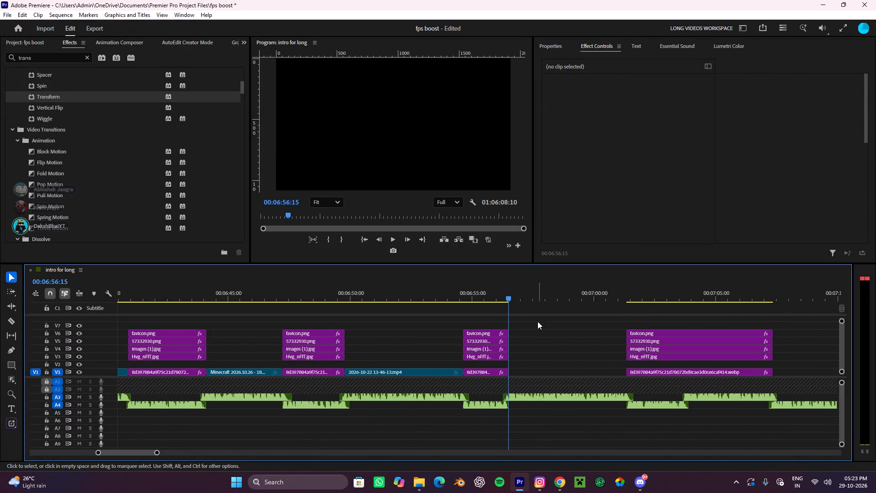
pyautogui.keyDown('alt'); pyautogui.scroll(-9, 555, 355); pyautogui.keyUp('alt')
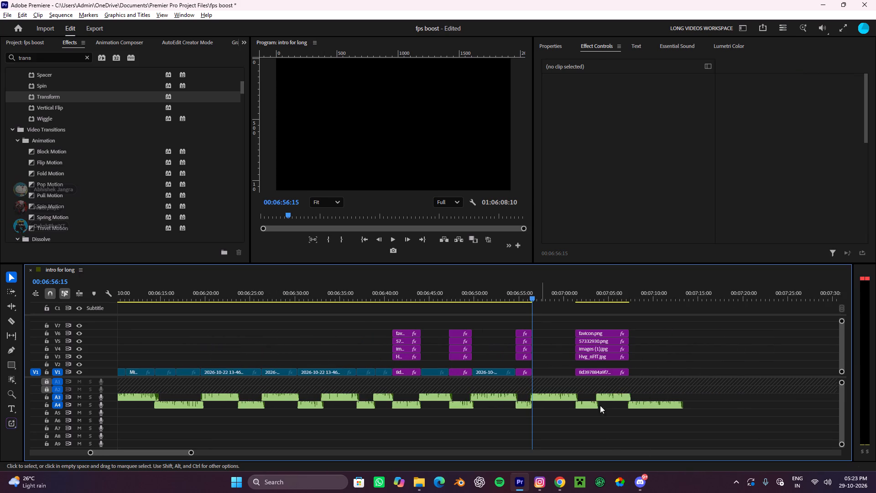
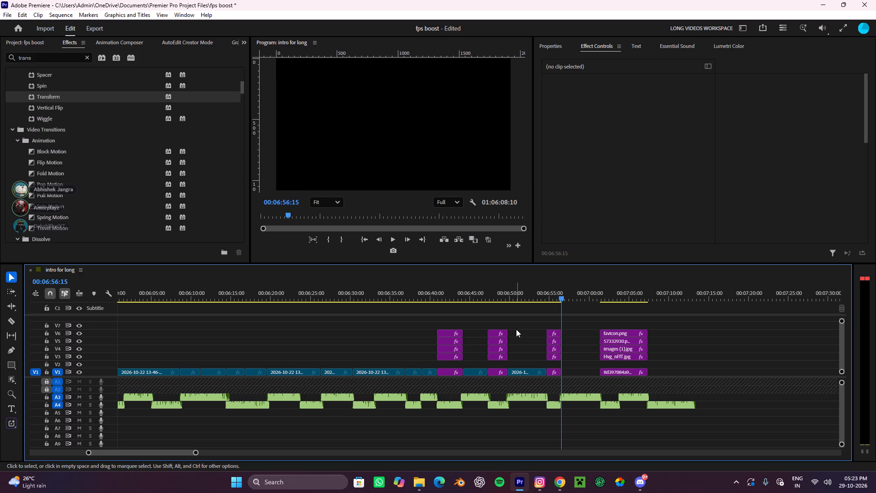
# Play back the gameplay section just before the first tier-list segment, stopping around 00:06:39.
pyautogui.keyDown('alt'); pyautogui.scroll(4, 545, 341); pyautogui.keyUp('alt')
pyautogui.keyDown('alt'); pyautogui.scroll(-8, 620, 319); pyautogui.keyUp('alt')
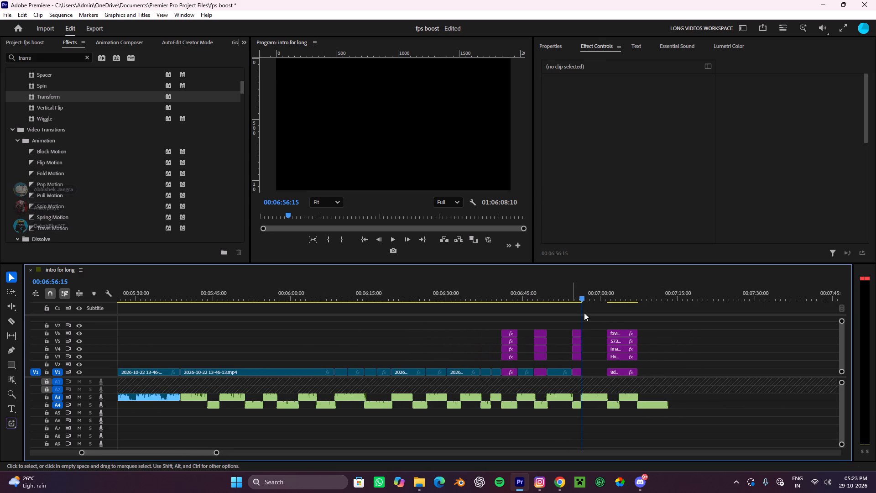
pyautogui.moveTo(590, 297); pyautogui.dragTo(492, 328)
pyautogui.press('space')
pyautogui.keyDown('alt'); pyautogui.scroll(-4, 533, 332); pyautogui.keyUp('alt')
pyautogui.scroll(2, 529, 334)
pyautogui.press('space')
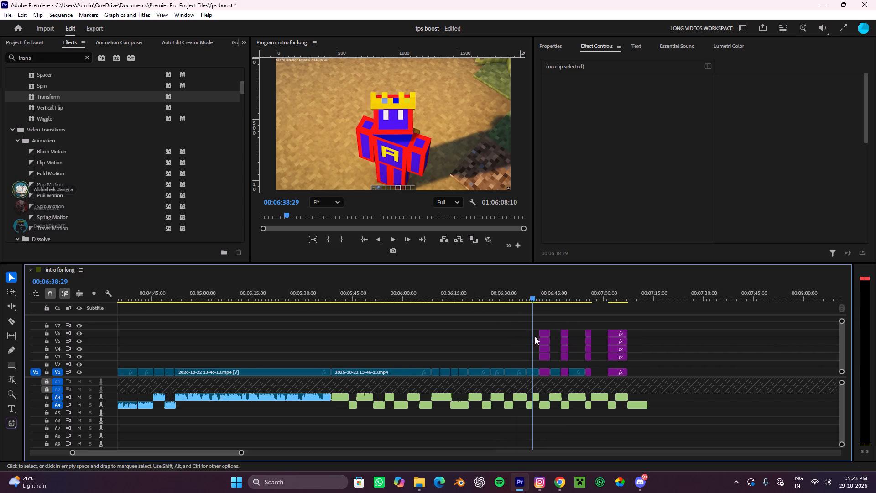
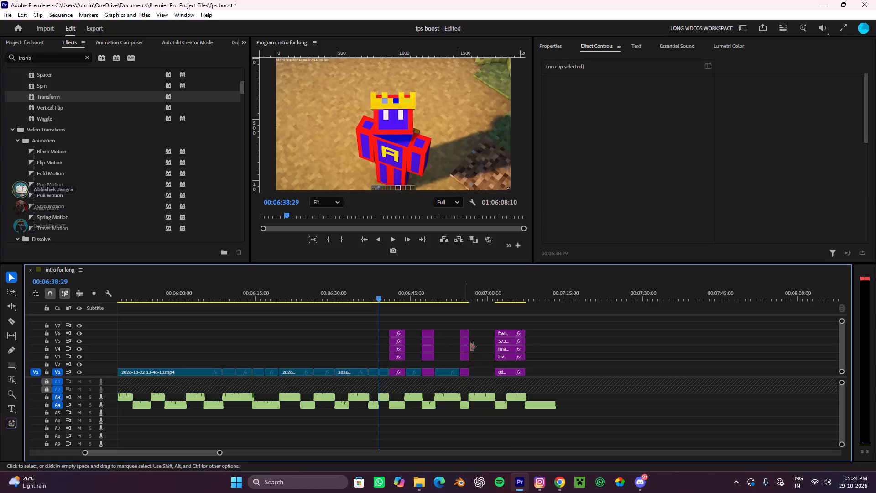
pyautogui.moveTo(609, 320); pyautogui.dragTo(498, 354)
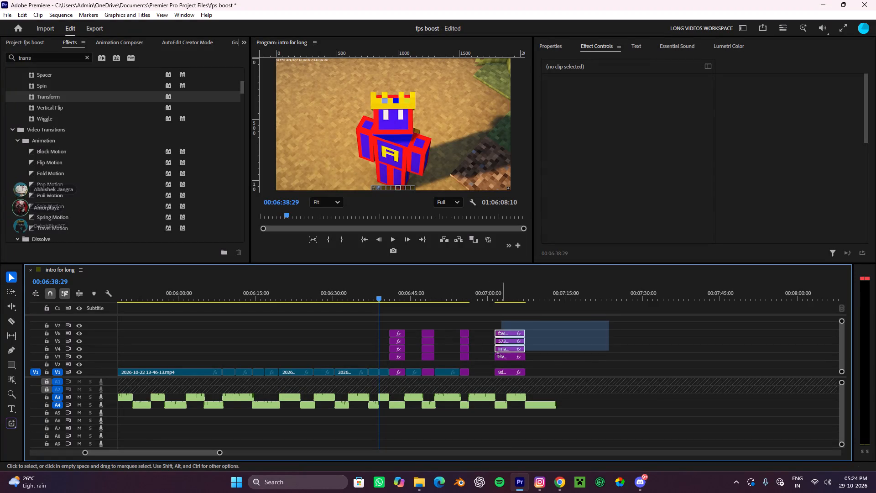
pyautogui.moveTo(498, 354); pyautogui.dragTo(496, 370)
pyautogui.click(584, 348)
# Scrub through the second tier-list segment and briefly play back the sequence from around 00:06:46, just before that segment.
pyautogui.moveTo(384, 283); pyautogui.dragTo(434, 306)
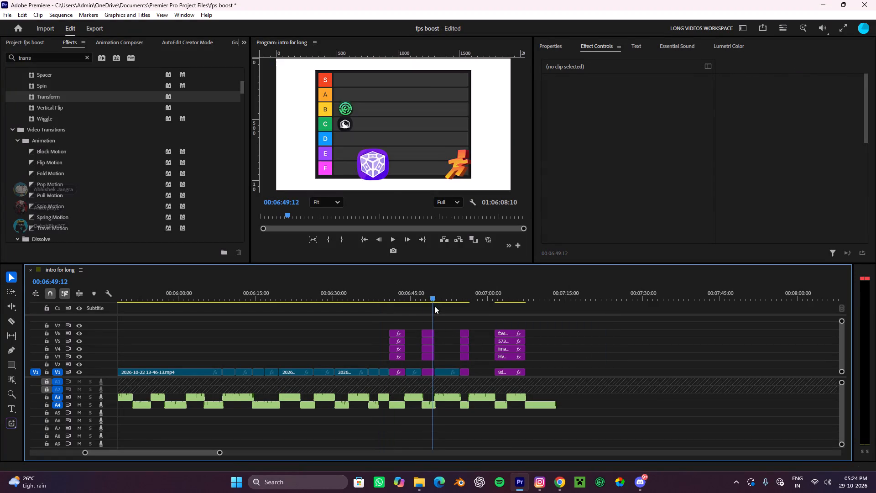
pyautogui.moveTo(434, 306); pyautogui.dragTo(419, 314)
pyautogui.press('space')
pyautogui.press('space')
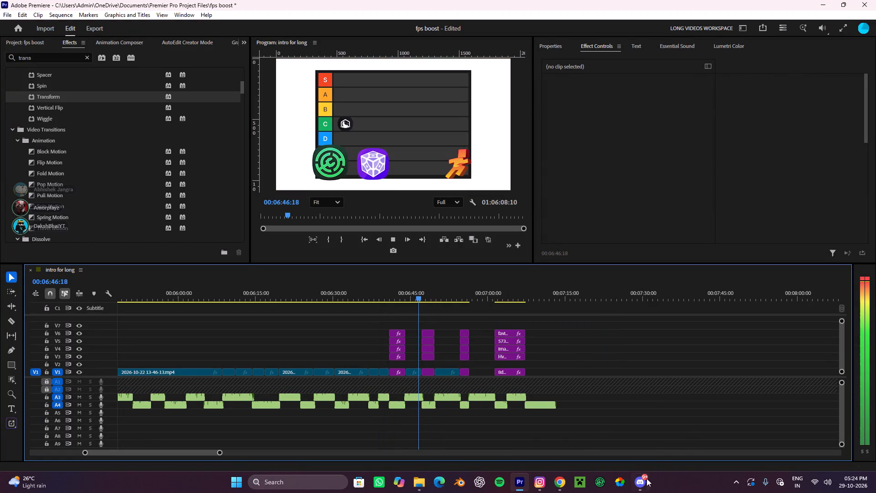
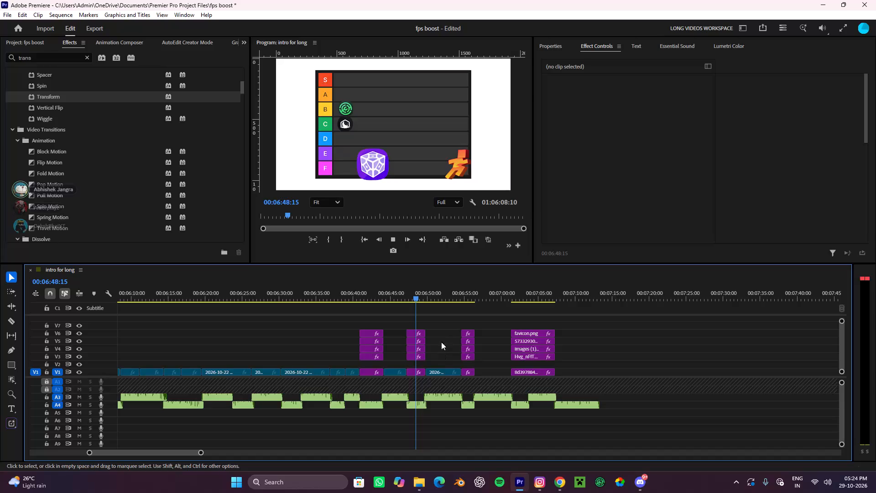
# Scrub the sequence forward from the second tier-list segment to the start of the third one, at 00:06:54:15.
pyautogui.moveTo(421, 300); pyautogui.dragTo(462, 315)
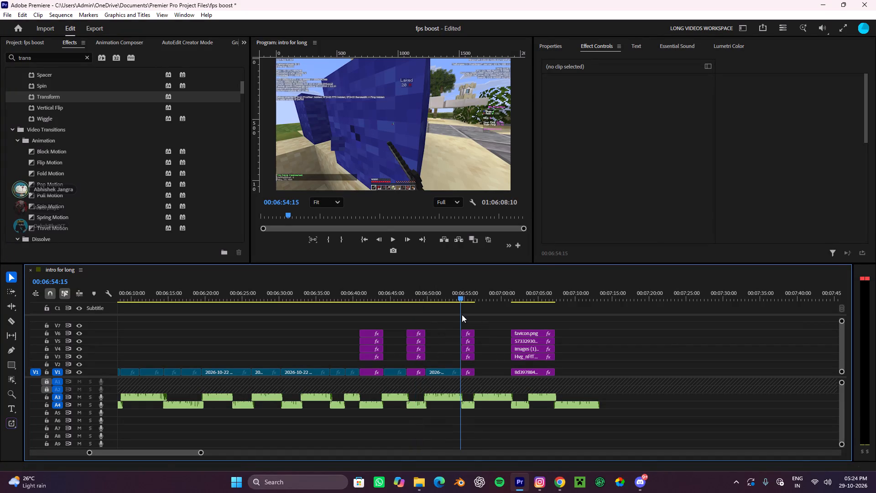
pyautogui.moveTo(462, 315); pyautogui.dragTo(462, 314)
pyautogui.click(637, 472)
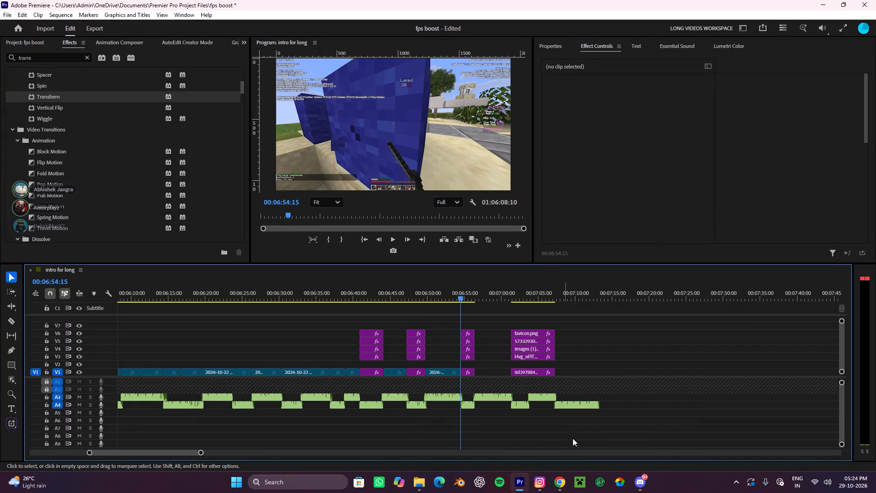
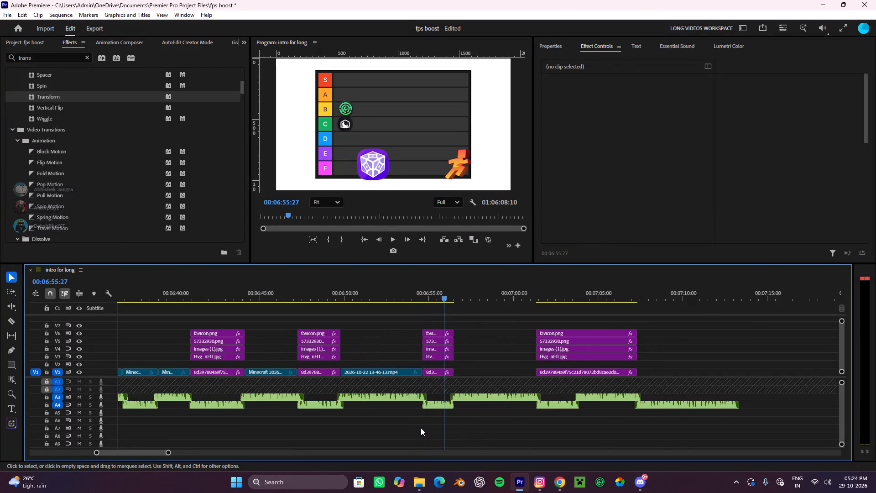
# Apply the Transform effect to the purple cube icon clip, images (1).jpg, in the third tier-list segment and bring up its settings.
pyautogui.keyDown('alt'); pyautogui.scroll(9, 421, 428); pyautogui.keyUp('alt')
pyautogui.moveTo(477, 291); pyautogui.dragTo(472, 294)
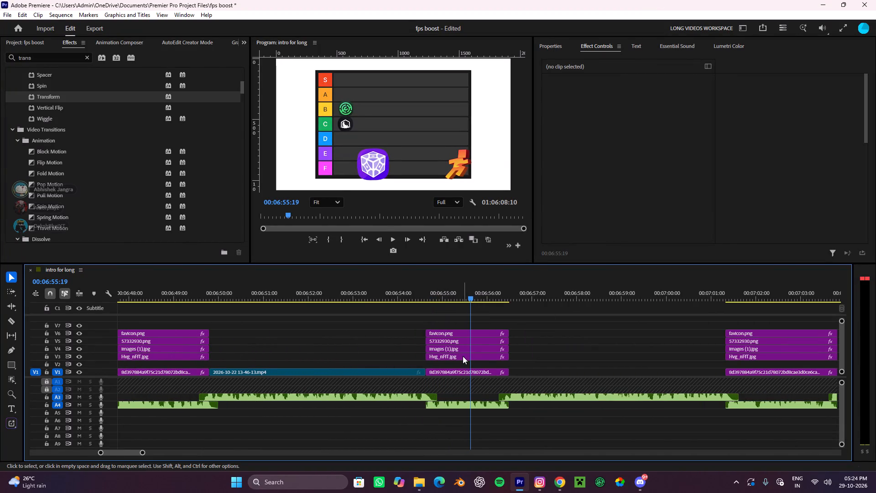
pyautogui.click(376, 166)
pyautogui.doubleClick(376, 166)
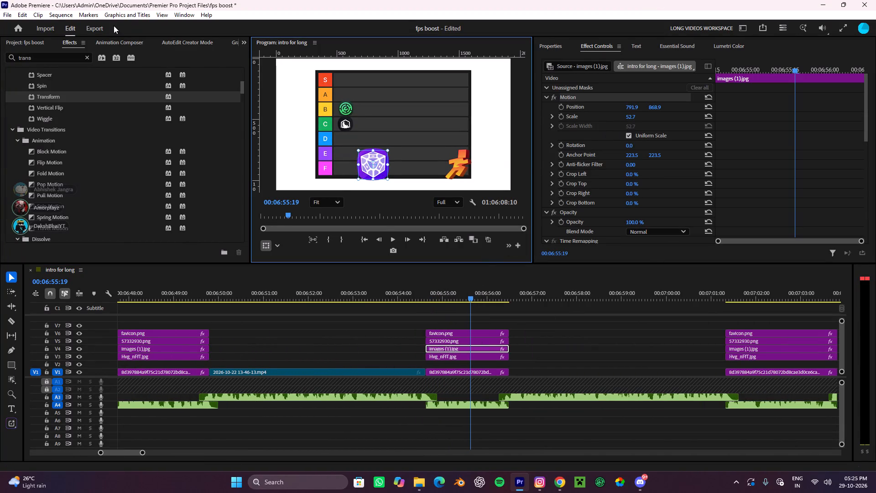
pyautogui.moveTo(43, 58); pyautogui.dragTo(35, 57)
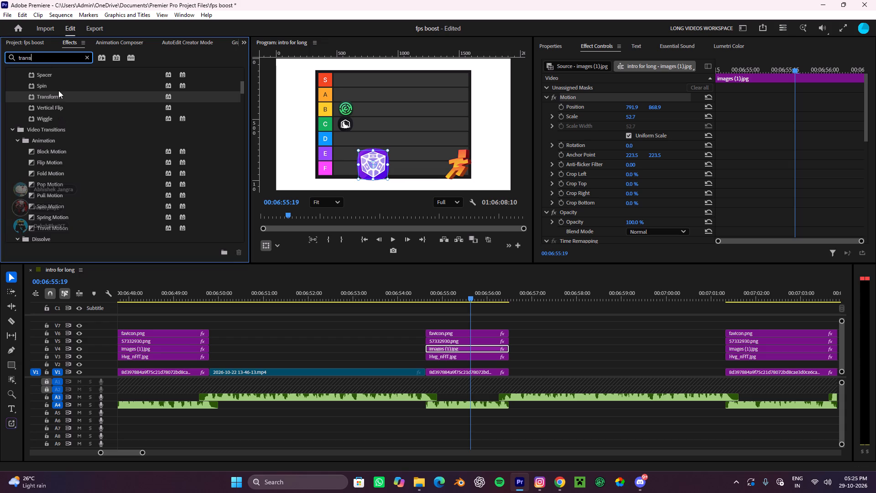
pyautogui.moveTo(52, 98); pyautogui.dragTo(475, 348)
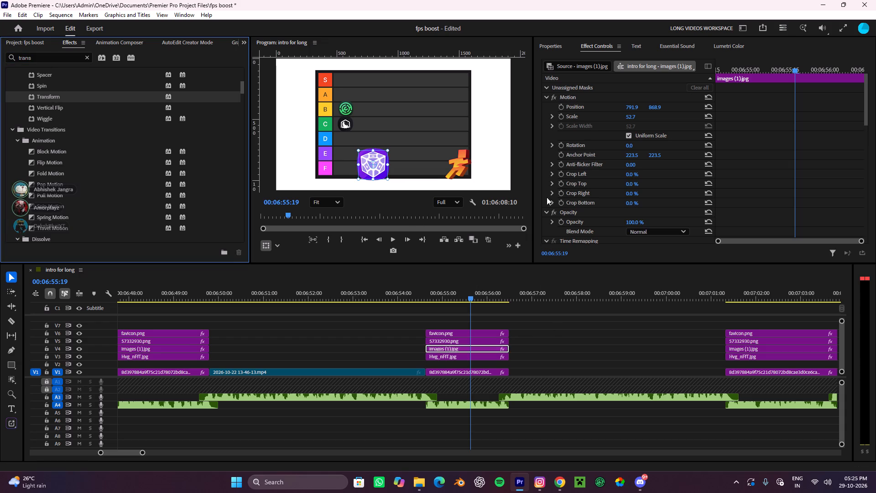
pyautogui.scroll(-20, 580, 172)
pyautogui.scroll(-4, 580, 172)
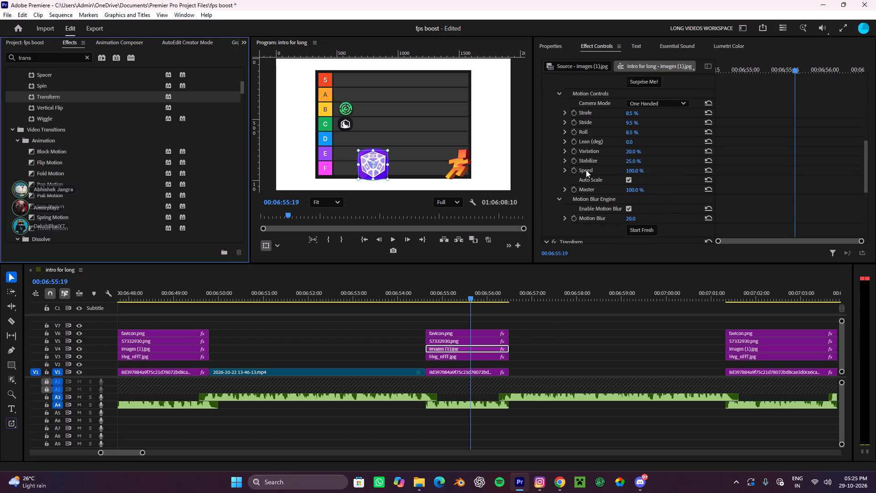
pyautogui.scroll(-4, 586, 170)
pyautogui.scroll(-17, 604, 173)
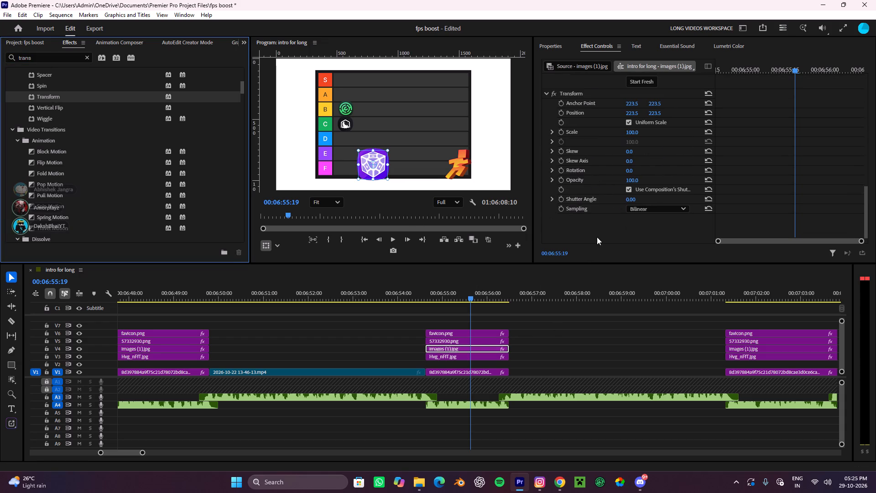
pyautogui.moveTo(469, 281); pyautogui.dragTo(464, 288)
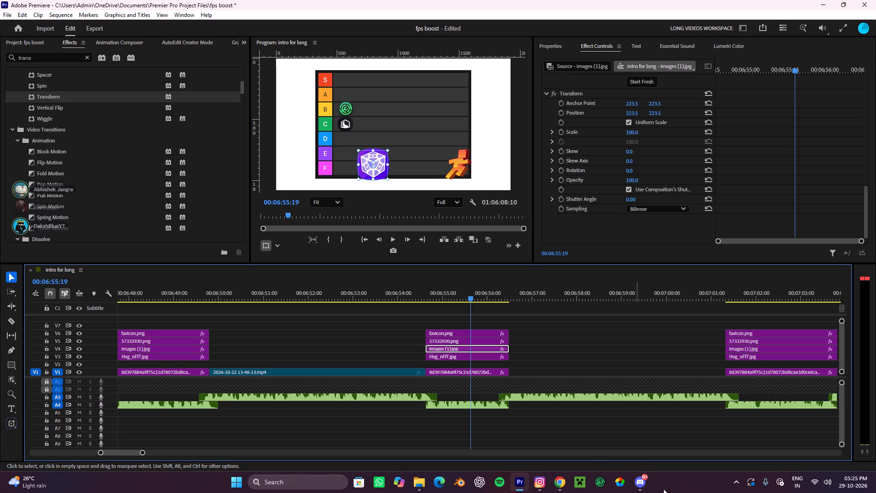
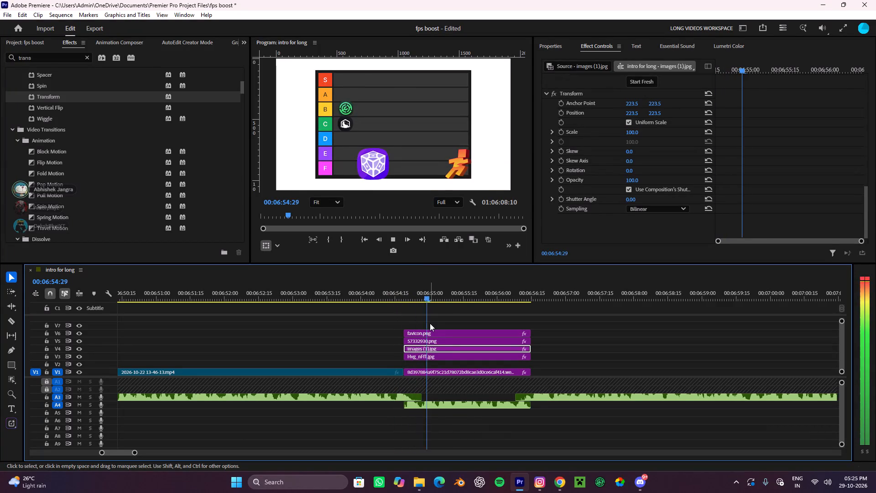
# Stop playback within the third tier-list segment at about 00:06:55:17, with the purple cube icon clip still selected.
pyautogui.press('space')
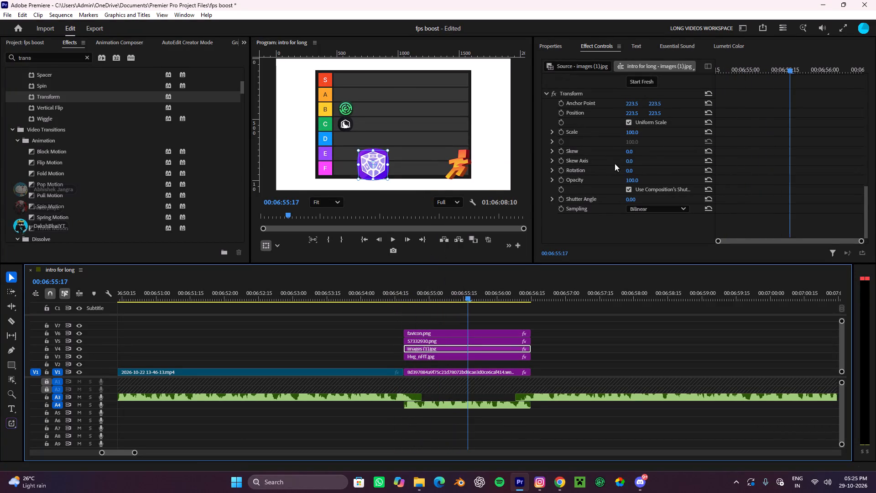
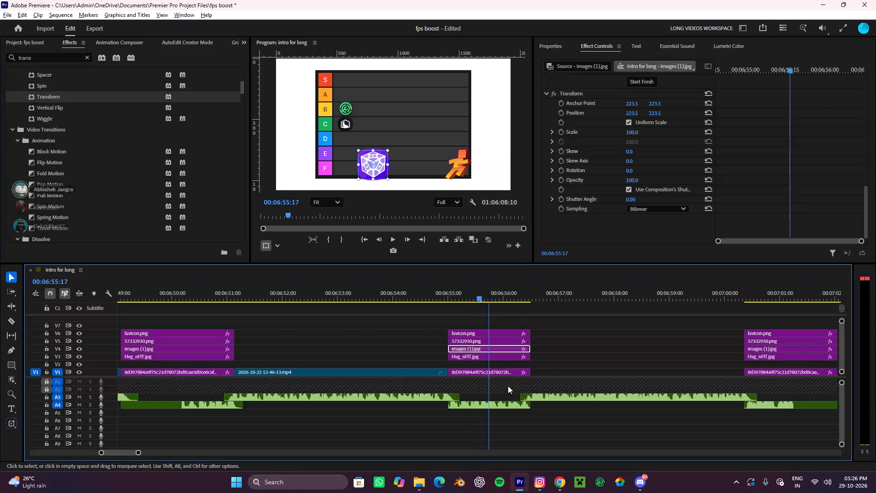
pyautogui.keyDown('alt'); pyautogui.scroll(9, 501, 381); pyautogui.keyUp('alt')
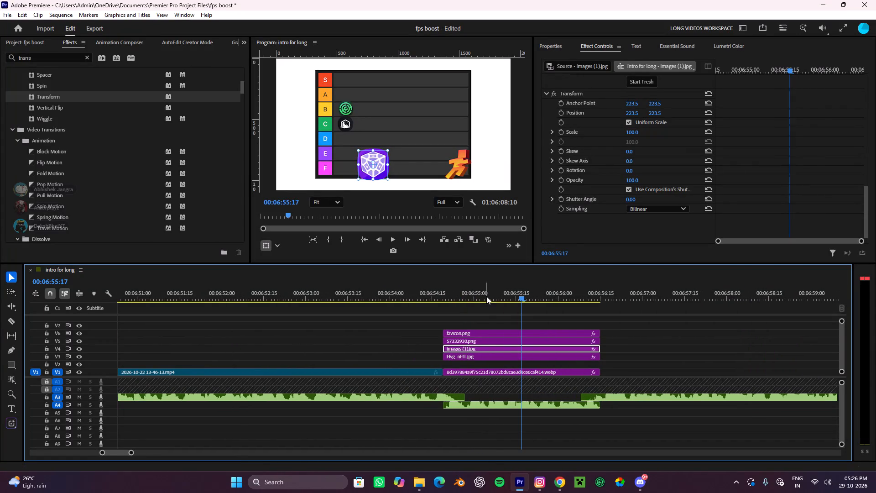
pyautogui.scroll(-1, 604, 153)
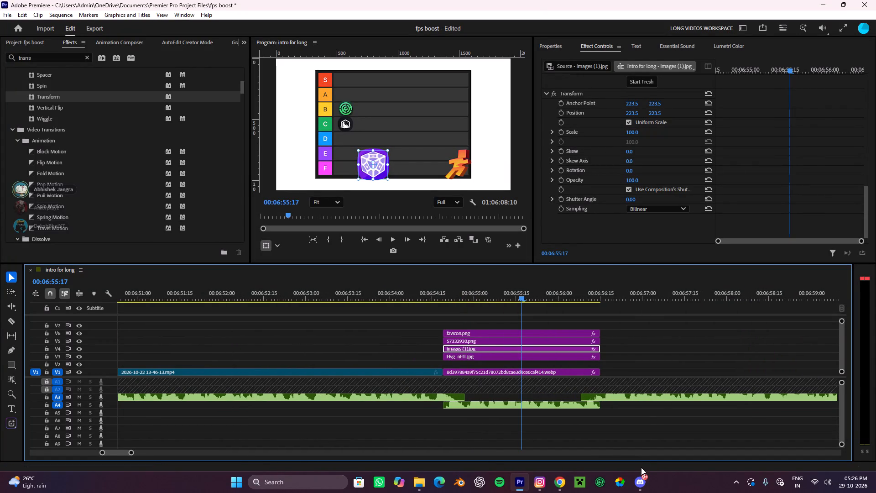
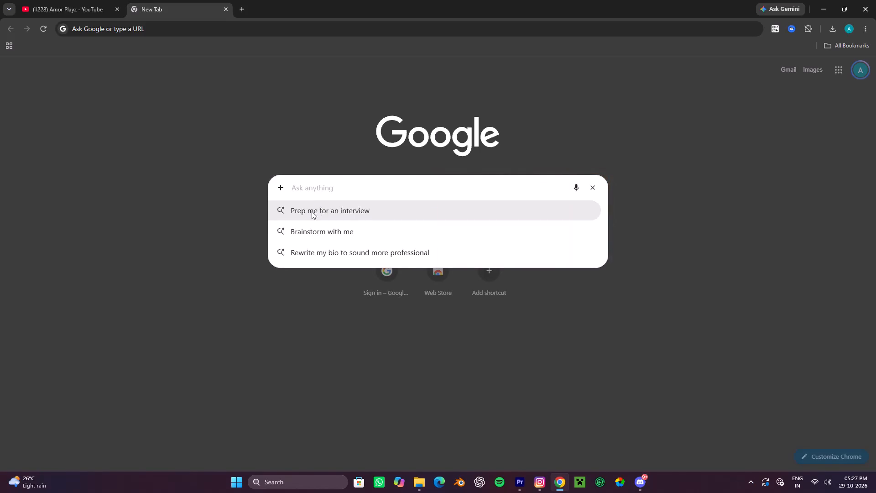
# Search Google for "yt" in the new browser tab to find the YouTube site.
pyautogui.write('yt')
pyautogui.press('Return')
pyautogui.click(318, 188)
pyautogui.write('yt')
pyautogui.press('Return')
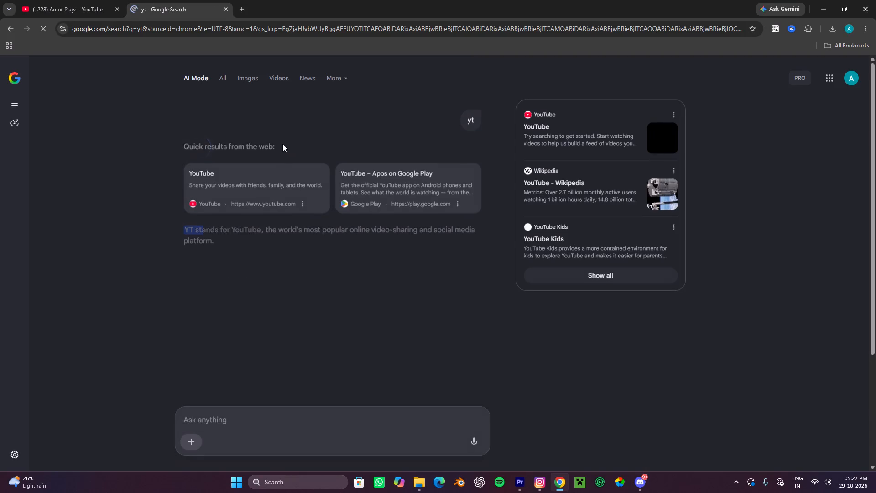
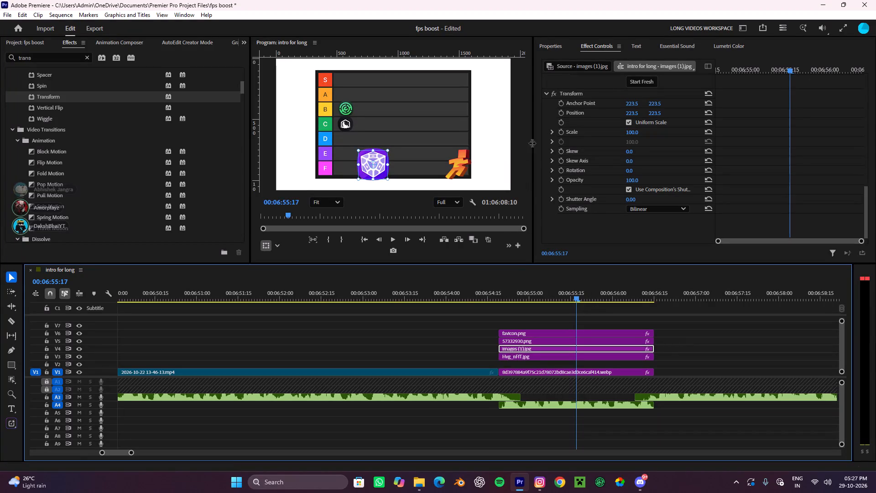
# Play the tier-list segment from just before its start, stop at about 00:06:55:11, and select the images (1).jpg clip to view its effect settings.
pyautogui.moveTo(578, 295); pyautogui.dragTo(495, 316)
pyautogui.press('space')
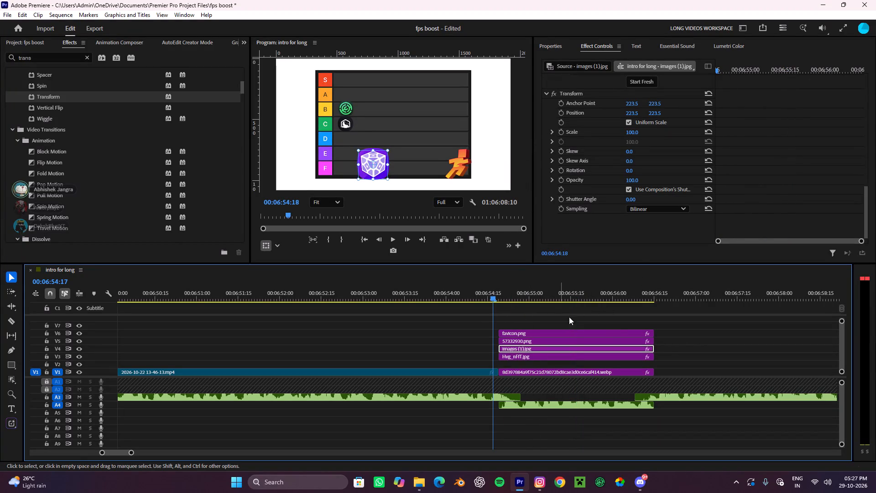
pyautogui.click(726, 347)
pyautogui.press('space')
pyautogui.click(562, 346)
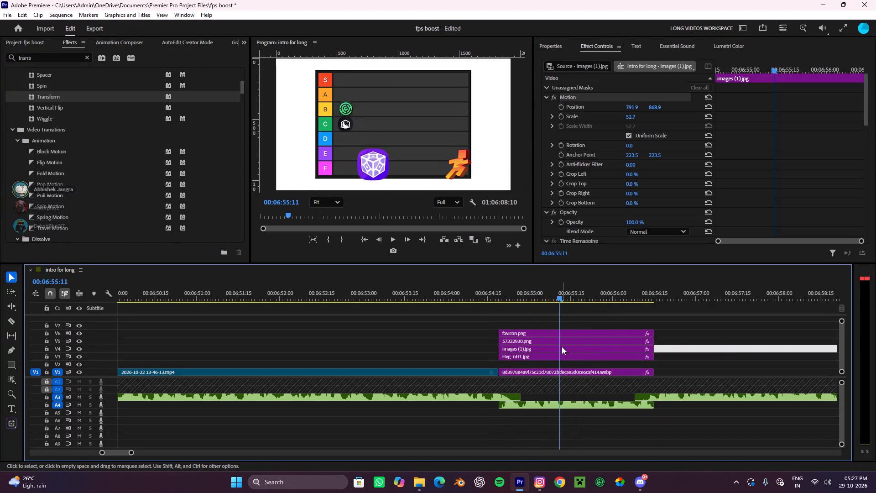
pyautogui.scroll(-1, 577, 220)
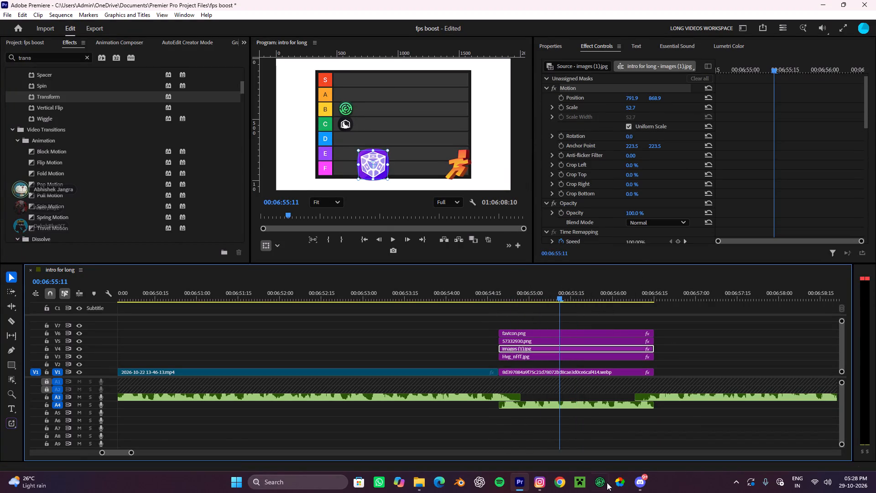
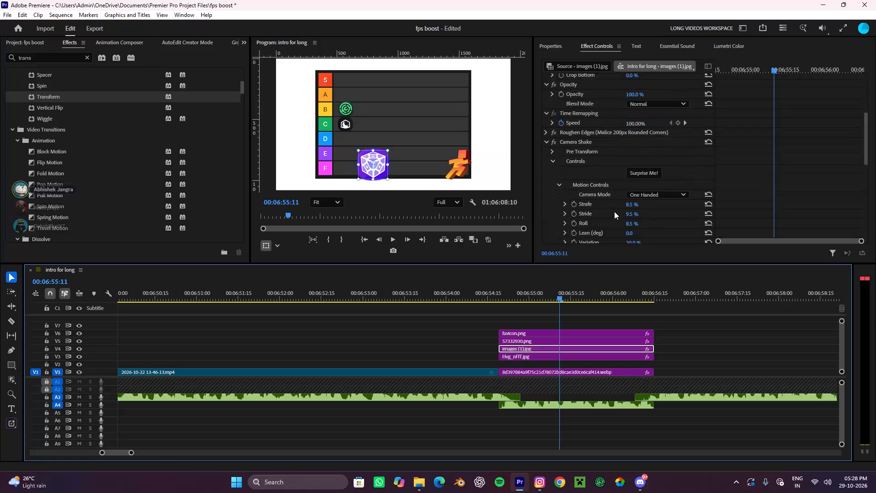
# Add Transform Position and Scale keyframes on the images (1).jpg clip at 00:06:55:11 and at 00:06:55:15.
pyautogui.scroll(-12, 593, 136)
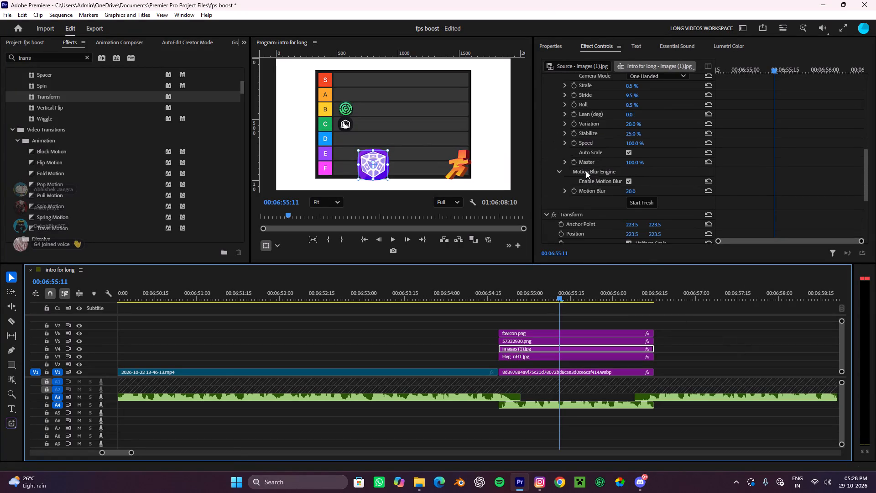
pyautogui.scroll(-18, 586, 171)
pyautogui.scroll(3, 586, 171)
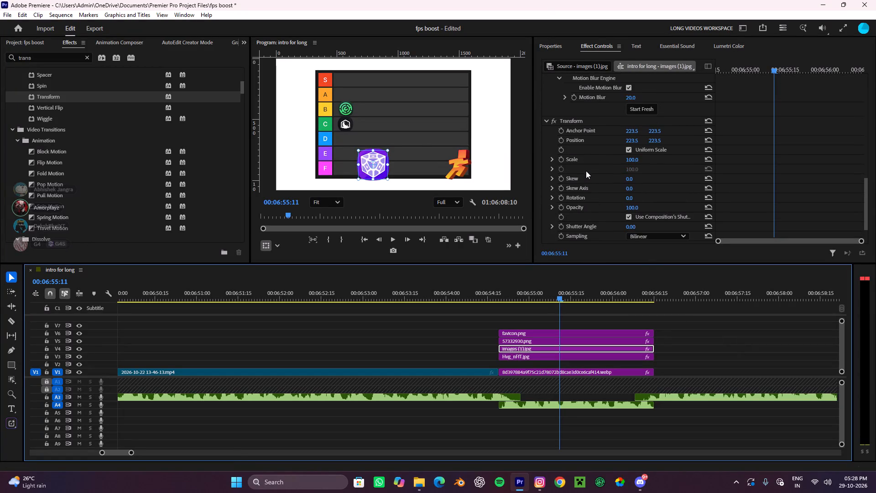
pyautogui.scroll(-4, 606, 164)
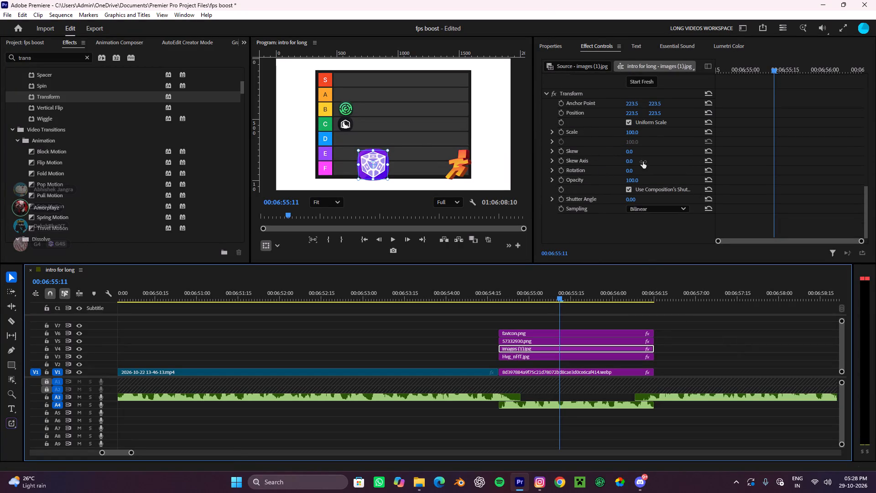
pyautogui.click(557, 133)
pyautogui.click(561, 132)
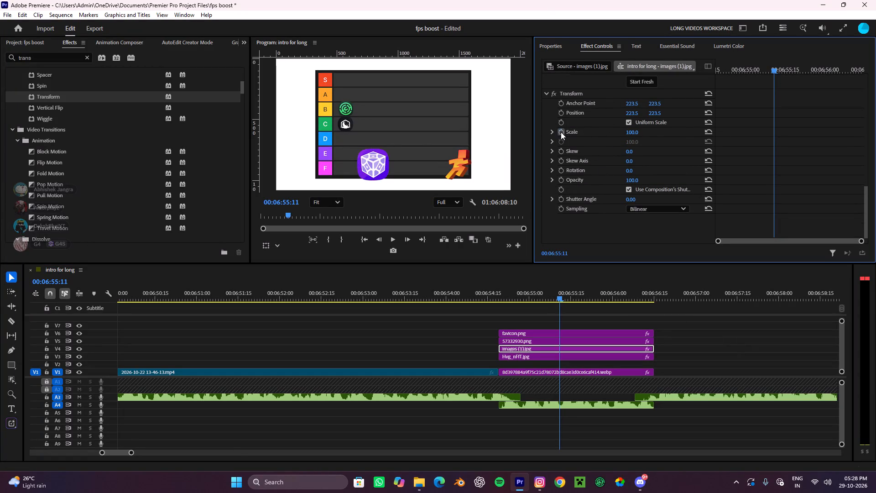
pyautogui.click(559, 112)
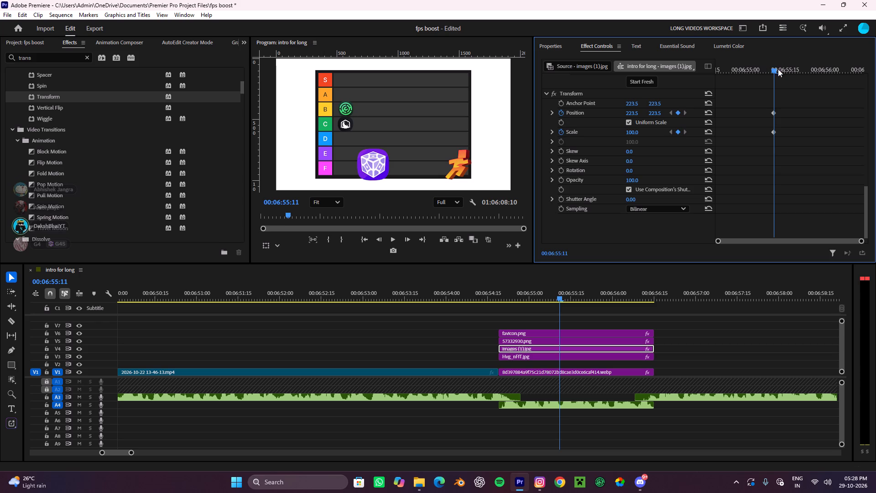
pyautogui.moveTo(778, 69); pyautogui.dragTo(787, 73)
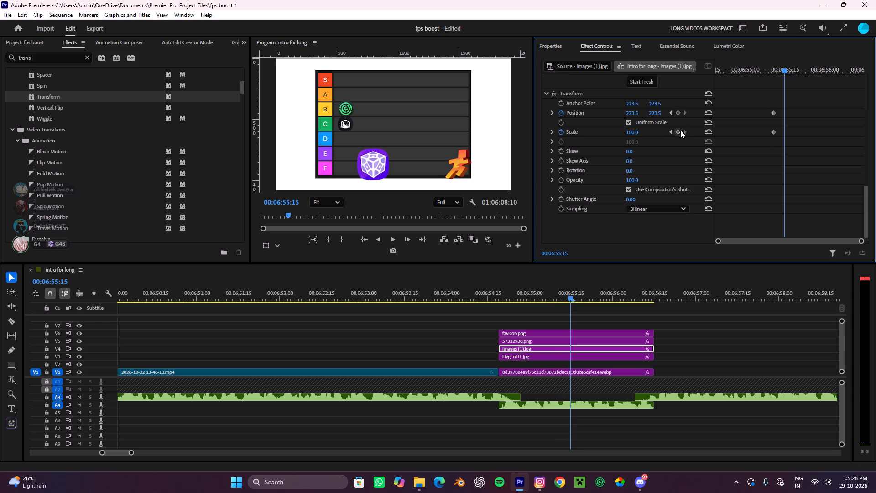
pyautogui.click(679, 131)
pyautogui.click(677, 112)
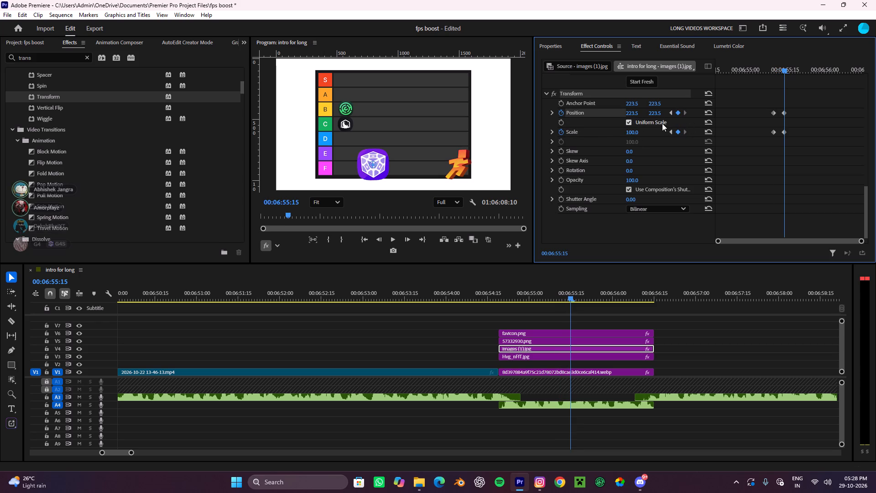
# At 00:06:55:15, shrink the purple cube icon to Scale 53 and move it to Position 157.5, -815.5, near the A row's start.
pyautogui.moveTo(636, 115); pyautogui.dragTo(583, 122)
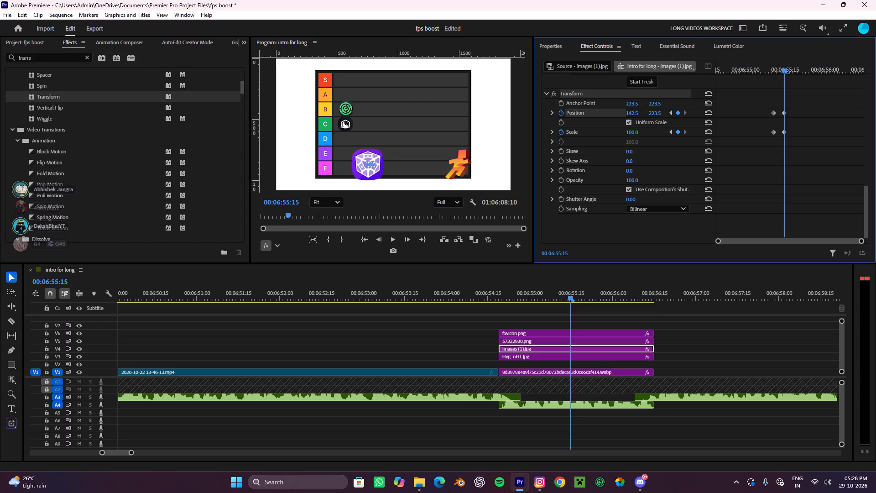
pyautogui.moveTo(583, 122); pyautogui.dragTo(462, 137)
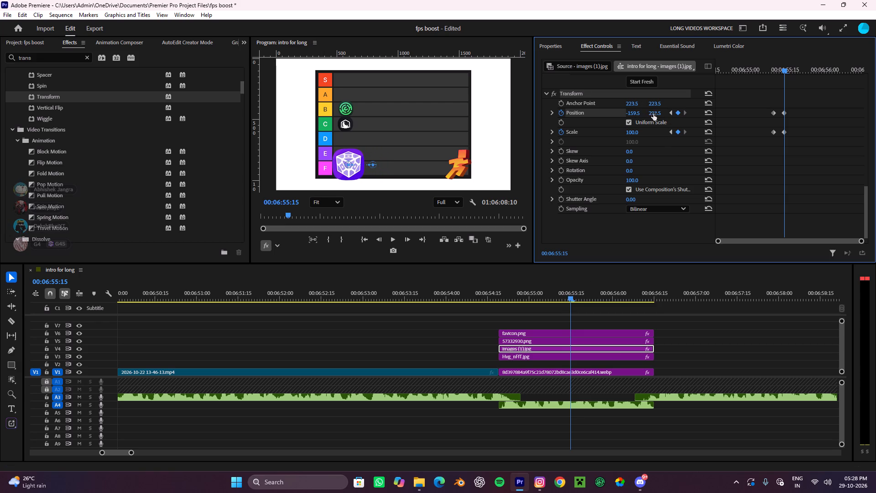
pyautogui.moveTo(653, 114); pyautogui.dragTo(125, 330)
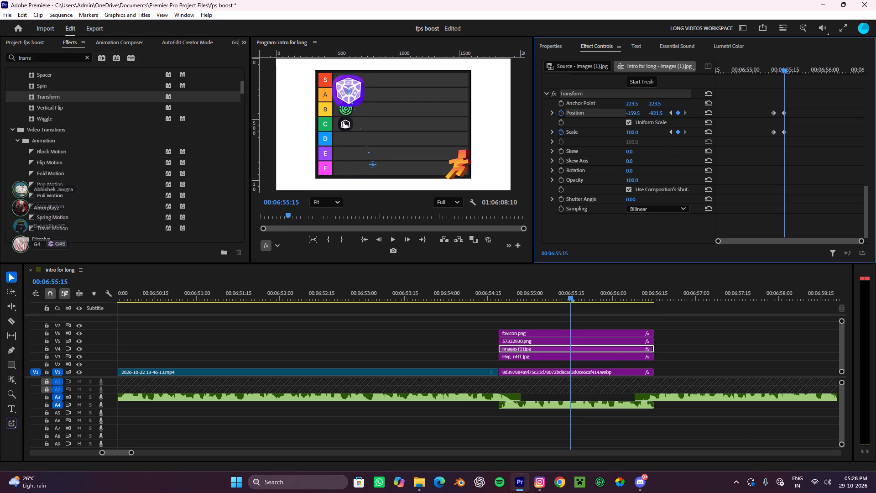
pyautogui.moveTo(125, 330); pyautogui.dragTo(33, 299)
pyautogui.moveTo(634, 133); pyautogui.dragTo(619, 133)
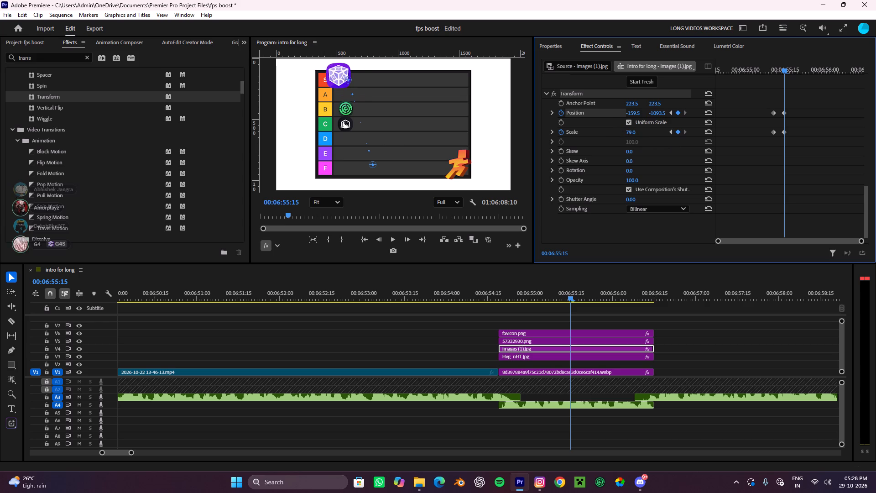
pyautogui.moveTo(619, 133); pyautogui.dragTo(613, 134)
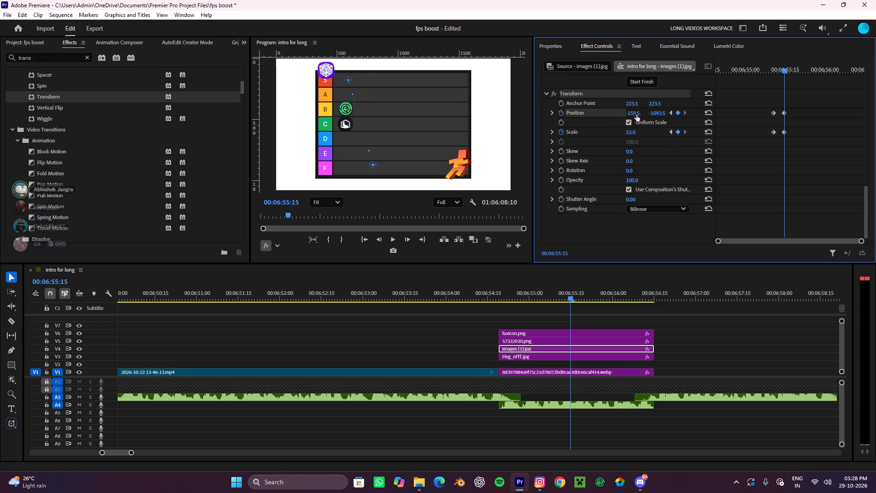
pyautogui.moveTo(636, 115); pyautogui.dragTo(781, 116)
pyautogui.moveTo(656, 115); pyautogui.dragTo(783, 94)
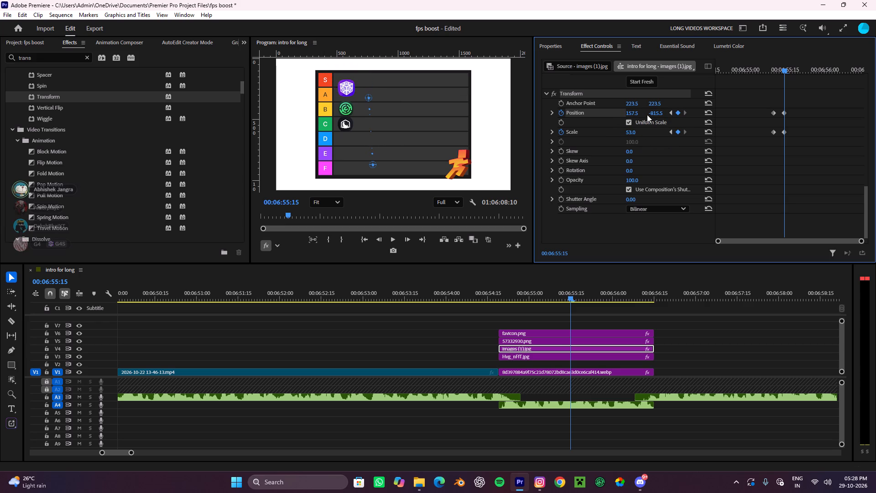
# Refine the cube icon's end keyframes to Scale 47 and Position 205.5, -750.5.
pyautogui.click(631, 131)
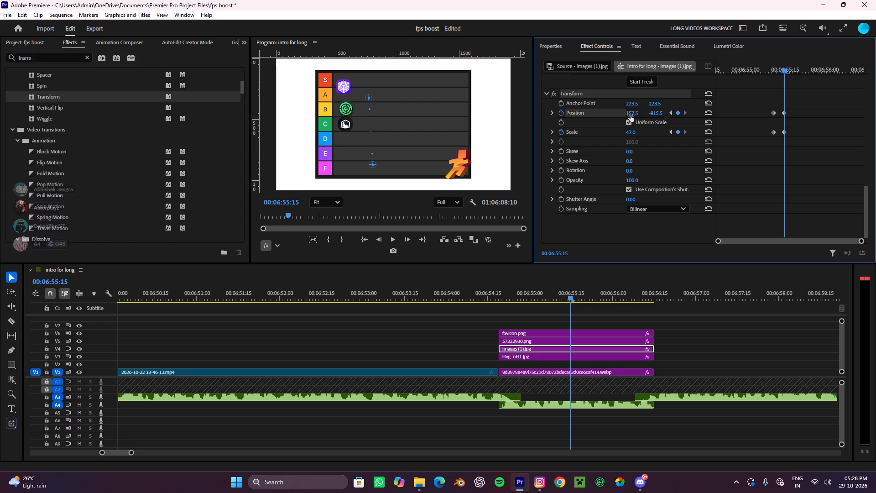
pyautogui.moveTo(631, 115); pyautogui.dragTo(646, 111)
pyautogui.moveTo(657, 110); pyautogui.dragTo(666, 109)
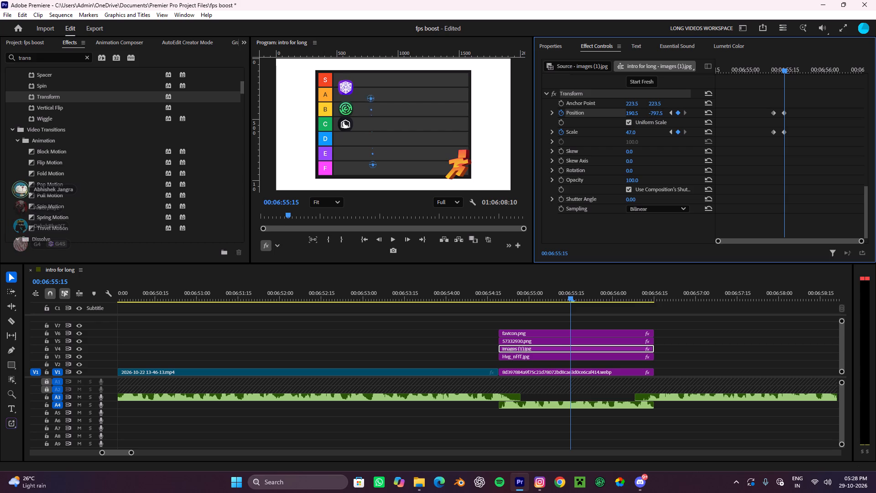
pyautogui.moveTo(666, 109); pyautogui.dragTo(686, 100)
pyautogui.moveTo(635, 114); pyautogui.dragTo(641, 113)
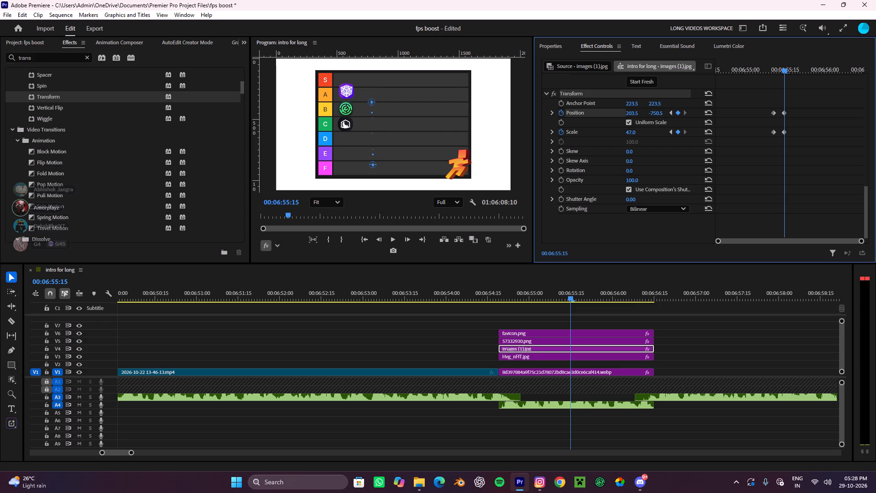
pyautogui.moveTo(641, 113); pyautogui.dragTo(641, 113)
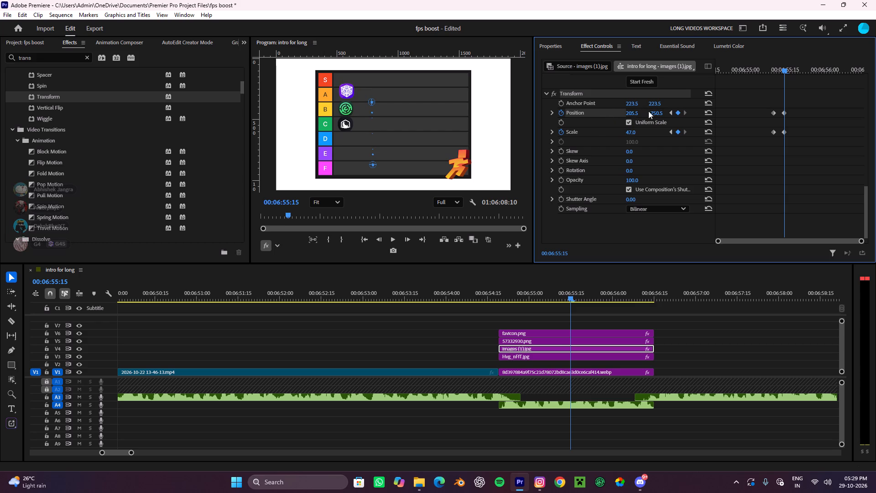
# Fit the cube icon into the A row by setting the end keyframes to Scale 45 and vertical Position -717.5.
pyautogui.moveTo(631, 133); pyautogui.dragTo(638, 131)
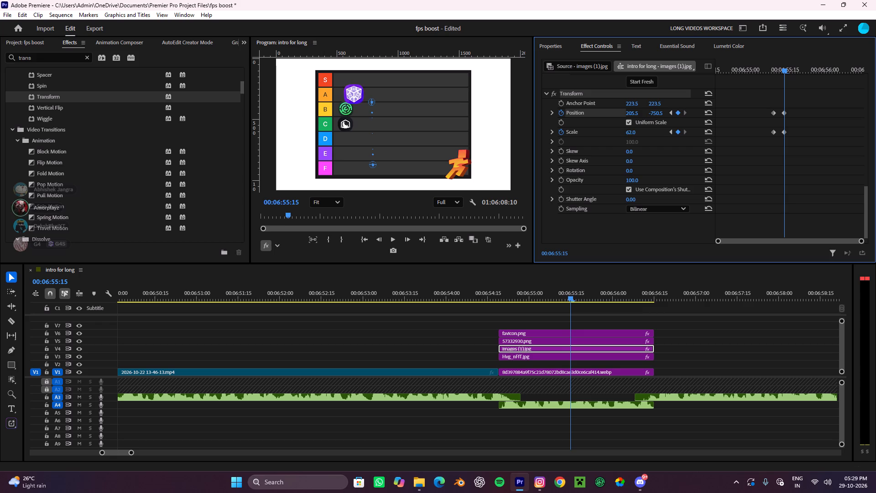
pyautogui.moveTo(638, 131); pyautogui.dragTo(626, 136)
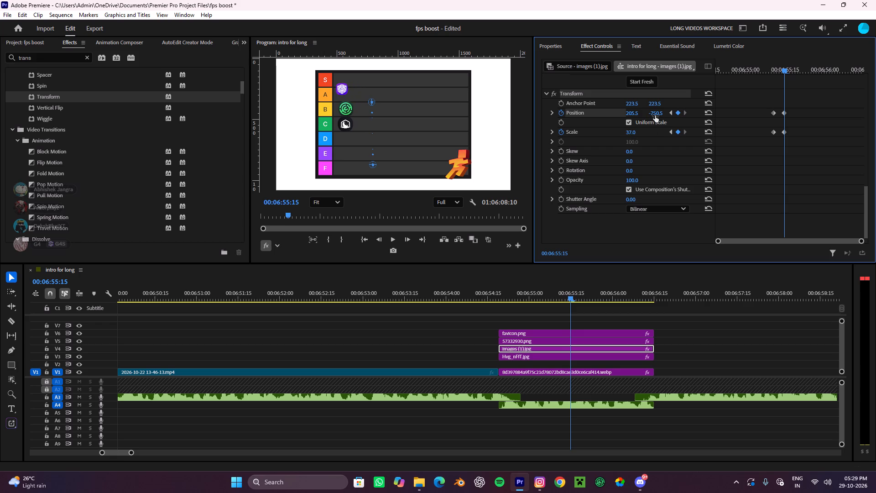
pyautogui.moveTo(655, 115); pyautogui.dragTo(670, 112)
pyautogui.moveTo(630, 128); pyautogui.dragTo(636, 128)
pyautogui.moveTo(629, 131); pyautogui.dragTo(635, 131)
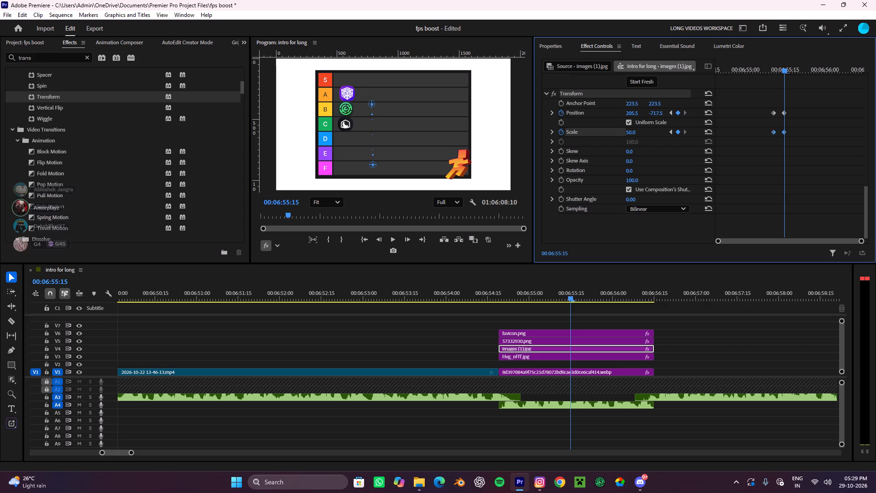
pyautogui.moveTo(635, 131); pyautogui.dragTo(633, 131)
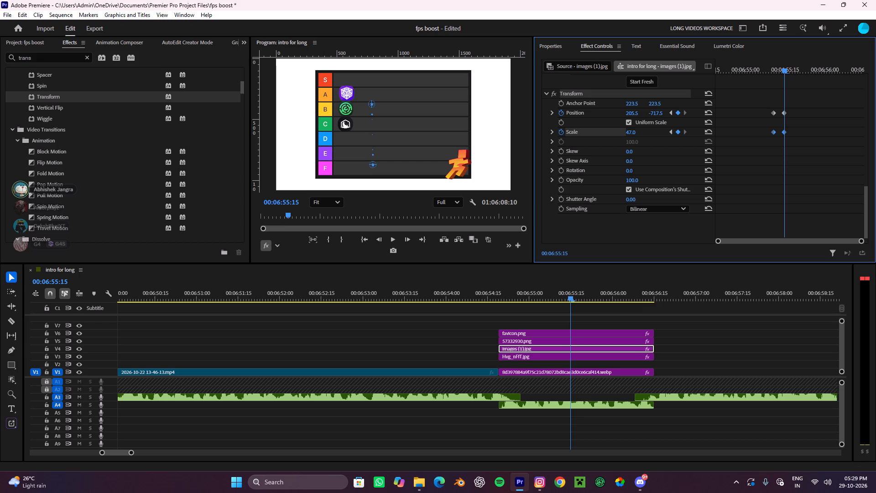
pyautogui.moveTo(633, 131); pyautogui.dragTo(632, 135)
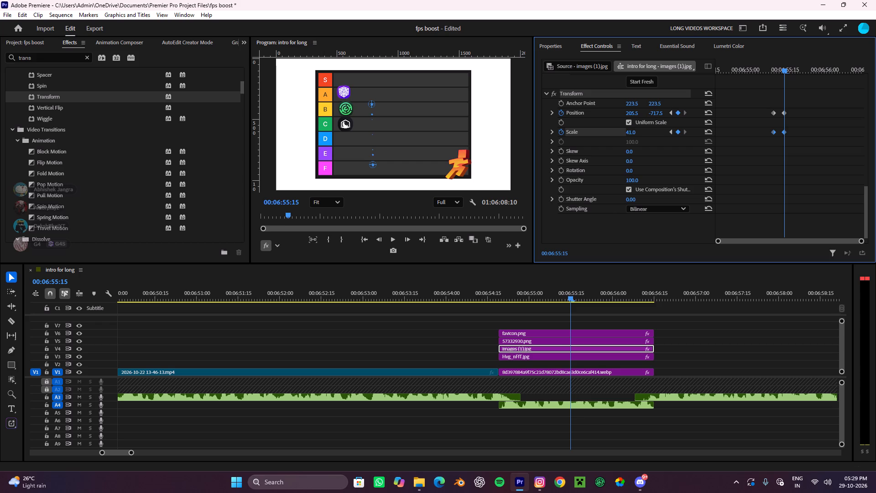
pyautogui.moveTo(632, 135); pyautogui.dragTo(634, 135)
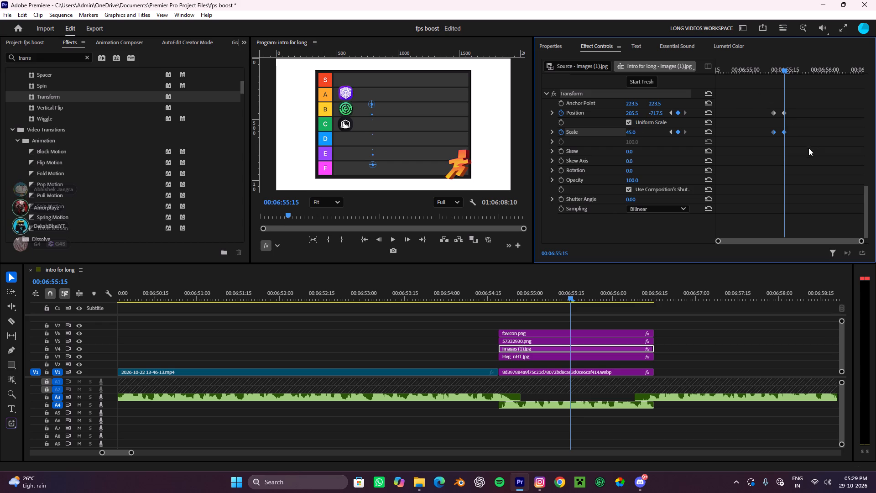
# Apply Ease In and Ease Out temporal interpolation to all four Position and Scale keyframes.
pyautogui.moveTo(809, 151); pyautogui.dragTo(761, 110)
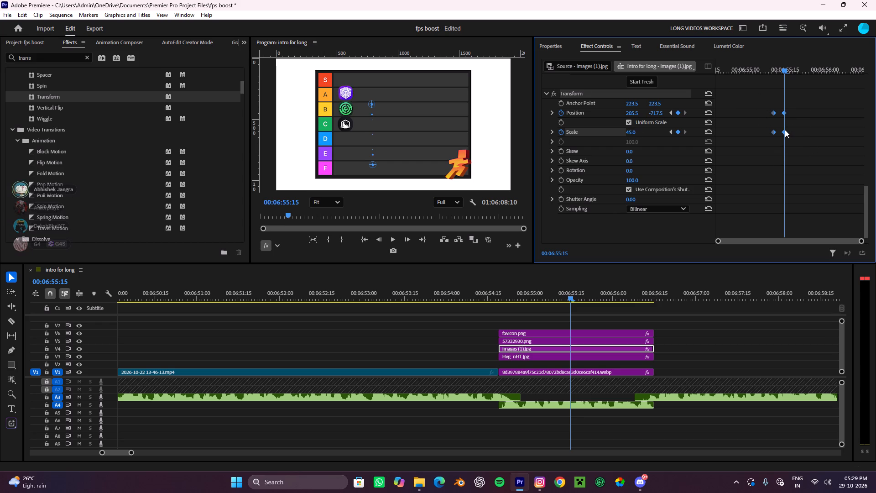
pyautogui.rightClick(785, 130)
pyautogui.click(808, 208)
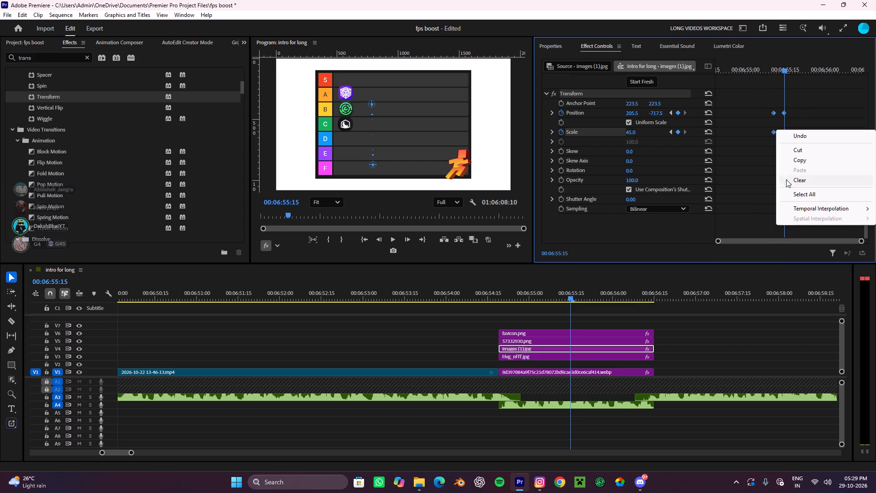
pyautogui.click(810, 206)
pyautogui.click(747, 264)
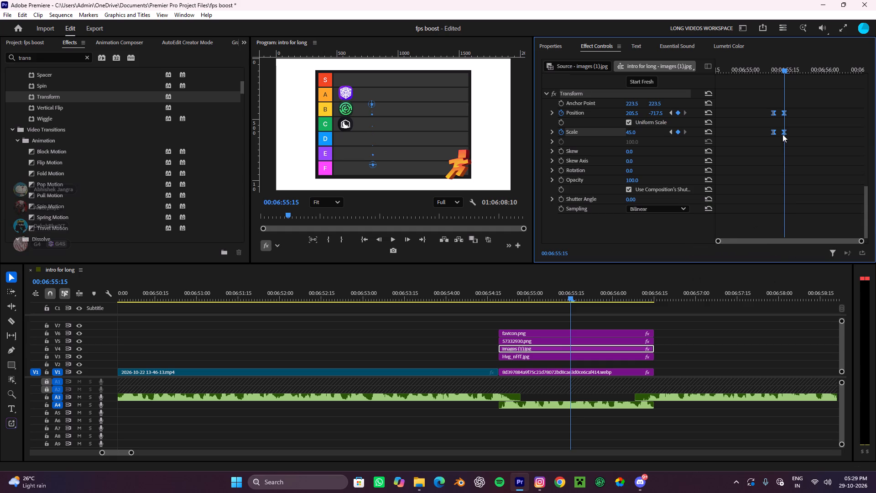
pyautogui.rightClick(784, 131)
pyautogui.click(811, 206)
pyautogui.click(734, 273)
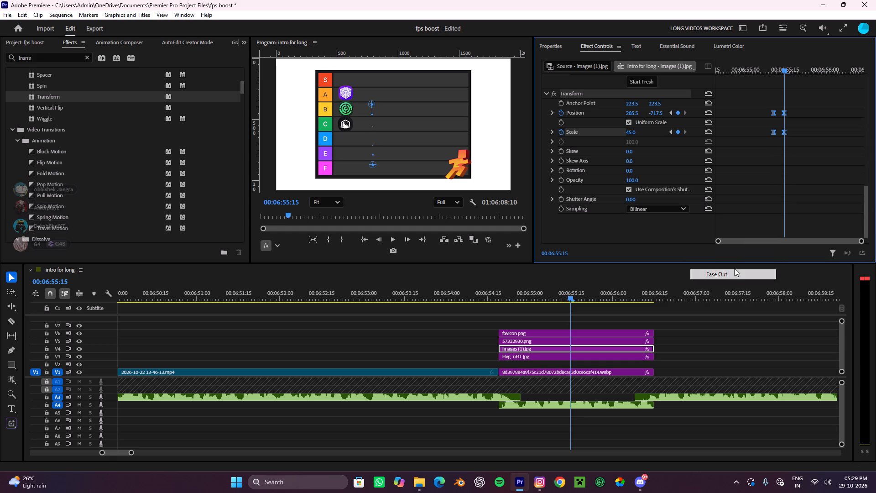
# Reshape the Position and Scale velocity curves so the movement peaks early and slows gradually into the end keyframes.
pyautogui.click(553, 112)
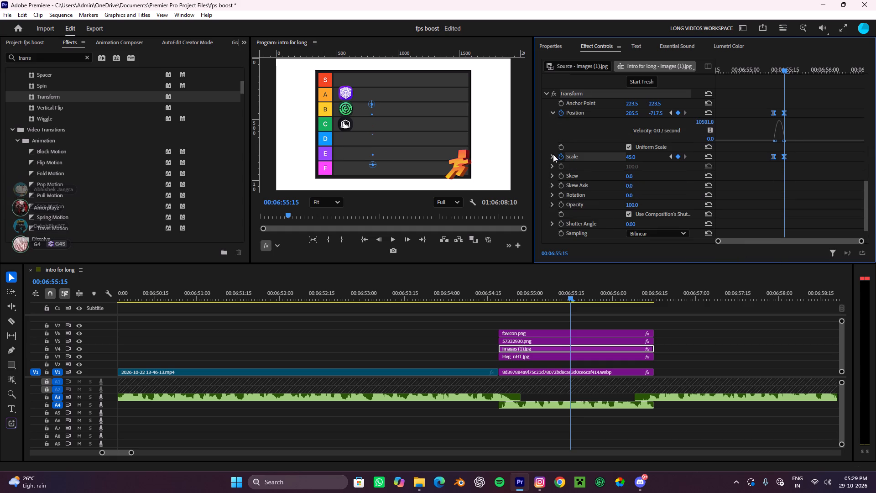
pyautogui.click(553, 154)
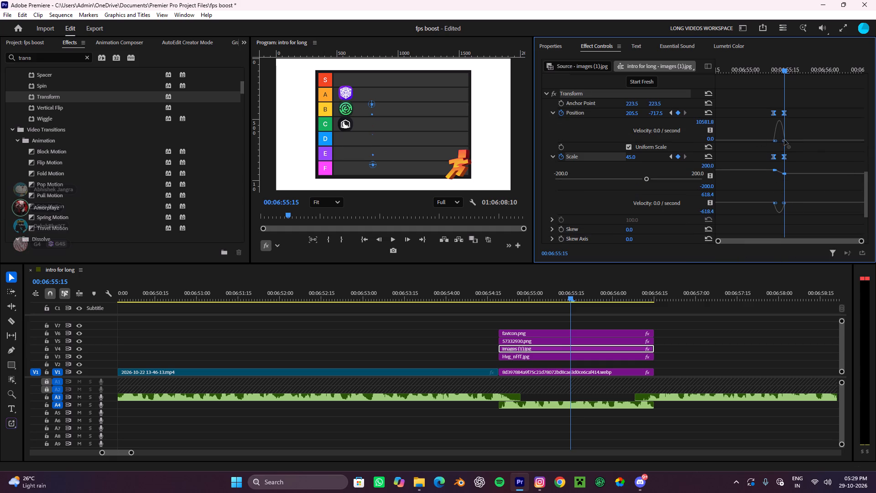
pyautogui.click(781, 141)
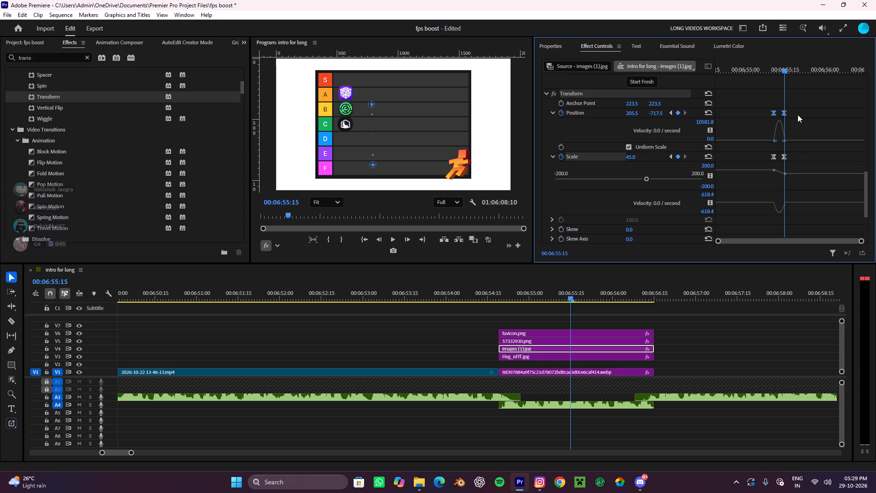
pyautogui.click(798, 115)
pyautogui.moveTo(789, 105); pyautogui.dragTo(786, 172)
pyautogui.moveTo(792, 106); pyautogui.dragTo(783, 156)
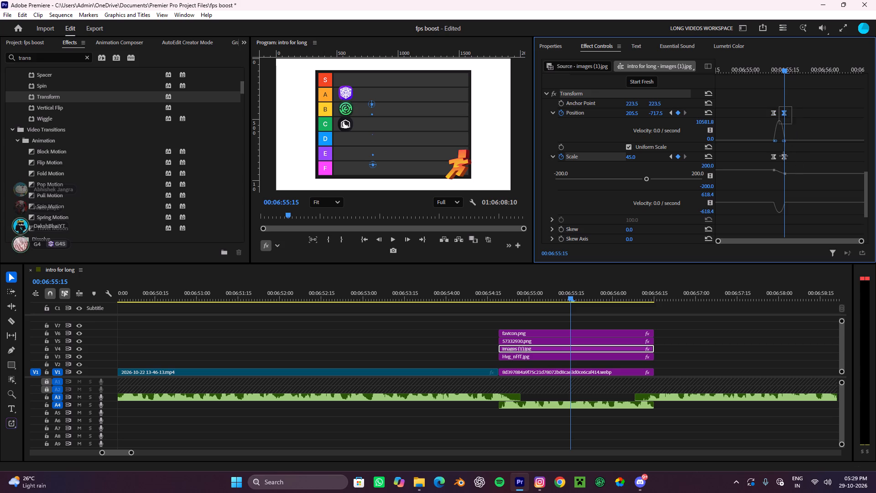
pyautogui.moveTo(783, 156); pyautogui.dragTo(784, 176)
pyautogui.moveTo(784, 141); pyautogui.dragTo(782, 141)
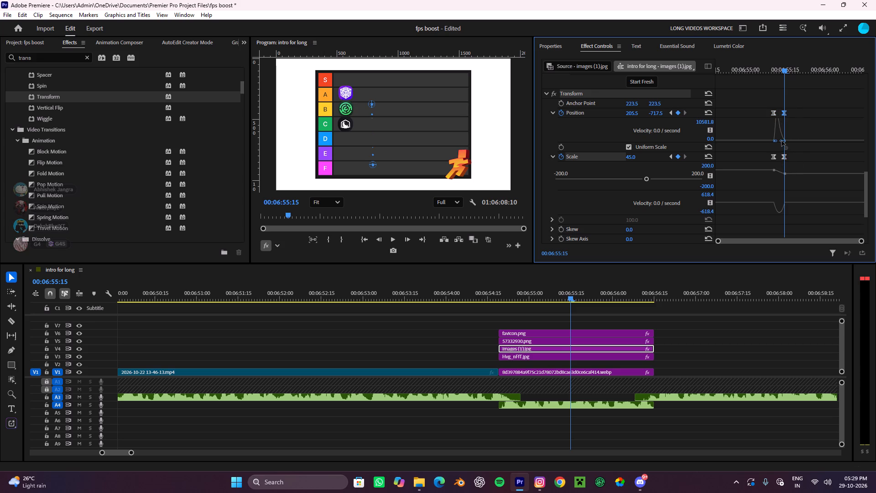
pyautogui.moveTo(782, 141); pyautogui.dragTo(780, 141)
pyautogui.click(783, 158)
pyautogui.click(784, 174)
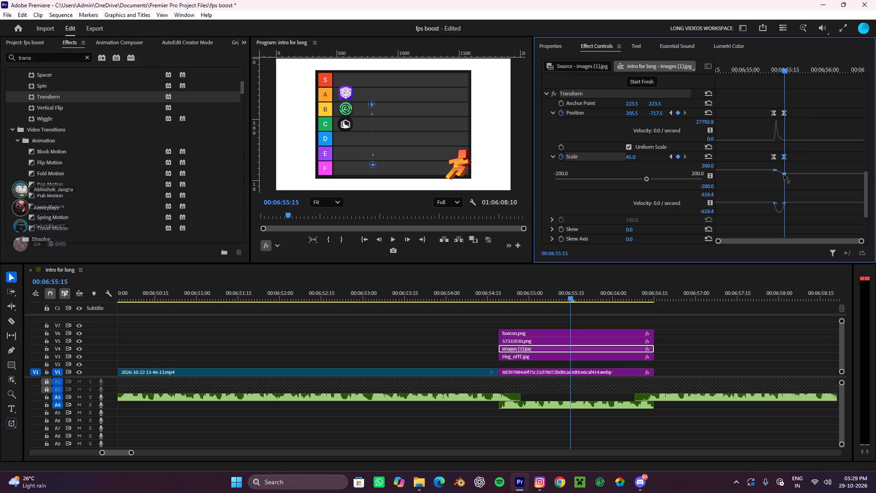
# Play the cube icon's animation from just before its first keyframes to check the movement.
pyautogui.moveTo(788, 67); pyautogui.dragTo(764, 76)
pyautogui.press('space')
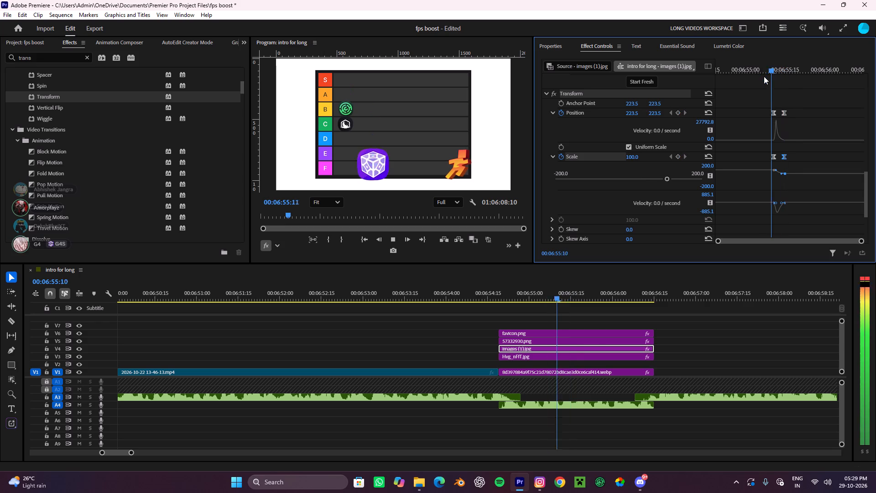
pyautogui.press('space')
# Lengthen the cube icon's animation by moving its end Position and Scale keyframes to 00:06:55:27, and play it back.
pyautogui.click(823, 113)
pyautogui.click(787, 111)
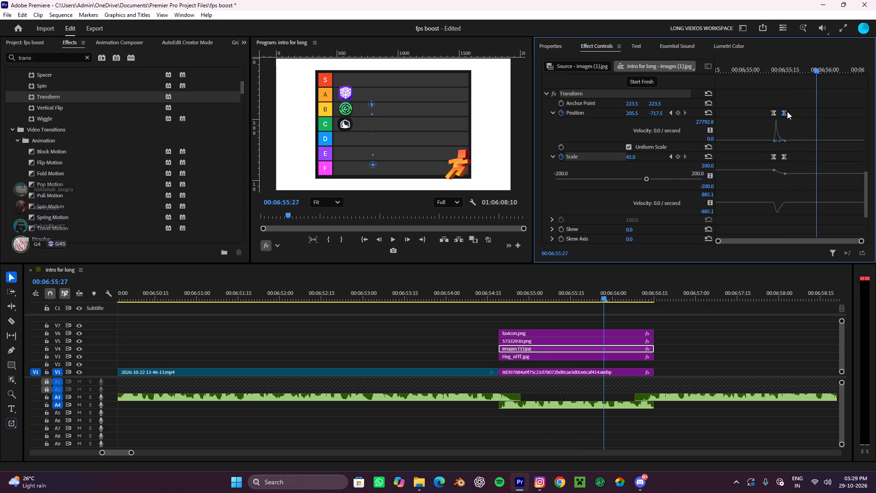
pyautogui.keyDown('shift'); pyautogui.click(785, 154); pyautogui.keyUp('shift')
pyautogui.moveTo(785, 114); pyautogui.dragTo(813, 116)
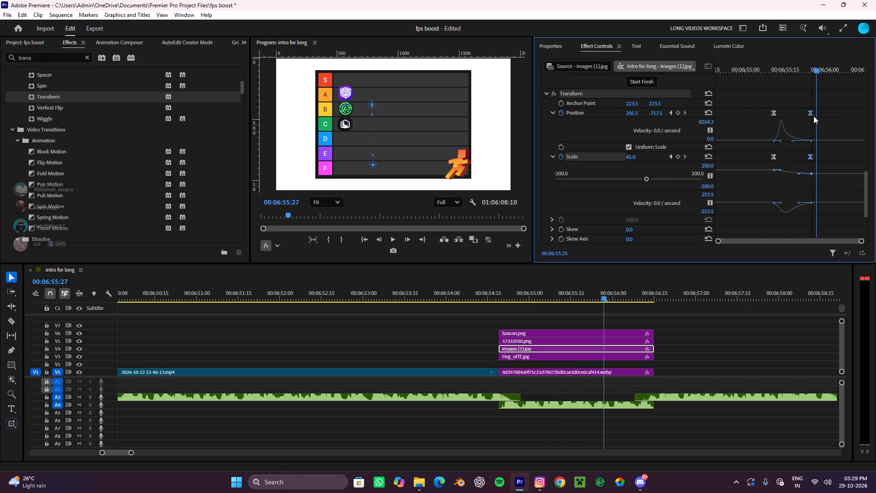
pyautogui.moveTo(813, 116); pyautogui.dragTo(816, 115)
pyautogui.moveTo(816, 68); pyautogui.dragTo(756, 92)
pyautogui.press('space')
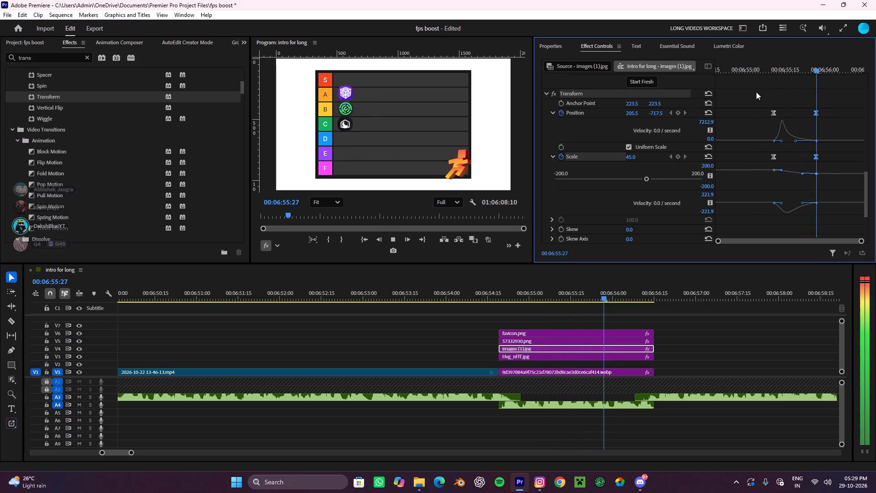
pyautogui.press('space')
# Turn off Use Composition's Shutter Angle in the cube icon's Transform effect, raise its Shutter Angle for motion blur, and replay the segment.
pyautogui.scroll(-6, 738, 148)
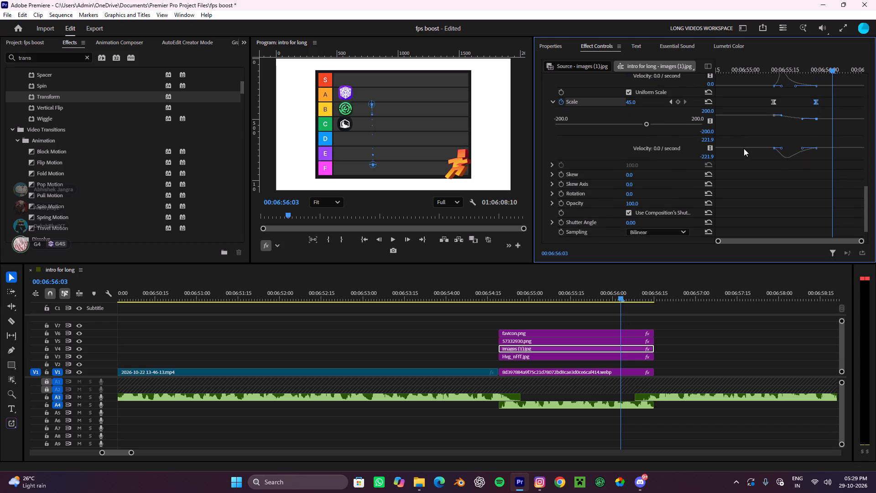
pyautogui.scroll(2, 737, 152)
pyautogui.scroll(-5, 654, 189)
pyautogui.click(631, 187)
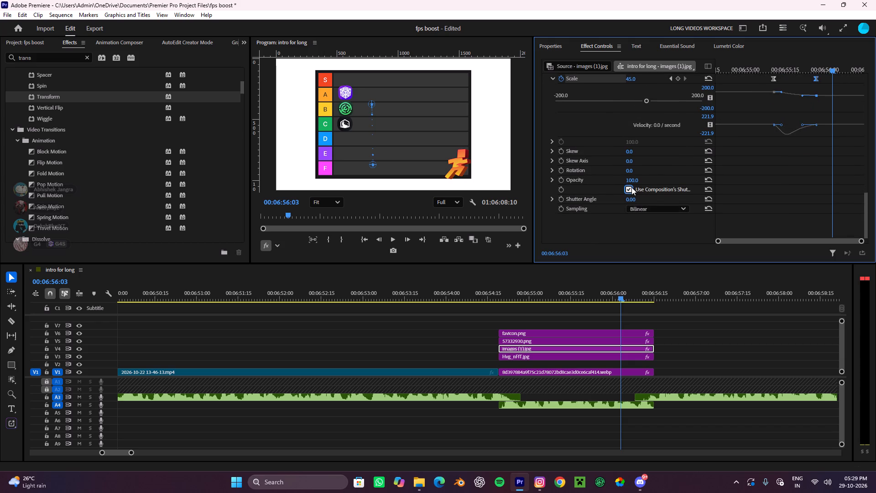
pyautogui.moveTo(632, 198); pyautogui.dragTo(767, 195)
pyautogui.click(726, 347)
pyautogui.moveTo(613, 282); pyautogui.dragTo(466, 304)
pyautogui.moveTo(656, 294); pyautogui.dragTo(458, 306)
pyautogui.press('space')
# Play on past the animated tier-list segment into the footage gap, and look over the layout of the whole sequence.
pyautogui.keyDown('alt'); pyautogui.scroll(-6, 664, 350); pyautogui.keyUp('alt')
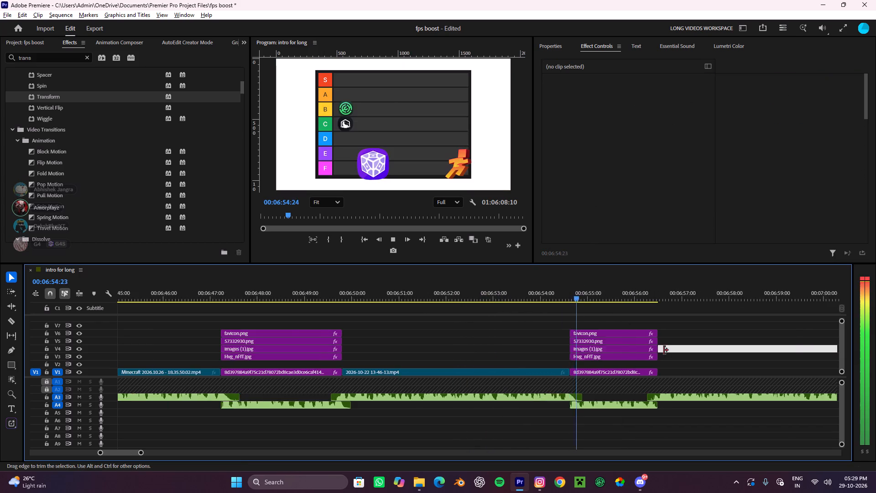
pyautogui.keyDown('alt'); pyautogui.scroll(-9, 664, 350); pyautogui.keyUp('alt')
pyautogui.keyDown('alt'); pyautogui.scroll(5, 652, 353); pyautogui.keyUp('alt')
pyautogui.scroll(-10, 652, 353)
pyautogui.keyDown('alt'); pyautogui.scroll(1, 588, 338); pyautogui.keyUp('alt')
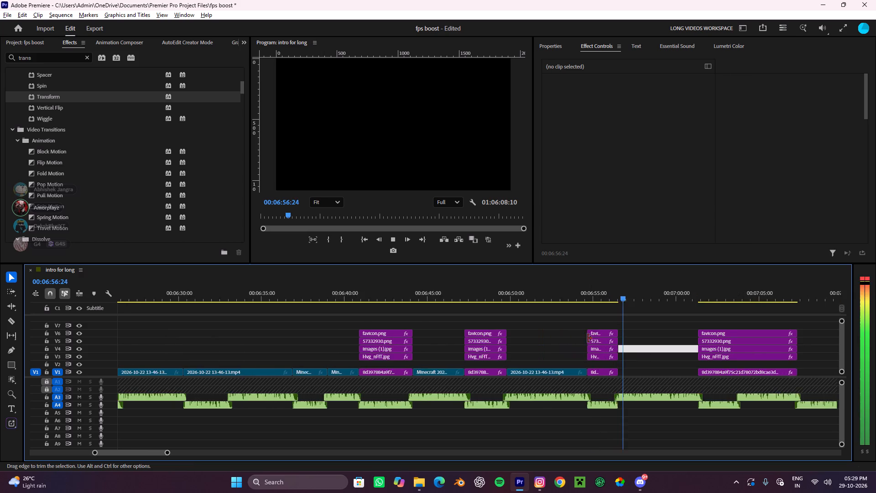
pyautogui.keyDown('alt'); pyautogui.scroll(-9, 588, 338); pyautogui.keyUp('alt')
pyautogui.keyDown('alt'); pyautogui.scroll(5, 581, 337); pyautogui.keyUp('alt')
pyautogui.scroll(-5, 581, 337)
pyautogui.click(580, 334)
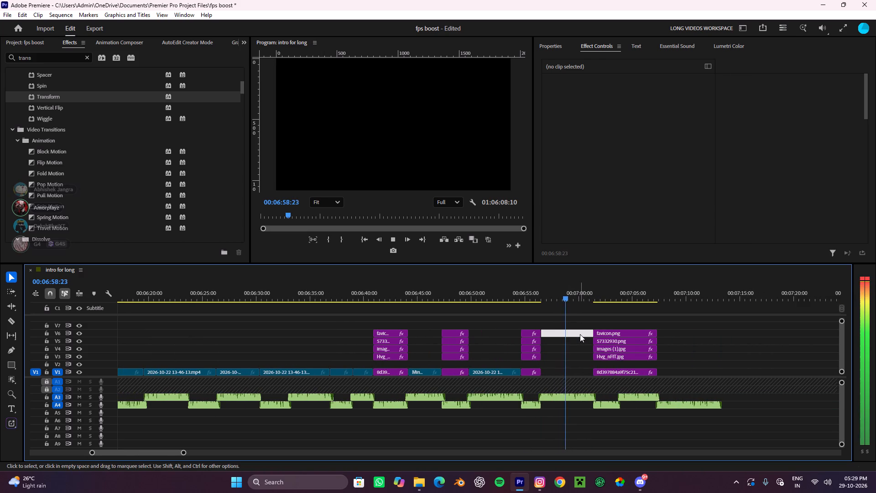
pyautogui.keyDown('alt'); pyautogui.scroll(-9, 579, 334); pyautogui.keyUp('alt')
pyautogui.click(647, 343)
pyautogui.press('space')
pyautogui.keyDown('alt'); pyautogui.scroll(-5, 642, 345); pyautogui.keyUp('alt')
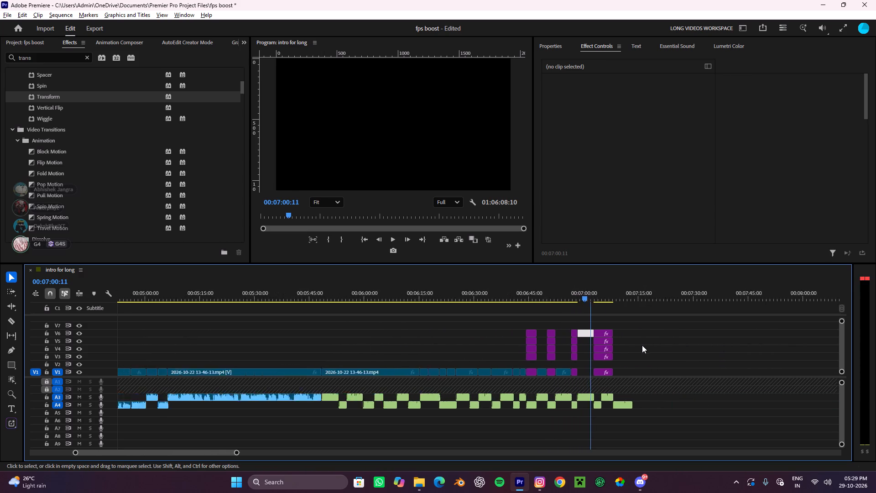
pyautogui.keyDown('alt'); pyautogui.scroll(4, 611, 350); pyautogui.keyUp('alt')
pyautogui.keyDown('alt'); pyautogui.scroll(-9, 611, 350); pyautogui.keyUp('alt')
pyautogui.keyDown('alt'); pyautogui.scroll(-4, 512, 348); pyautogui.keyUp('alt')
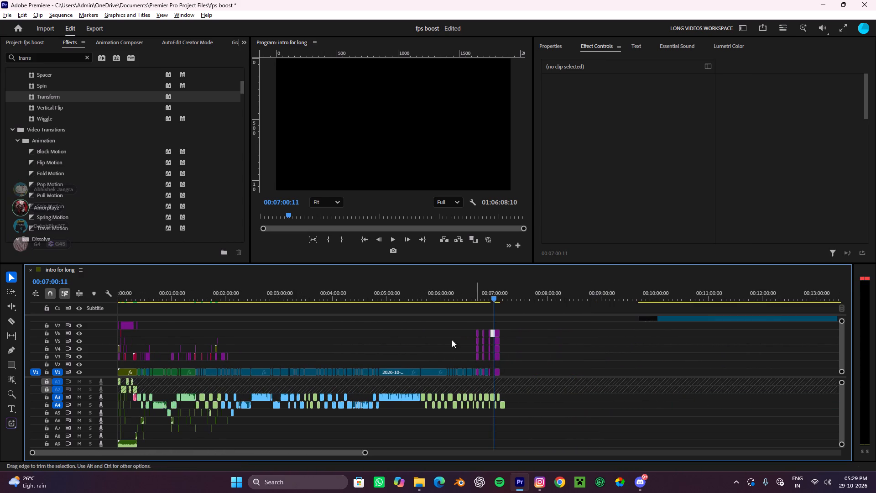
pyautogui.keyDown('alt'); pyautogui.scroll(3, 436, 341); pyautogui.keyUp('alt')
pyautogui.keyDown('alt'); pyautogui.scroll(-4, 437, 341); pyautogui.keyUp('alt')
# Return the playhead to the start of the sequence at 00:00:00:00.
pyautogui.moveTo(445, 290); pyautogui.dragTo(0, 299)
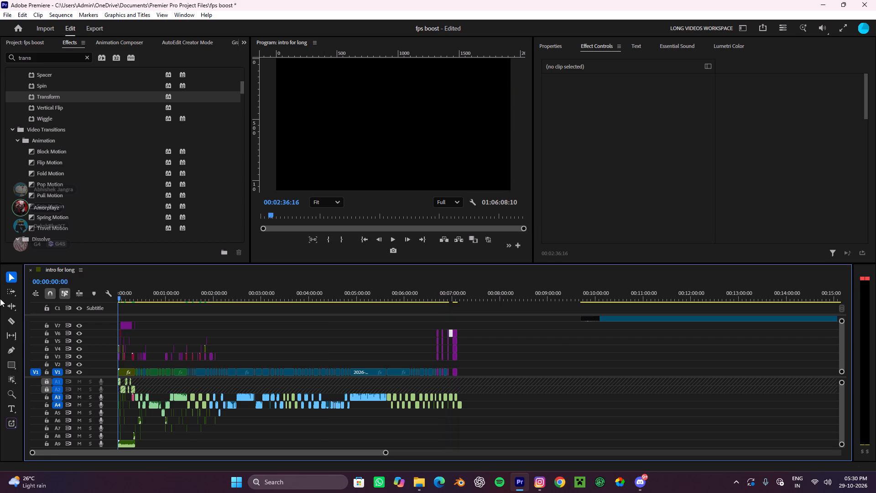
pyautogui.moveTo(0, 299); pyautogui.dragTo(0, 298)
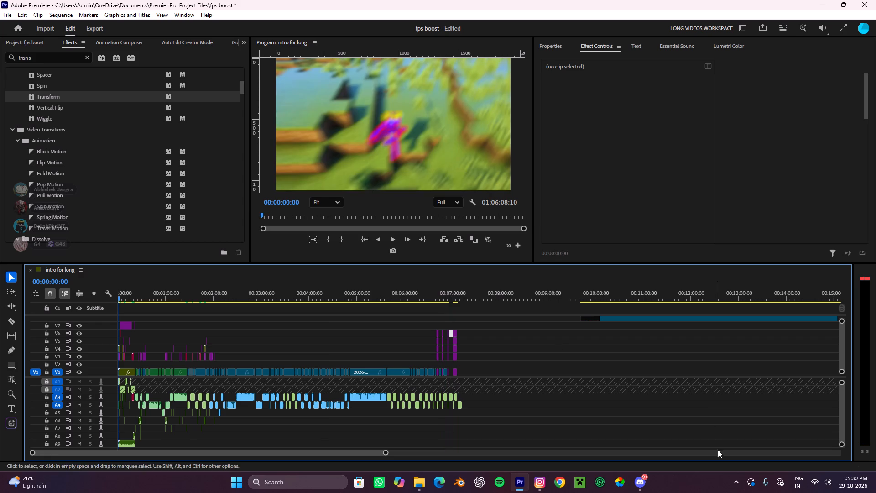
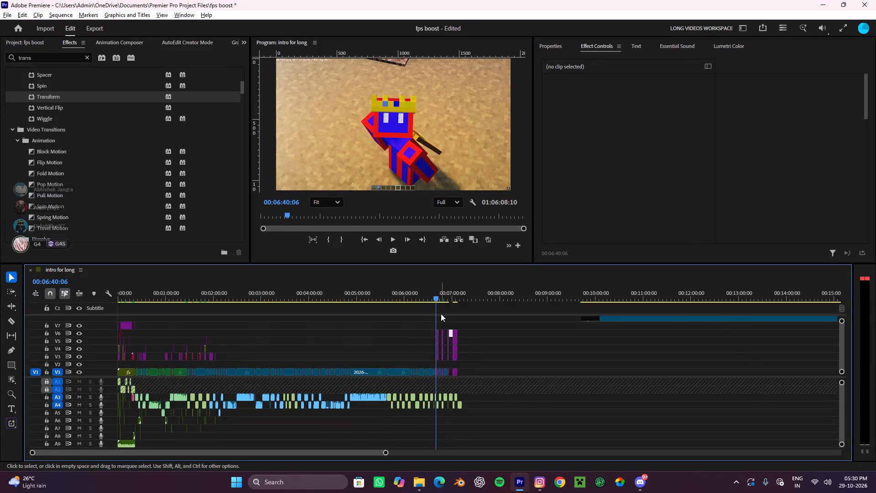
# Play the tier-list segments from 00:06:40:06 to the start of the footage gap after the third segment.
pyautogui.keyDown('alt'); pyautogui.scroll(5, 441, 314); pyautogui.keyUp('alt')
pyautogui.keyDown('alt'); pyautogui.scroll(20, 449, 337); pyautogui.keyUp('alt')
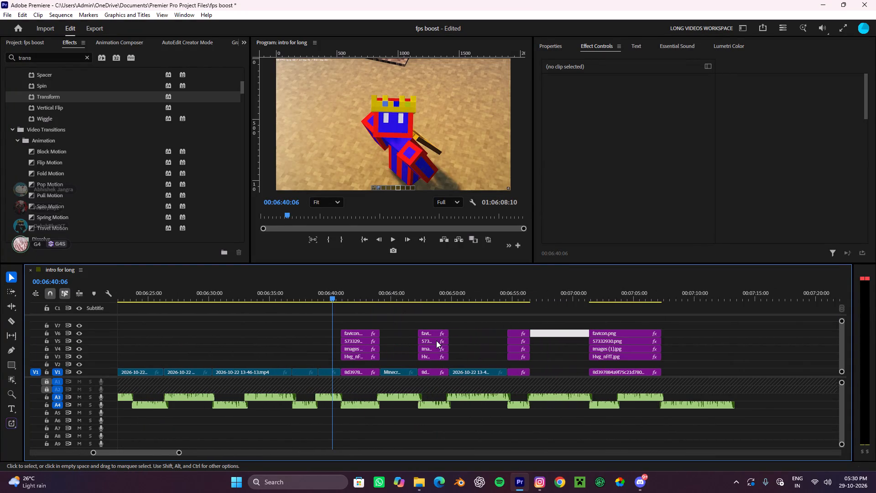
pyautogui.click(565, 338)
pyautogui.click(564, 343)
pyautogui.click(566, 351)
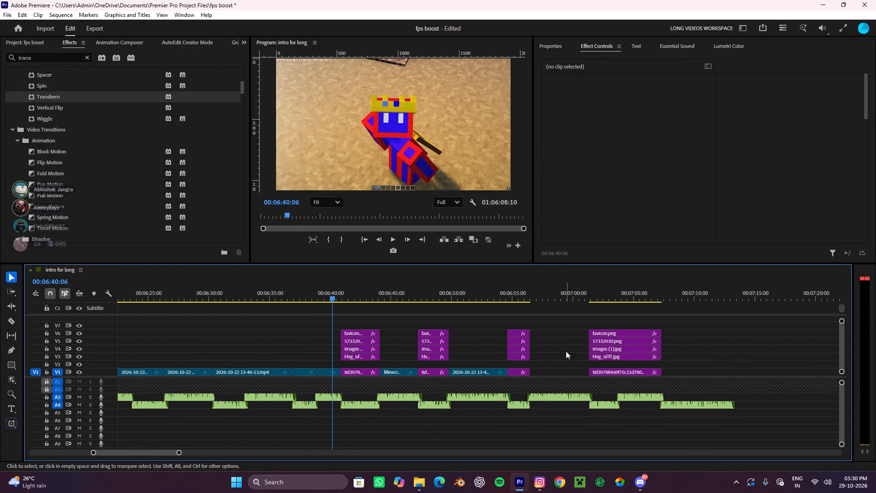
pyautogui.click(565, 354)
pyautogui.moveTo(688, 320); pyautogui.dragTo(615, 357)
pyautogui.click(675, 341)
pyautogui.press('space')
pyautogui.press('space')
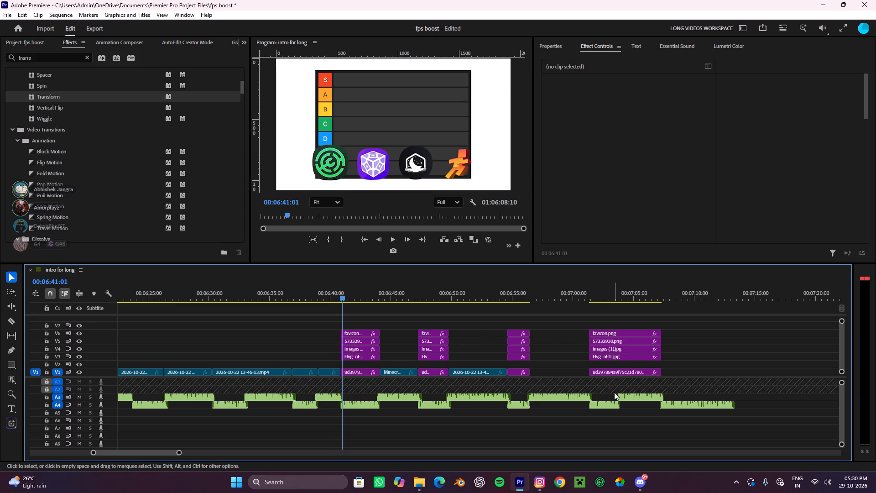
pyautogui.press('space')
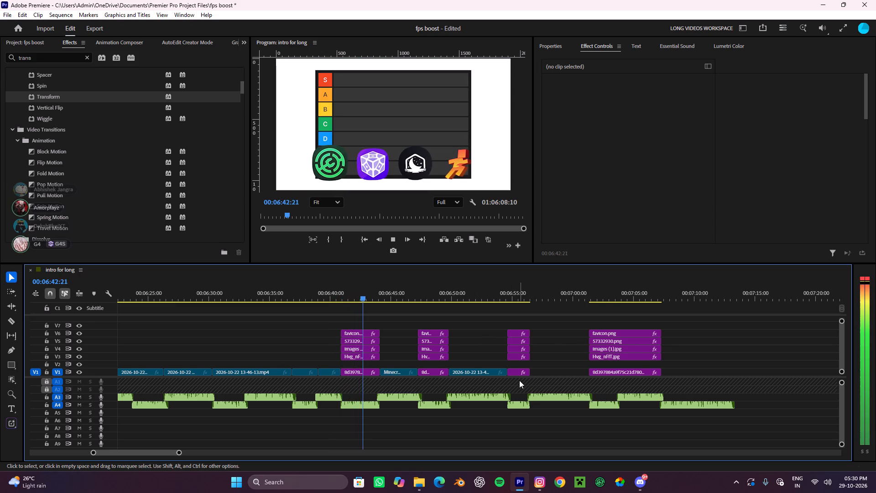
pyautogui.press('space')
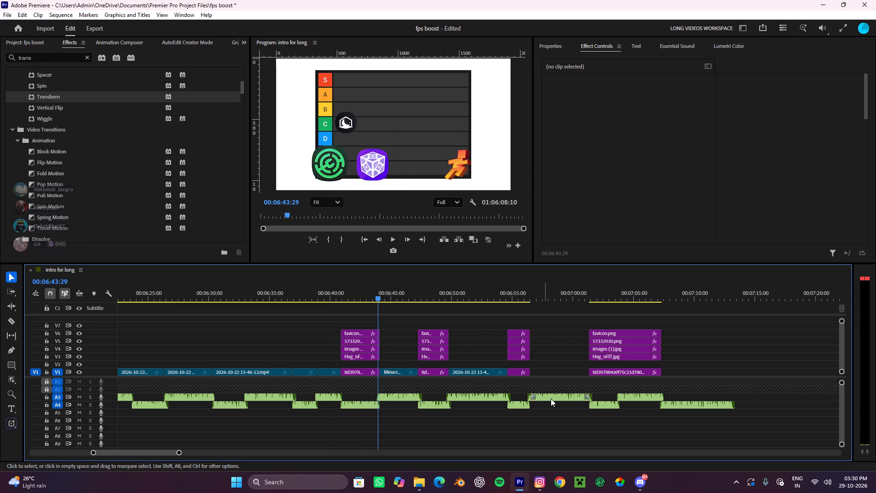
pyautogui.press('space')
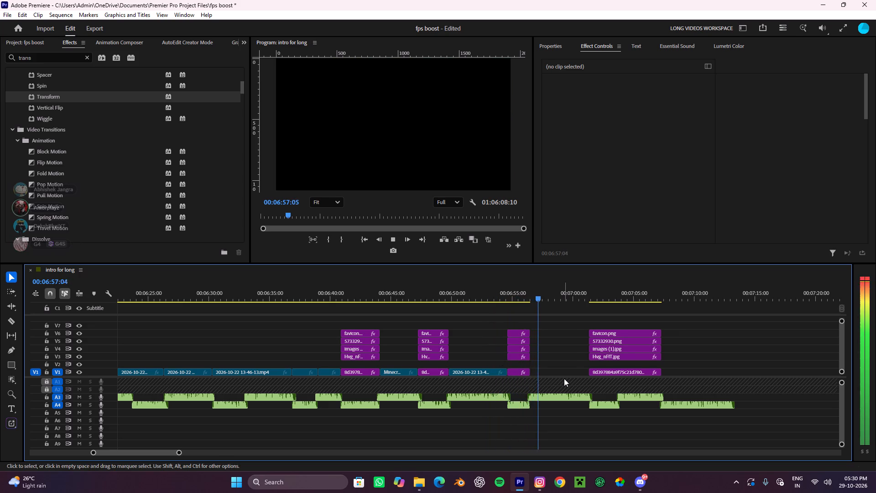
pyautogui.keyDown('alt'); pyautogui.scroll(-4, 564, 378); pyautogui.keyUp('alt')
pyautogui.keyDown('alt'); pyautogui.scroll(4, 564, 378); pyautogui.keyUp('alt')
pyautogui.press('space')
pyautogui.keyDown('alt'); pyautogui.scroll(-15, 564, 378); pyautogui.keyUp('alt')
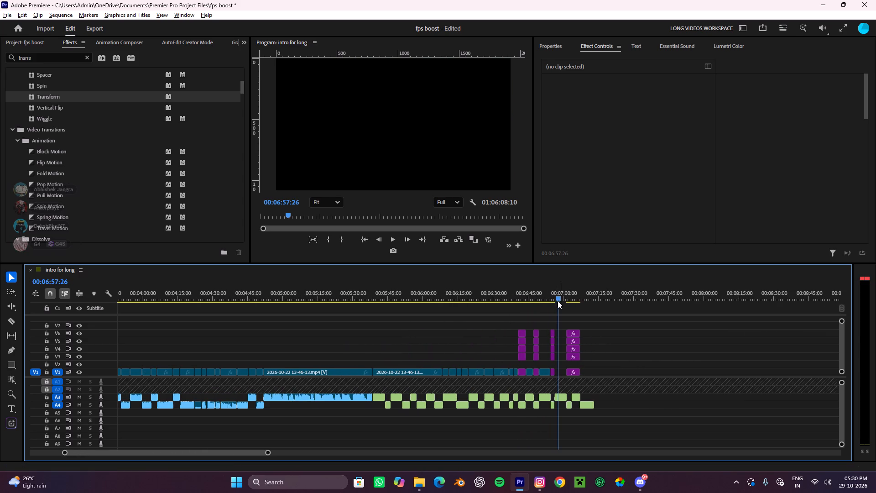
pyautogui.moveTo(563, 283); pyautogui.dragTo(83, 312)
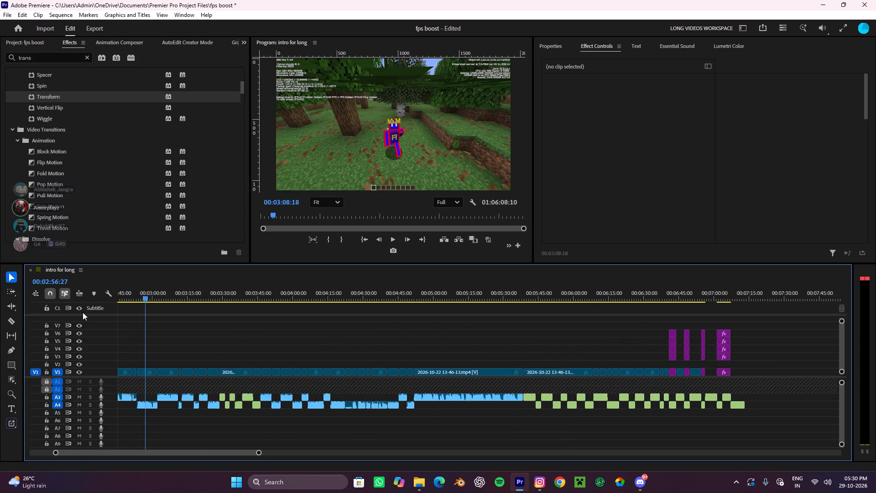
pyautogui.moveTo(83, 312); pyautogui.dragTo(293, 319)
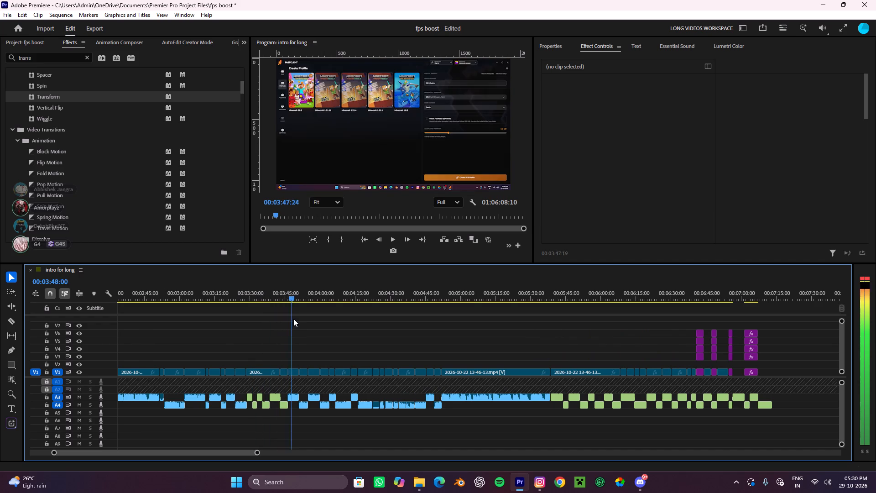
pyautogui.moveTo(293, 319); pyautogui.dragTo(149, 324)
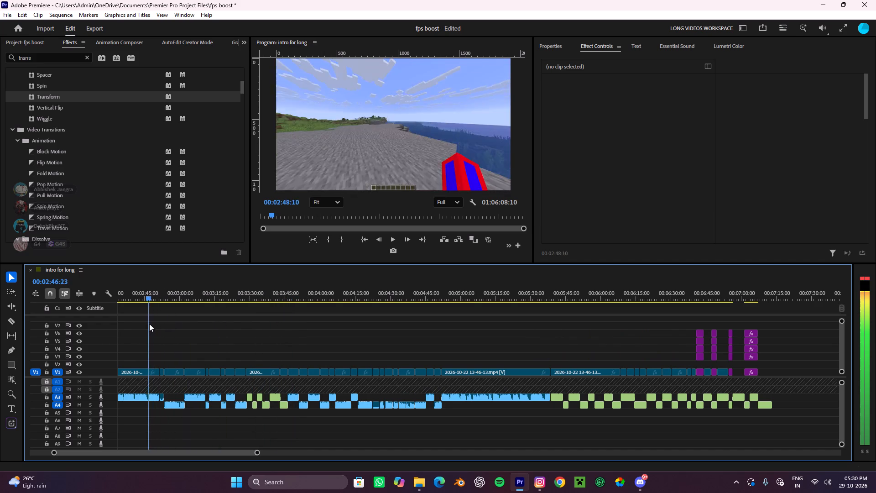
pyautogui.moveTo(149, 324); pyautogui.dragTo(145, 325)
pyautogui.keyDown('alt'); pyautogui.scroll(9, 153, 353); pyautogui.keyUp('alt')
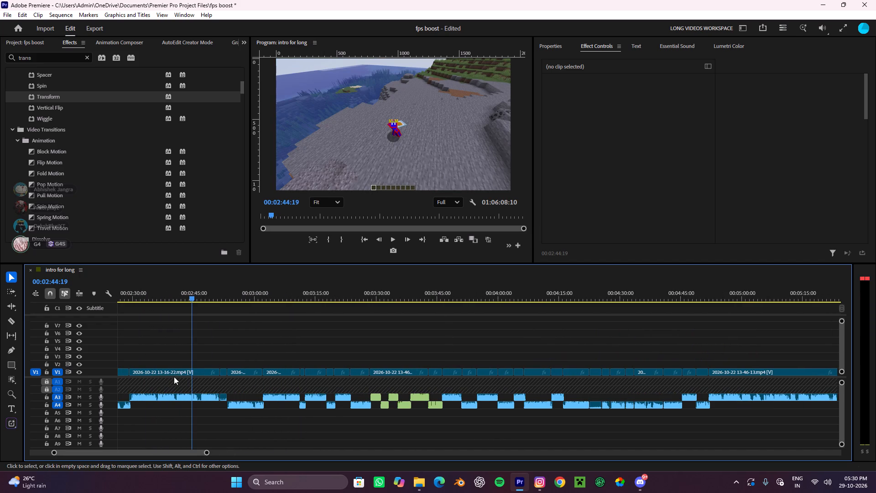
pyautogui.click(182, 374)
pyautogui.keyDown('alt'); pyautogui.scroll(-8, 193, 370); pyautogui.keyUp('alt')
pyautogui.moveTo(185, 290); pyautogui.dragTo(139, 336)
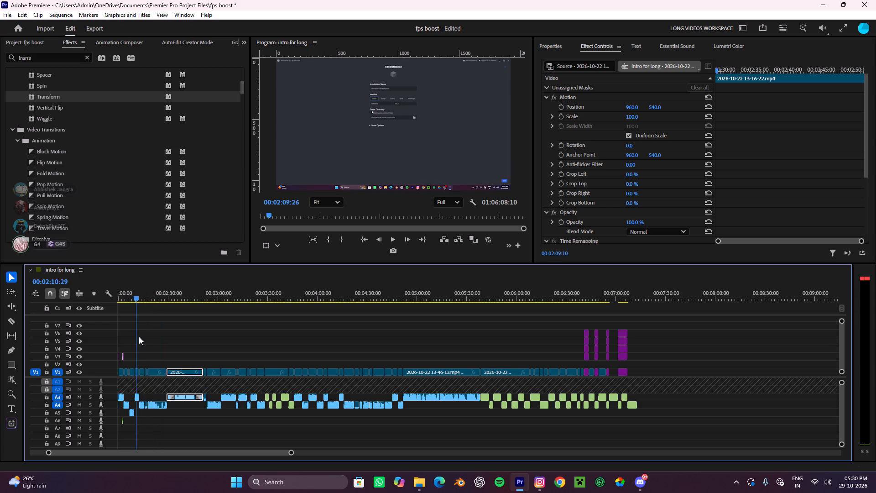
pyautogui.moveTo(139, 336); pyautogui.dragTo(188, 323)
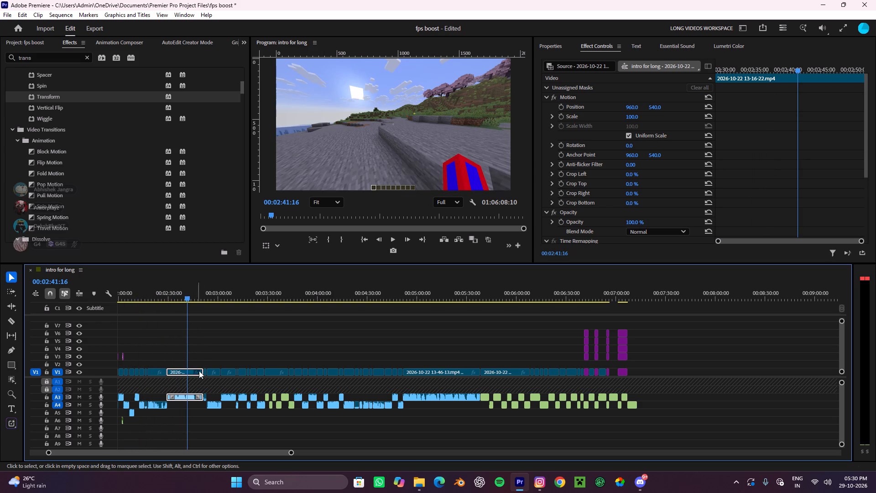
pyautogui.hotkey('ctrl', 'c')
pyautogui.moveTo(188, 294); pyautogui.dragTo(675, 376)
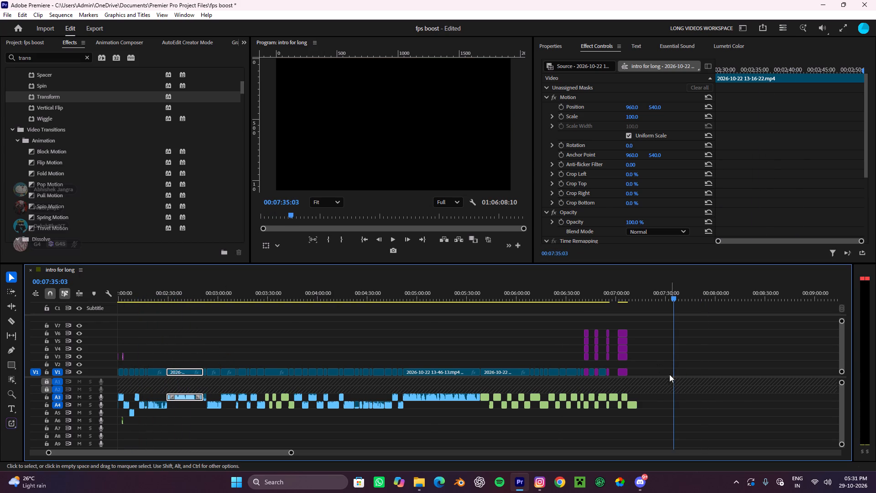
pyautogui.hotkey('ctrl', 'v')
pyautogui.keyDown('alt'); pyautogui.scroll(-1, 632, 381); pyautogui.keyUp('alt')
pyautogui.keyDown('alt'); pyautogui.scroll(3, 632, 381); pyautogui.keyUp('alt')
# Unlink the pasted gameplay clip and remove its audio, keeping only the video.
pyautogui.rightClick(699, 371)
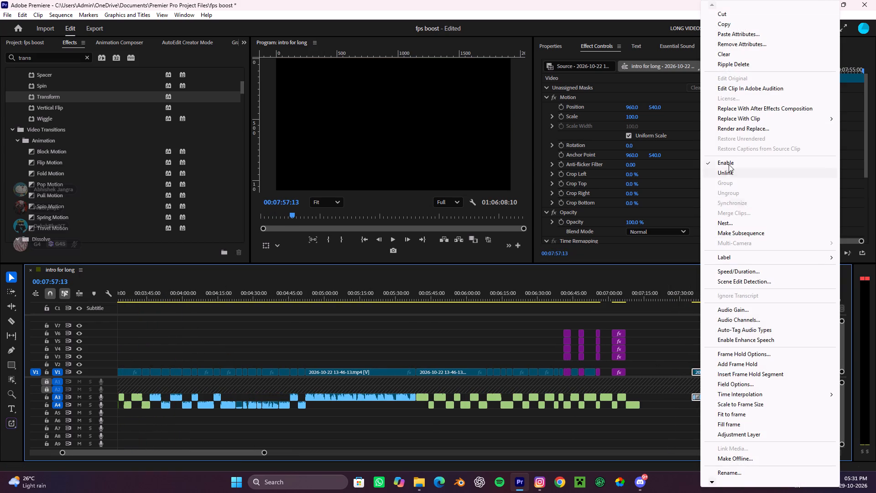
pyautogui.click(733, 173)
pyautogui.moveTo(772, 417); pyautogui.dragTo(720, 400)
pyautogui.hotkey('ctrl', 'x')
pyautogui.keyDown('alt'); pyautogui.scroll(3, 715, 399); pyautogui.keyUp('alt')
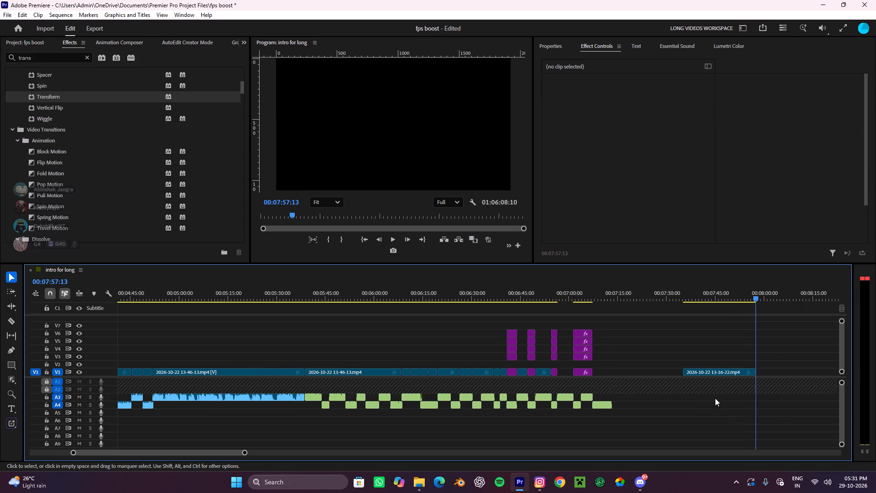
# Move the clip into the gap before the last tier-list segment, cut off the part overlapping that segment, and place the remainder on V1.
pyautogui.moveTo(716, 369); pyautogui.dragTo(591, 366)
pyautogui.press('c')
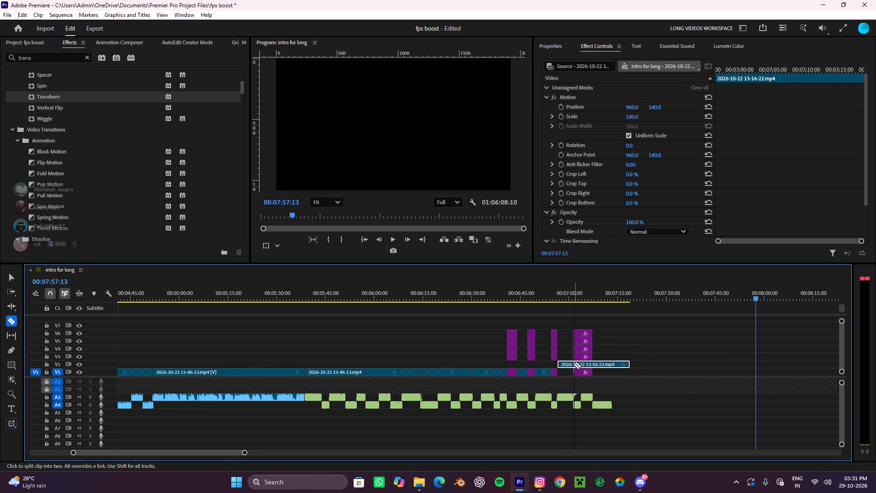
pyautogui.click(572, 366)
pyautogui.press('v')
pyautogui.click(590, 366)
pyautogui.hotkey('ctrl', 'x')
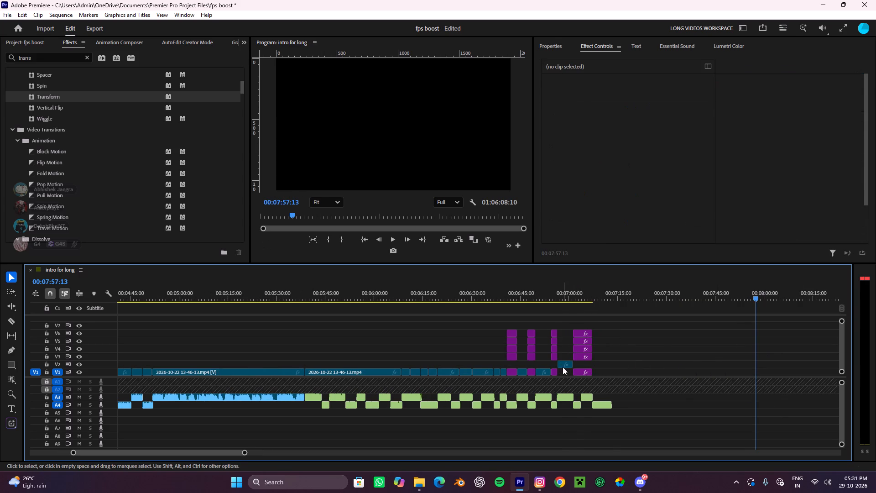
pyautogui.moveTo(563, 367); pyautogui.dragTo(563, 373)
# Play back the inserted gameplay clip and trim its end to 00:06:59:10.
pyautogui.click(557, 301)
pyautogui.press('space')
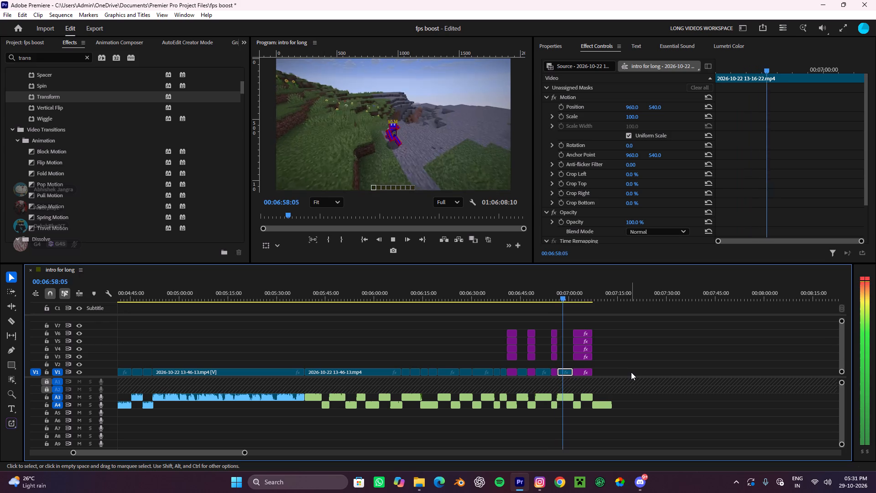
pyautogui.keyDown('alt'); pyautogui.scroll(-10, 631, 372); pyautogui.keyUp('alt')
pyautogui.scroll(3, 631, 372)
pyautogui.press('space')
pyautogui.keyDown('alt'); pyautogui.scroll(10, 600, 381); pyautogui.keyUp('alt')
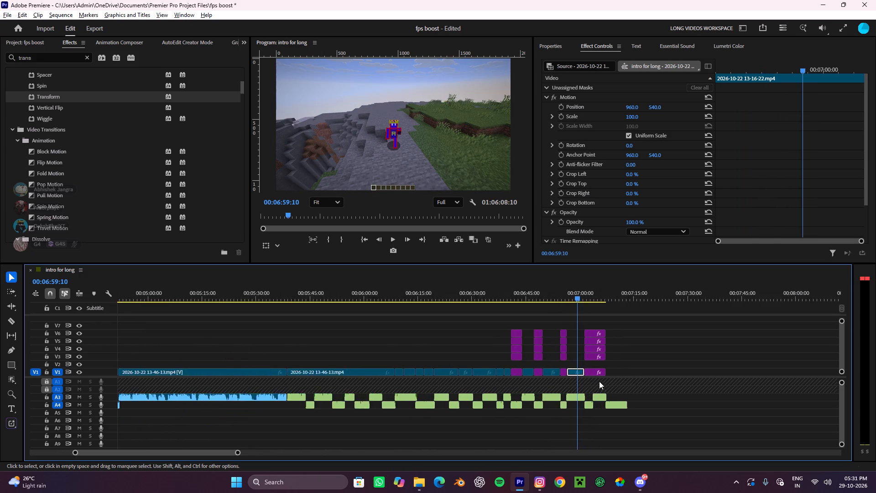
pyautogui.keyDown('alt'); pyautogui.scroll(10, 599, 381); pyautogui.keyUp('alt')
pyautogui.moveTo(563, 372); pyautogui.dragTo(548, 387)
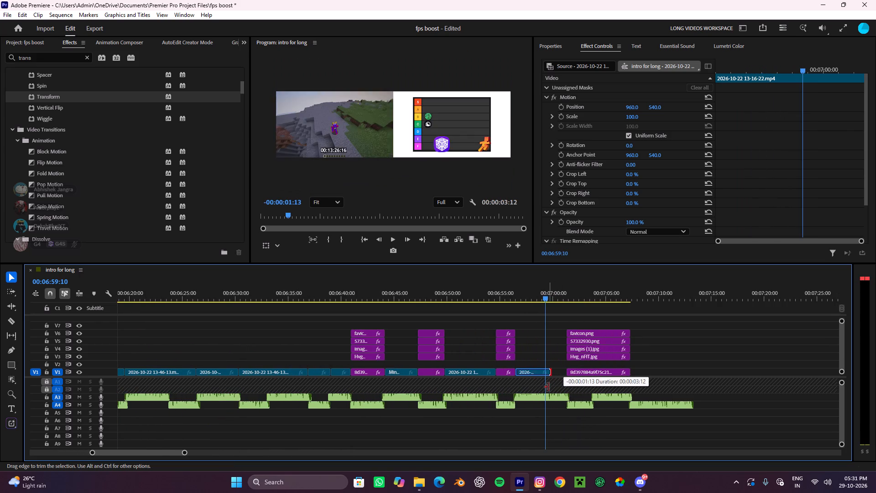
pyautogui.moveTo(548, 387); pyautogui.dragTo(547, 392)
pyautogui.keyDown('alt'); pyautogui.scroll(-8, 551, 391); pyautogui.keyUp('alt')
pyautogui.keyDown('alt'); pyautogui.scroll(15, 547, 390); pyautogui.keyUp('alt')
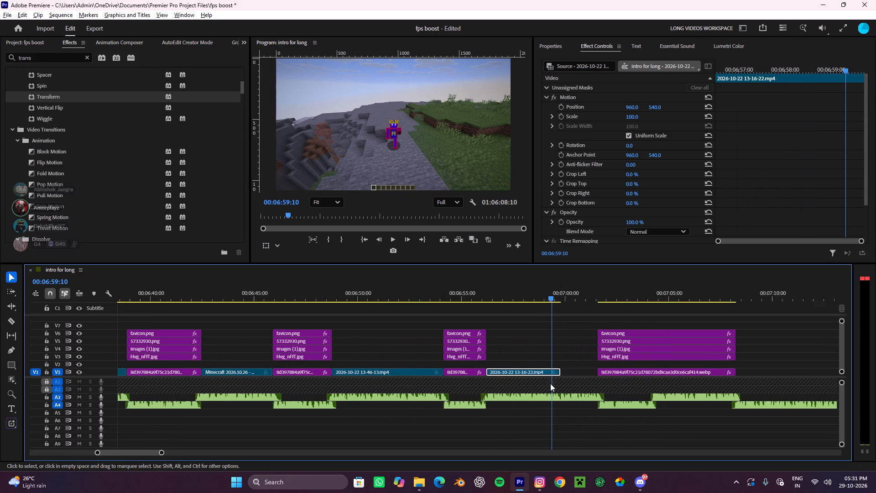
pyautogui.moveTo(560, 370); pyautogui.dragTo(554, 376)
pyautogui.keyDown('alt'); pyautogui.scroll(-8, 568, 378); pyautogui.keyUp('alt')
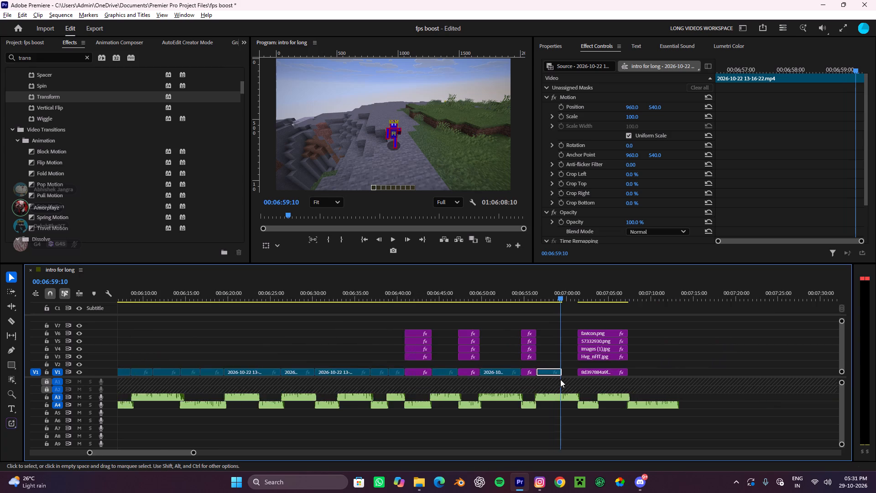
# Scrub through the earlier edit between about 00:03:10 and 00:05:02 for gameplay footage to reuse in the remaining gap.
pyautogui.keyDown('alt'); pyautogui.scroll(-12, 560, 379); pyautogui.keyUp('alt')
pyautogui.keyDown('alt'); pyautogui.scroll(-4, 350, 378); pyautogui.keyUp('alt')
pyautogui.keyDown('alt'); pyautogui.scroll(8, 343, 392); pyautogui.keyUp('alt')
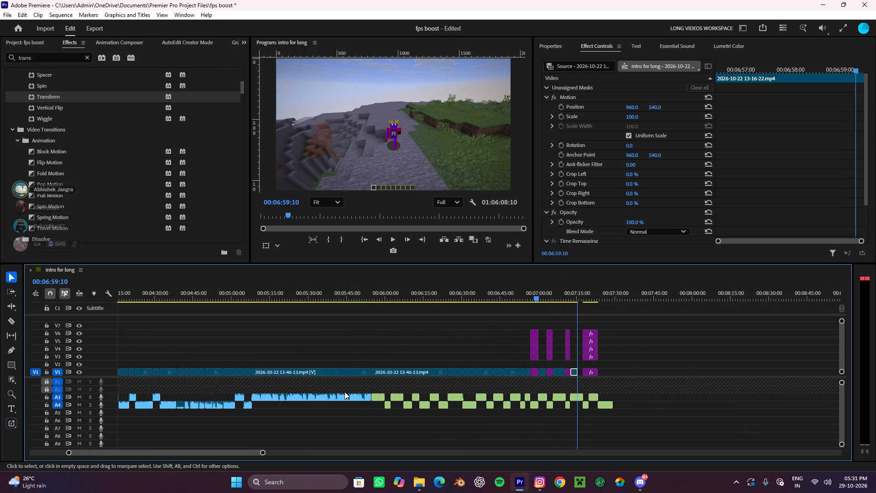
pyautogui.keyDown('alt'); pyautogui.scroll(6, 344, 392); pyautogui.keyUp('alt')
pyautogui.moveTo(639, 290); pyautogui.dragTo(347, 340)
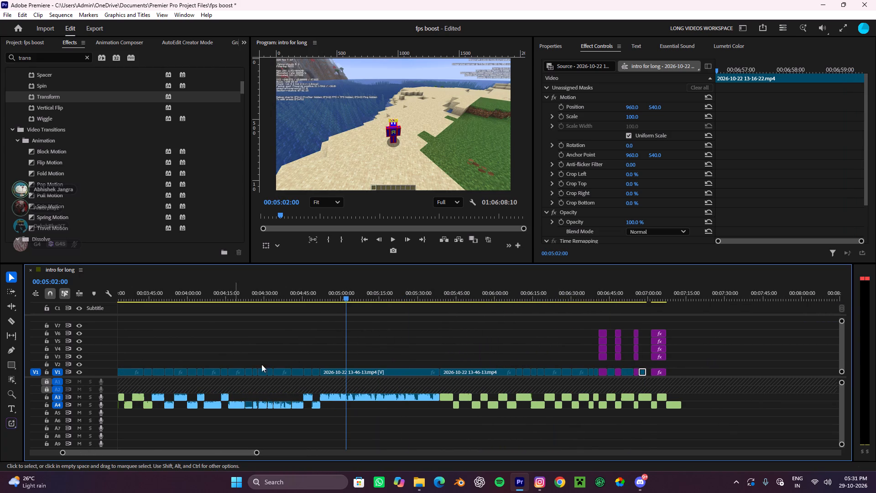
pyautogui.keyDown('alt'); pyautogui.scroll(-3, 344, 337); pyautogui.keyUp('alt')
pyautogui.keyDown('alt'); pyautogui.scroll(4, 335, 340); pyautogui.keyUp('alt')
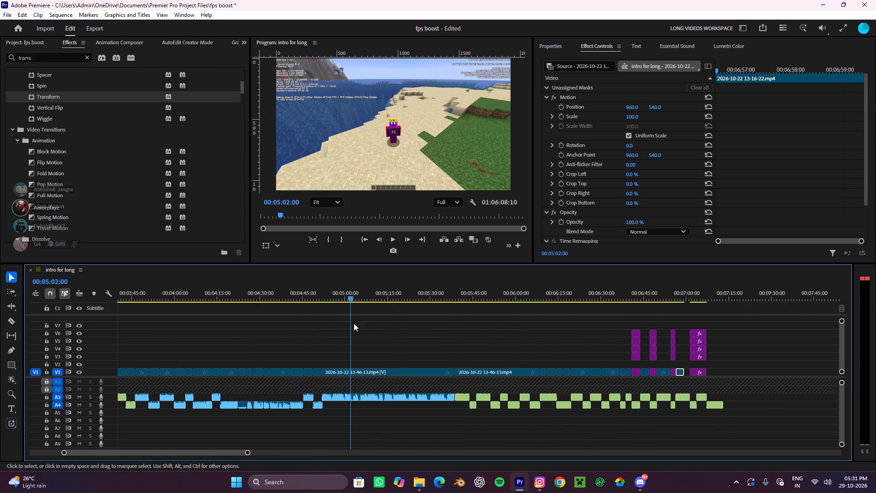
pyautogui.moveTo(346, 293); pyautogui.dragTo(273, 324)
pyautogui.keyDown('alt'); pyautogui.scroll(-3, 275, 323); pyautogui.keyUp('alt')
pyautogui.keyDown('alt'); pyautogui.scroll(4, 275, 323); pyautogui.keyUp('alt')
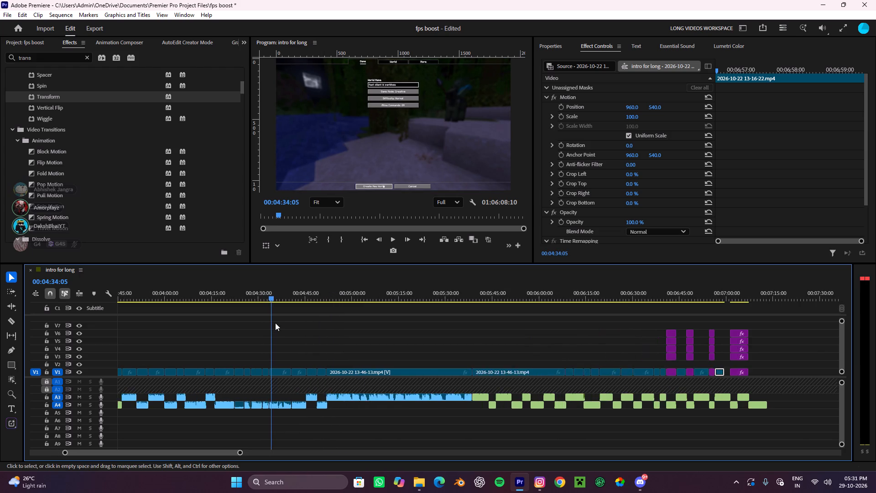
pyautogui.scroll(5, 275, 323)
pyautogui.moveTo(340, 294); pyautogui.dragTo(290, 326)
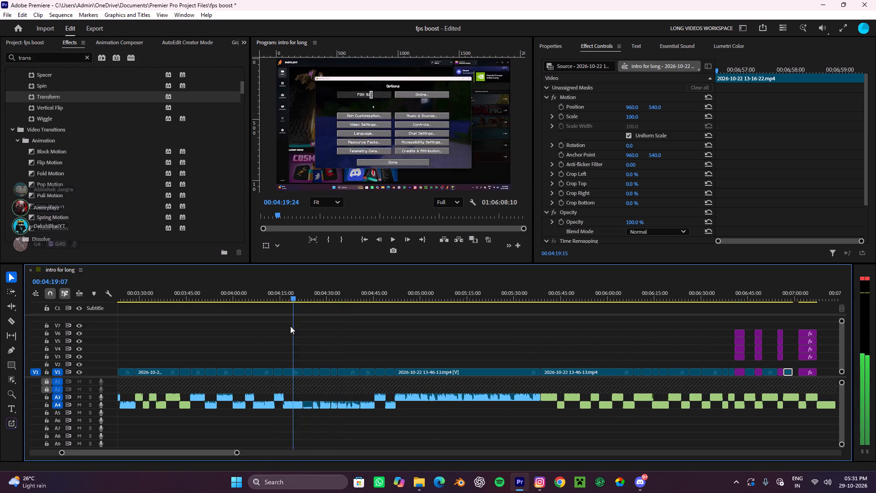
pyautogui.moveTo(290, 326); pyautogui.dragTo(287, 329)
pyautogui.moveTo(290, 294); pyautogui.dragTo(294, 294)
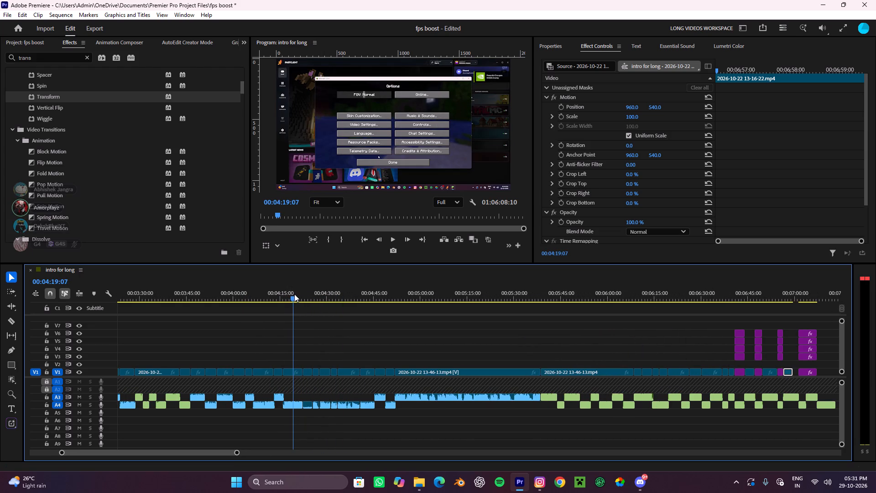
pyautogui.moveTo(297, 298); pyautogui.dragTo(307, 302)
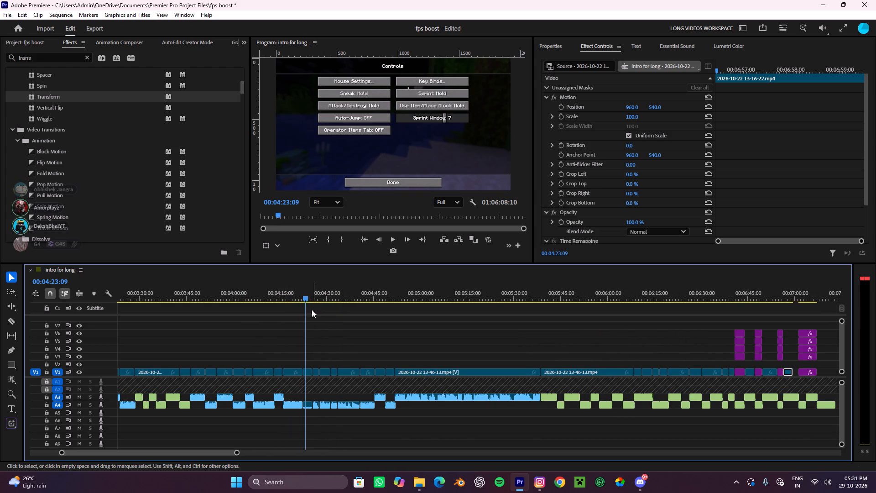
pyautogui.moveTo(307, 300); pyautogui.dragTo(336, 305)
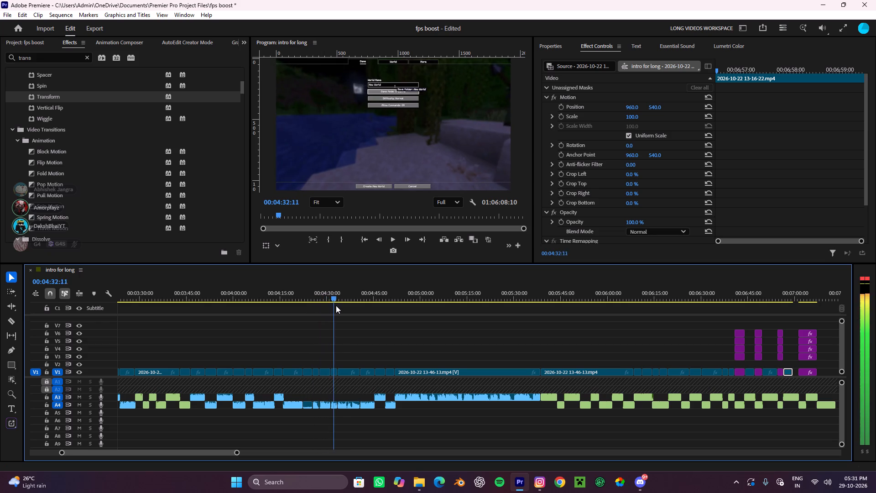
pyautogui.moveTo(336, 305); pyautogui.dragTo(380, 304)
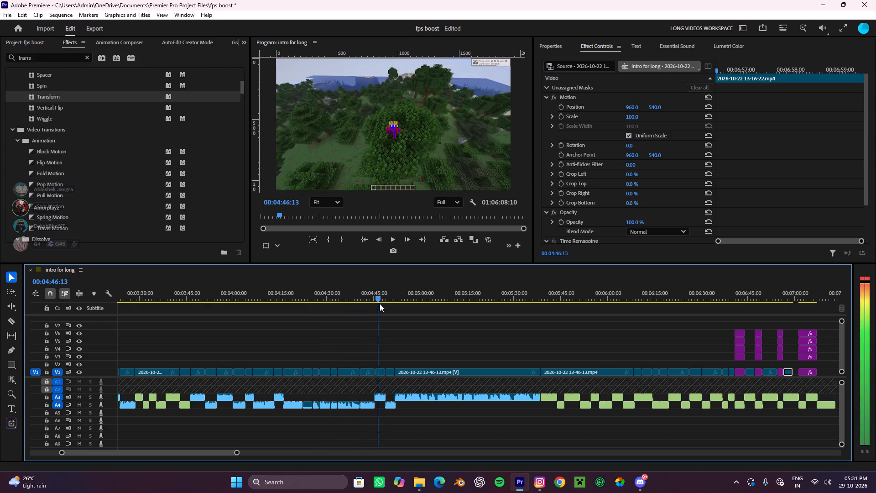
pyautogui.moveTo(380, 304); pyautogui.dragTo(174, 331)
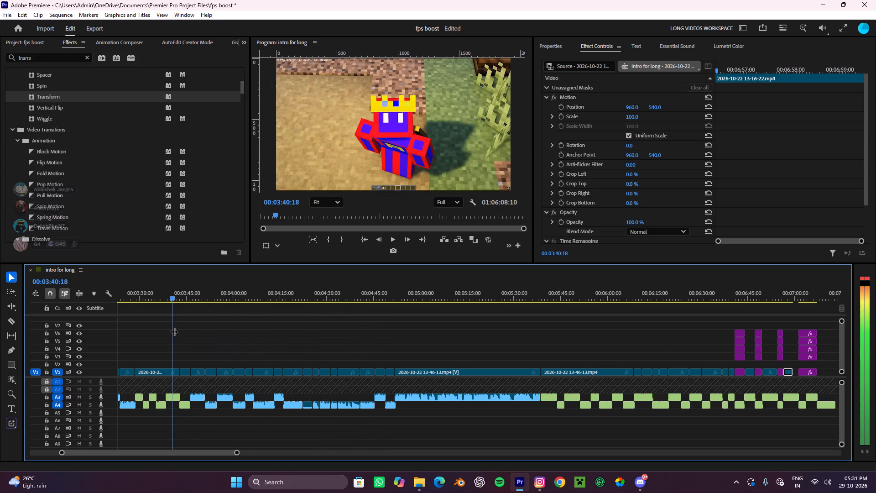
pyautogui.keyDown('alt'); pyautogui.scroll(-3, 176, 332); pyautogui.keyUp('alt')
pyautogui.scroll(9, 176, 332)
pyautogui.moveTo(290, 299); pyautogui.dragTo(219, 322)
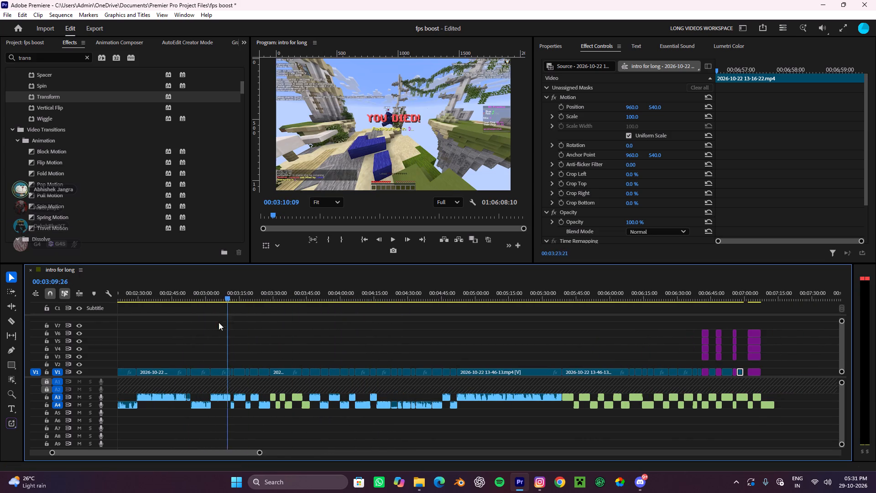
pyautogui.moveTo(219, 322); pyautogui.dragTo(277, 319)
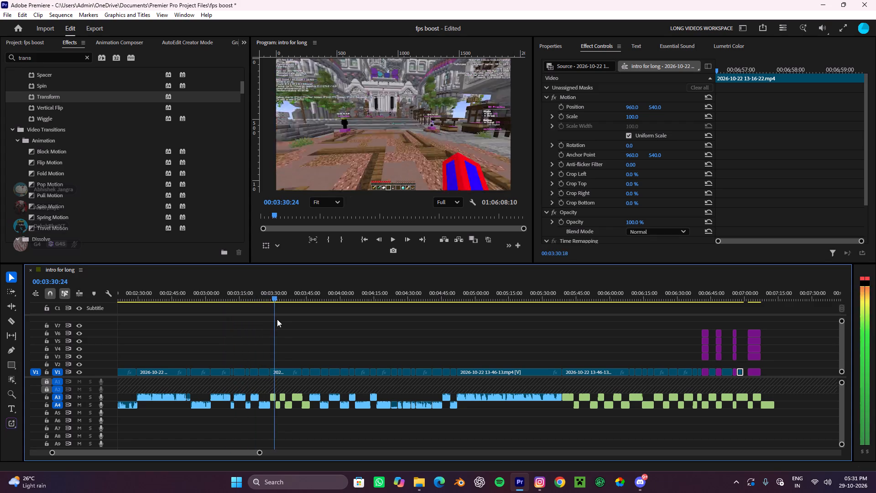
pyautogui.moveTo(277, 319); pyautogui.dragTo(280, 319)
pyautogui.click(284, 365)
pyautogui.click(284, 369)
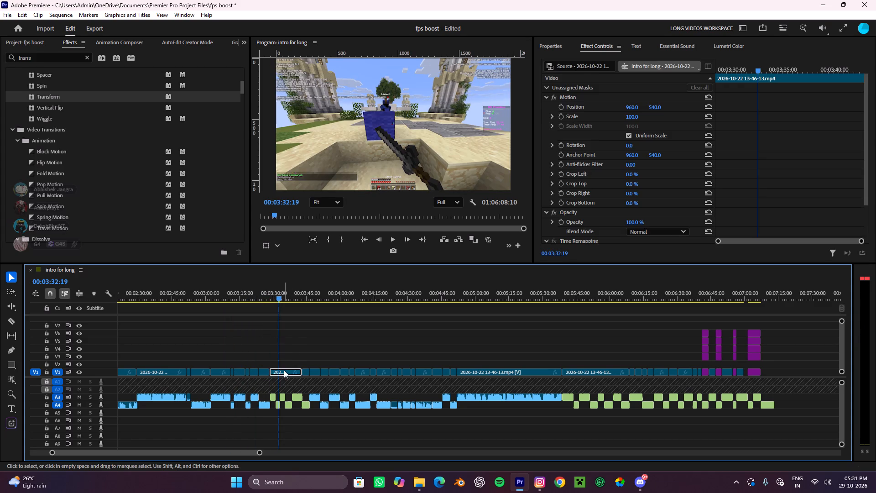
pyautogui.keyDown('alt'); pyautogui.moveTo(284, 372); pyautogui.dragTo(757, 361); pyautogui.keyUp('alt')
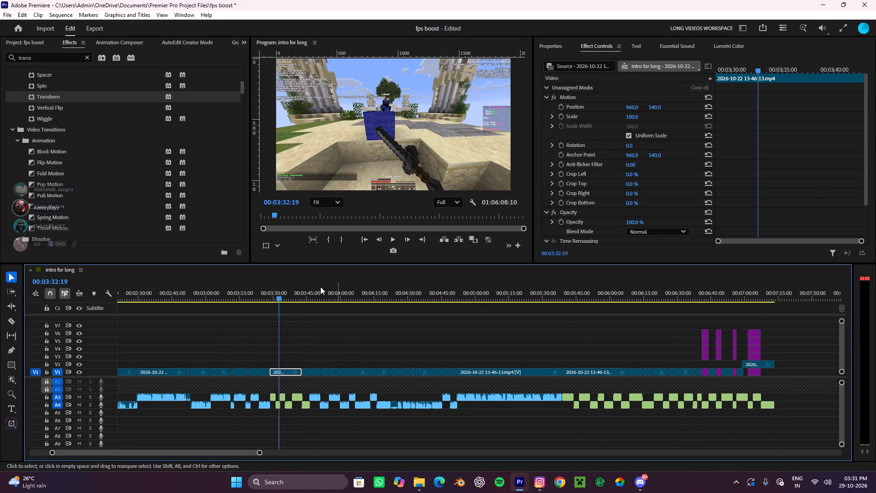
# Split the duplicated V2 clip at both edges of the gap: the preceding V1 clip's end and the last tier-list segment's start.
pyautogui.moveTo(292, 291); pyautogui.dragTo(736, 357)
pyautogui.keyDown('alt'); pyautogui.scroll(10, 747, 368); pyautogui.keyUp('alt')
pyautogui.scroll(-3, 746, 368)
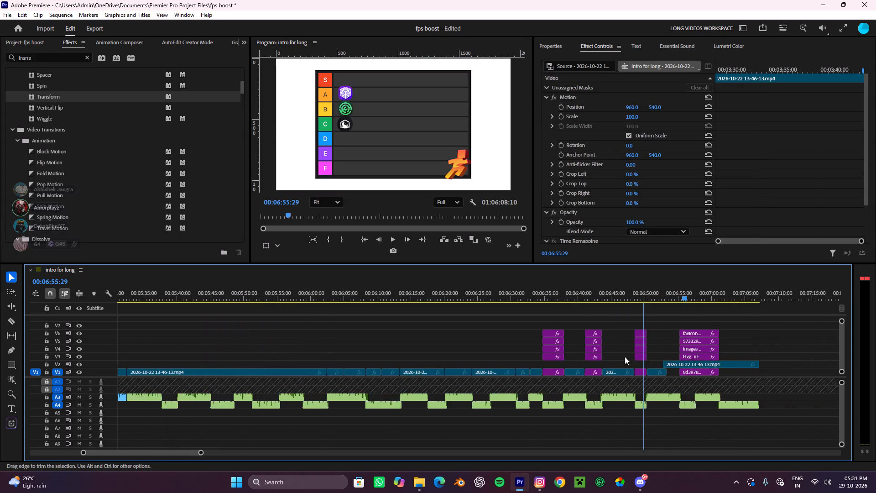
pyautogui.scroll(-5, 625, 357)
pyautogui.keyDown('alt'); pyautogui.scroll(10, 603, 350); pyautogui.keyUp('alt')
pyautogui.press('c')
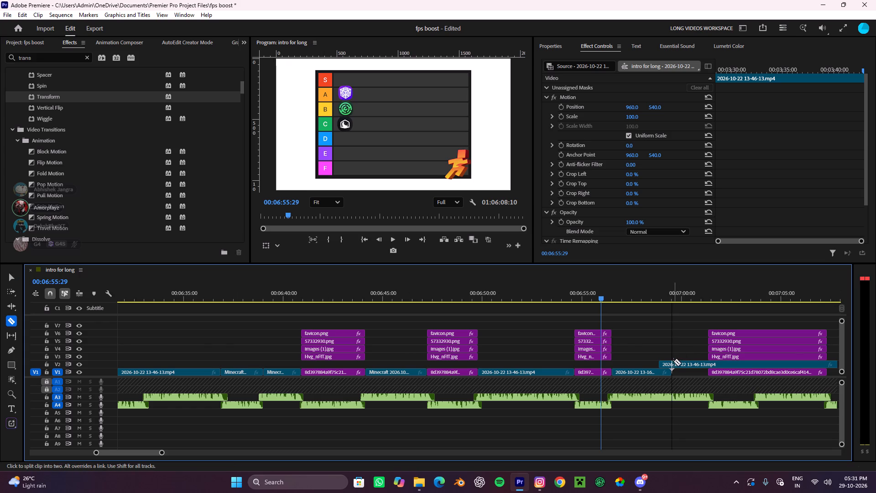
pyautogui.click(673, 361)
pyautogui.press('v')
pyautogui.press('c')
pyautogui.click(709, 363)
pyautogui.press('v')
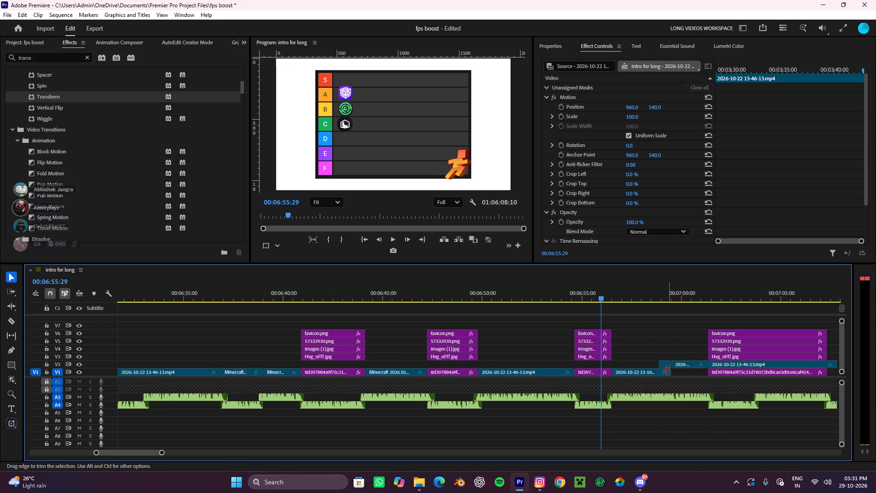
# Remove the two outer pieces of the split V2 clip and move the middle piece down into the V1 gap.
pyautogui.click(663, 362)
pyautogui.hotkey('ctrl', 'x')
pyautogui.click(730, 364)
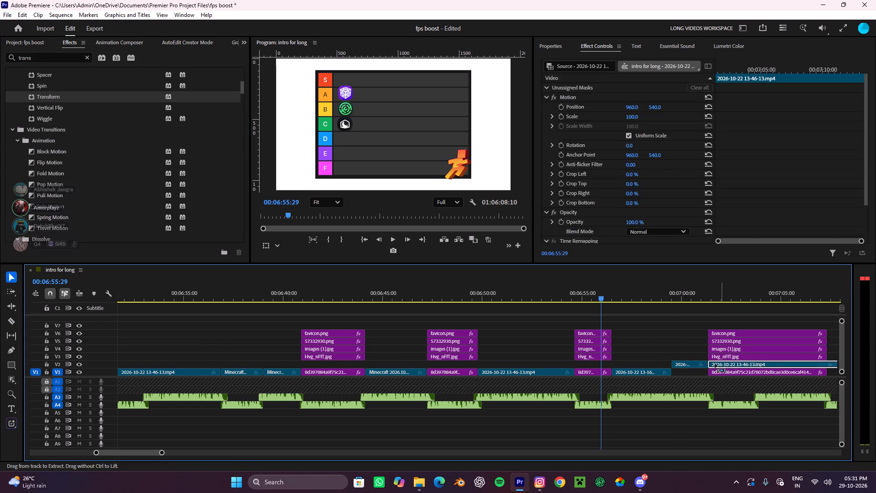
pyautogui.hotkey('ctrl', 'x')
pyautogui.moveTo(688, 367); pyautogui.dragTo(688, 373)
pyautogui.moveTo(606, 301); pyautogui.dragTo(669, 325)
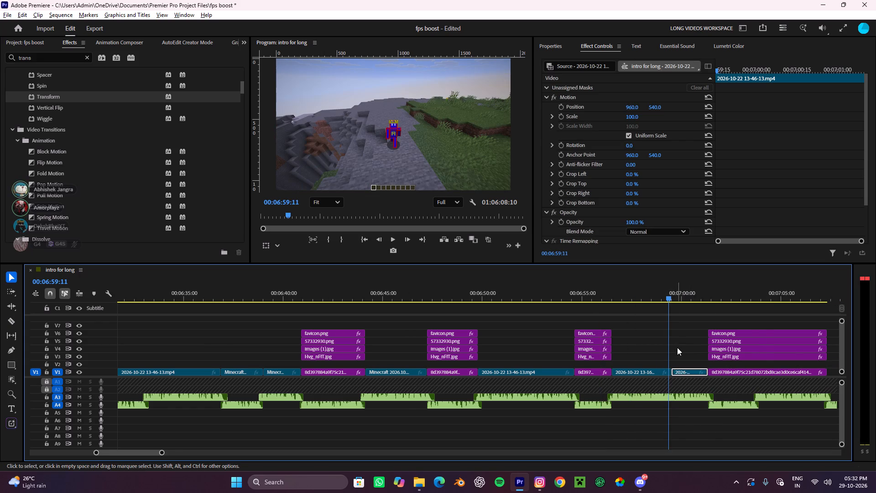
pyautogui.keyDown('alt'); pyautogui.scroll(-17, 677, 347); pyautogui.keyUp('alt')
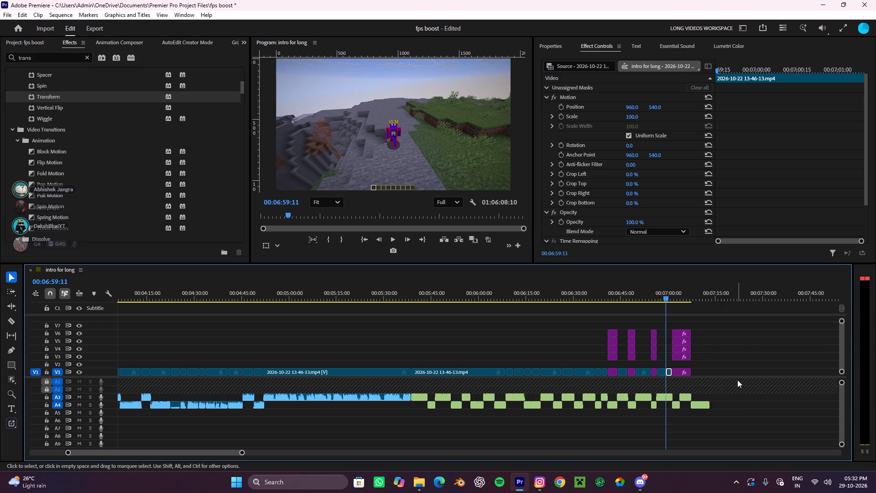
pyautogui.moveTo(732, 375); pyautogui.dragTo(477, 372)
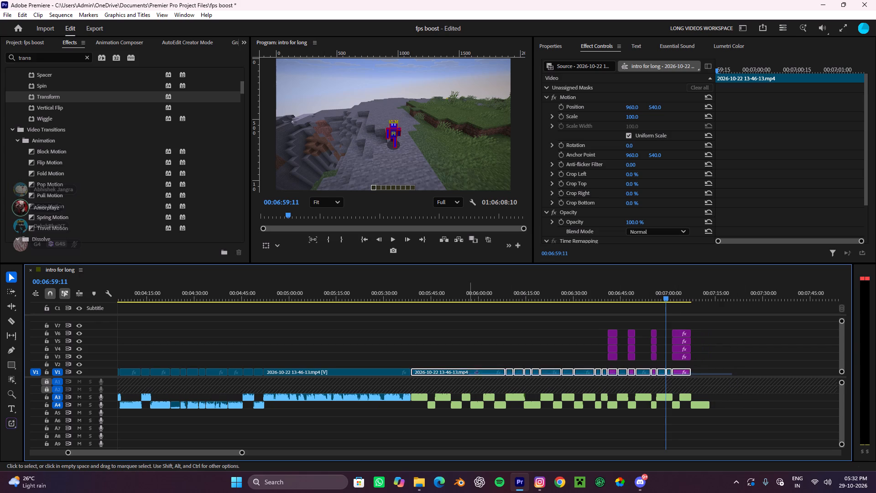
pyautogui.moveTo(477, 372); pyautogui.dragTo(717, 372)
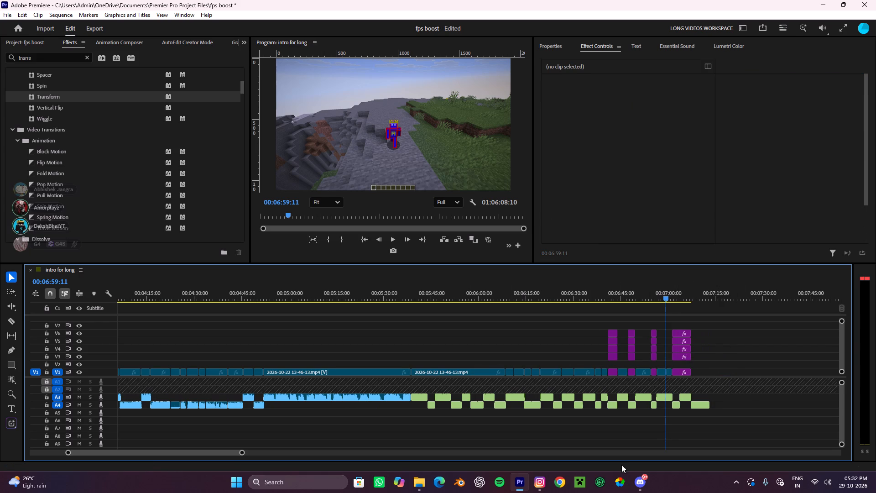
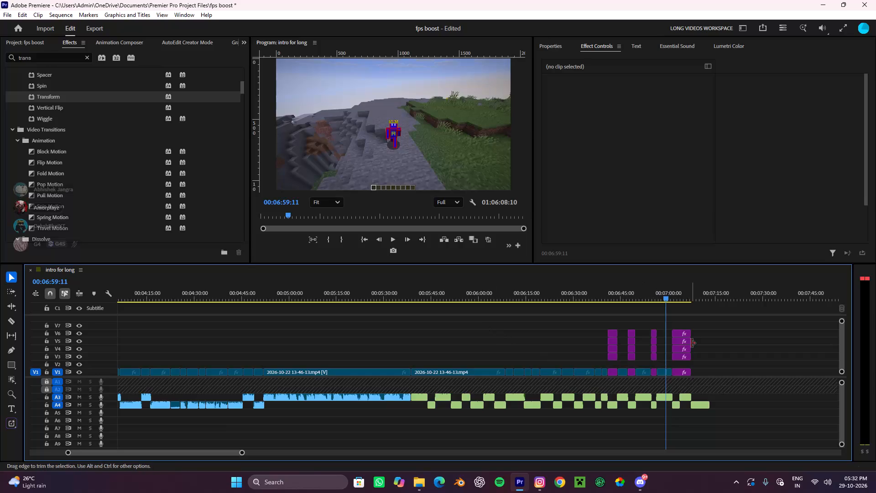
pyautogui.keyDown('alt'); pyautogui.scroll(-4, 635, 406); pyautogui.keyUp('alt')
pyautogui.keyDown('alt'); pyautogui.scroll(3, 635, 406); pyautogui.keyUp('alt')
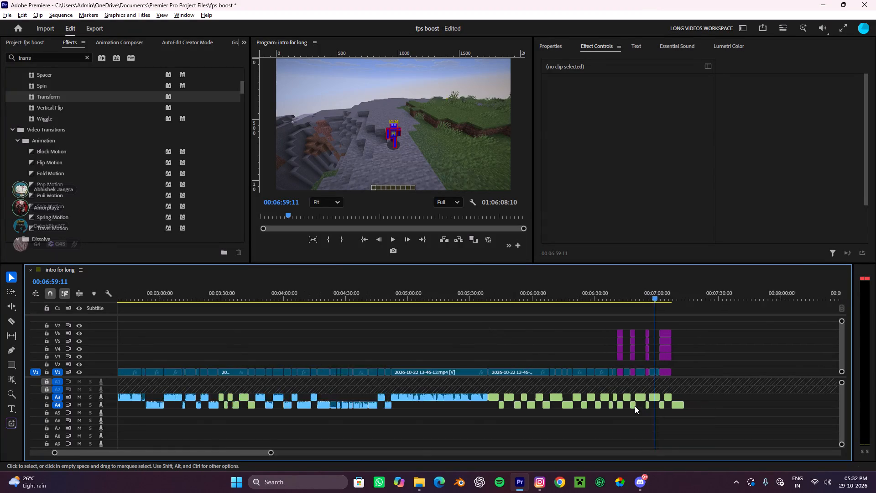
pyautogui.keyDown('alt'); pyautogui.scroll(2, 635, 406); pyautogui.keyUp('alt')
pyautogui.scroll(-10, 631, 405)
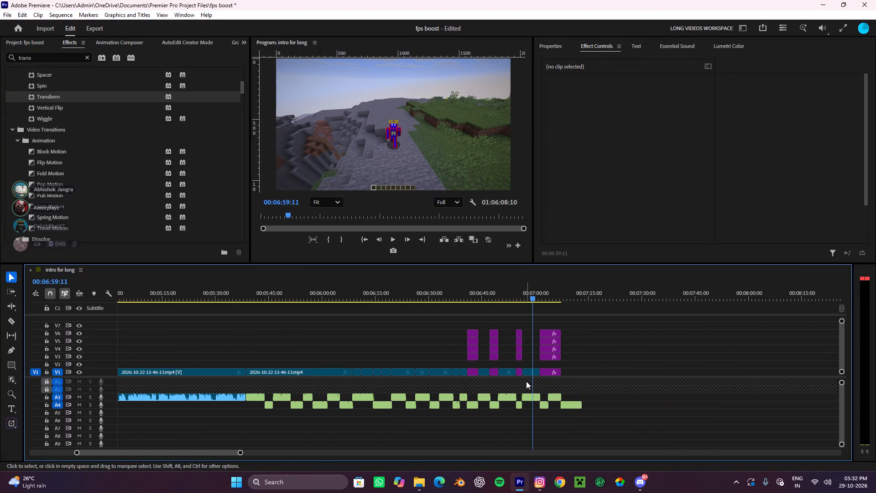
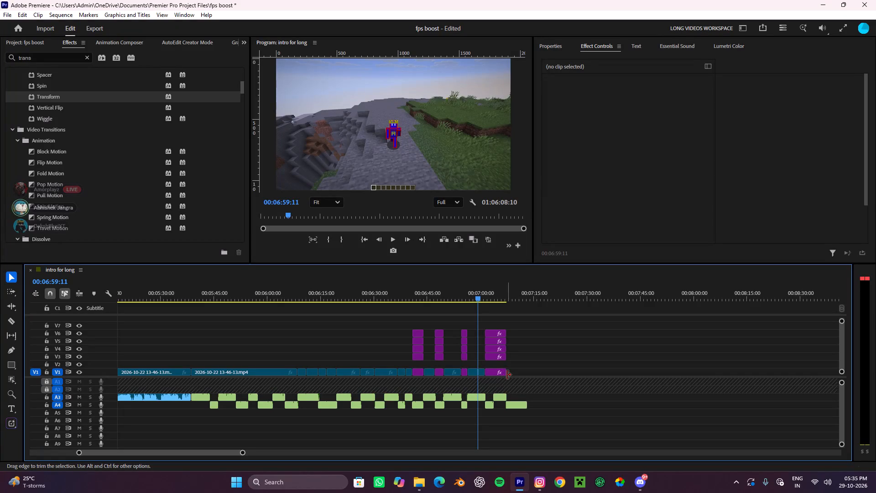
# Examine the cut from gameplay footage into the last tier-list segment, around 00:07:01, against the voice-over clips.
pyautogui.keyDown('alt'); pyautogui.scroll(2, 506, 374); pyautogui.keyUp('alt')
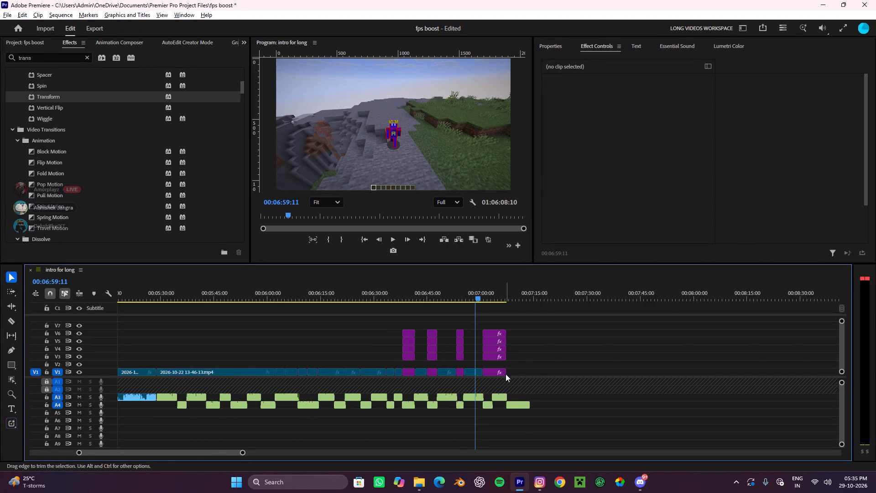
pyautogui.keyDown('alt'); pyautogui.scroll(11, 506, 374); pyautogui.keyUp('alt')
pyautogui.moveTo(422, 294); pyautogui.dragTo(434, 307)
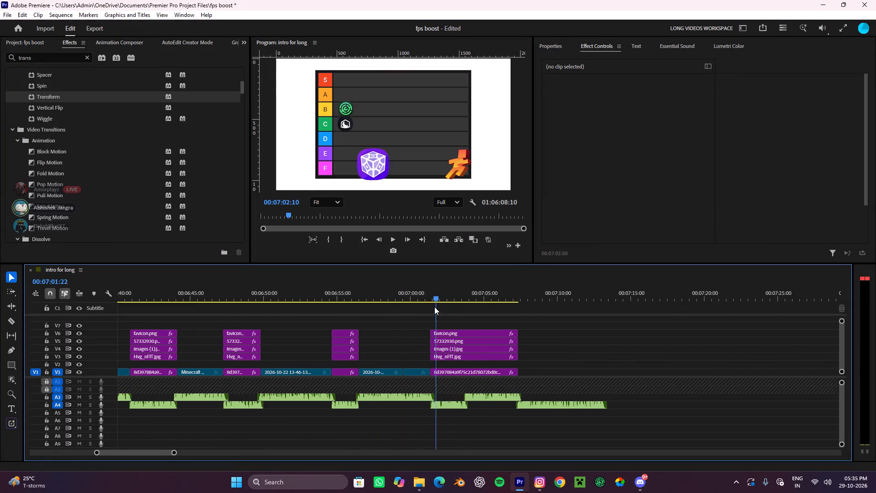
pyautogui.moveTo(434, 307); pyautogui.dragTo(425, 314)
pyautogui.keyDown('alt'); pyautogui.scroll(-1, 506, 334); pyautogui.keyUp('alt')
pyautogui.keyDown('alt'); pyautogui.scroll(5, 506, 334); pyautogui.keyUp('alt')
pyautogui.scroll(-4, 506, 334)
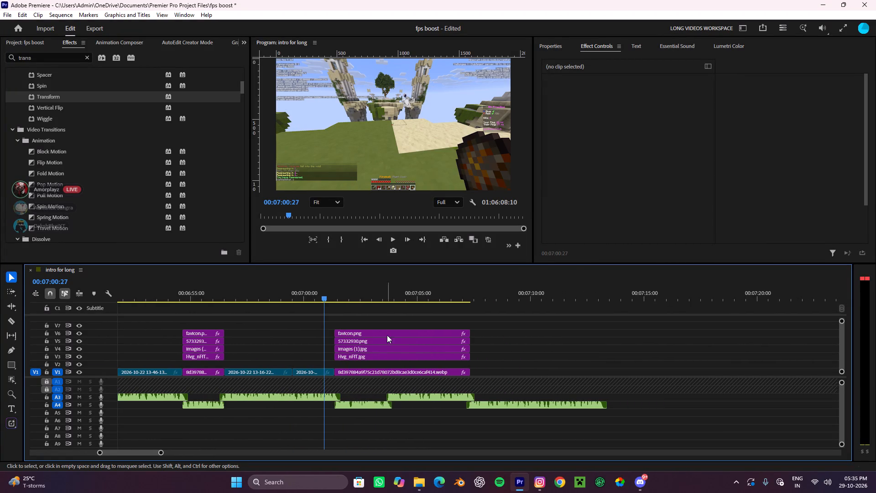
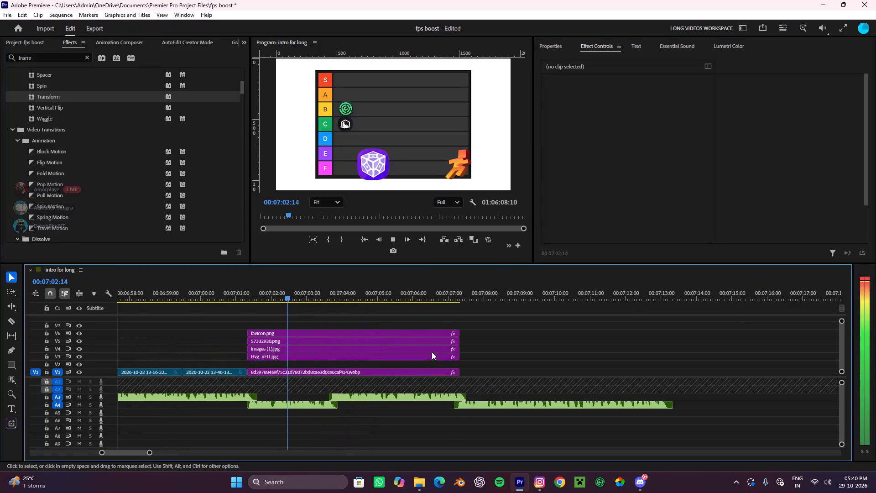
# Review the tier-list segments around 00:06:55 and 00:07:01, comparing the purple cube icon's placement and motion in each.
pyautogui.press('space')
pyautogui.keyDown('alt'); pyautogui.scroll(-7, 355, 344); pyautogui.keyUp('alt')
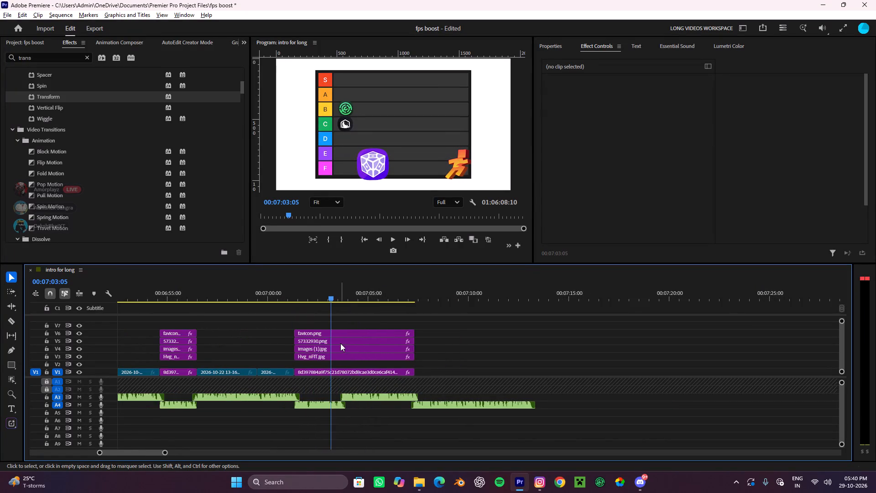
pyautogui.keyDown('alt'); pyautogui.scroll(-3, 340, 343); pyautogui.keyUp('alt')
pyautogui.moveTo(339, 290); pyautogui.dragTo(240, 313)
pyautogui.moveTo(323, 291); pyautogui.dragTo(217, 318)
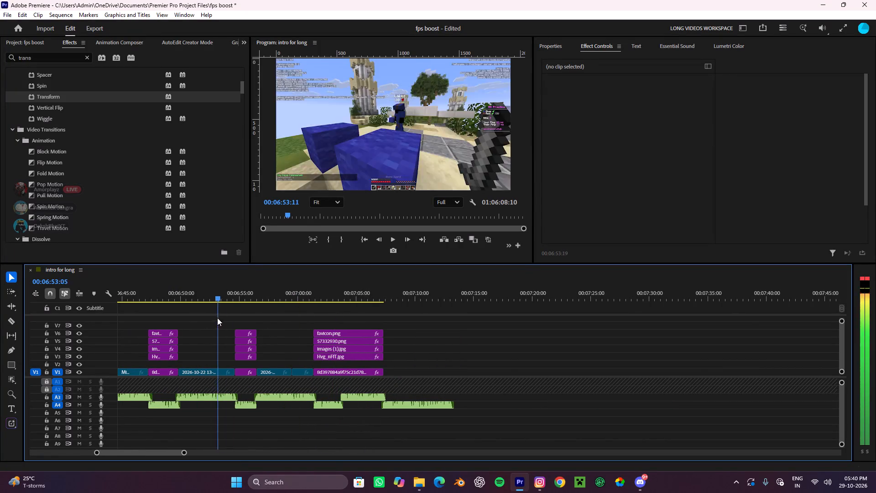
pyautogui.moveTo(217, 318); pyautogui.dragTo(228, 338)
pyautogui.press('space')
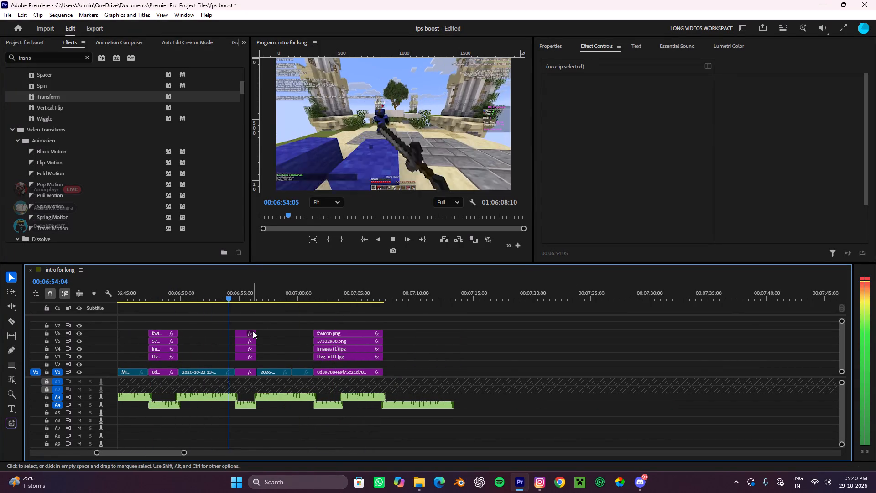
pyautogui.keyDown('alt'); pyautogui.scroll(-6, 274, 328); pyautogui.keyUp('alt')
pyautogui.scroll(3, 263, 331)
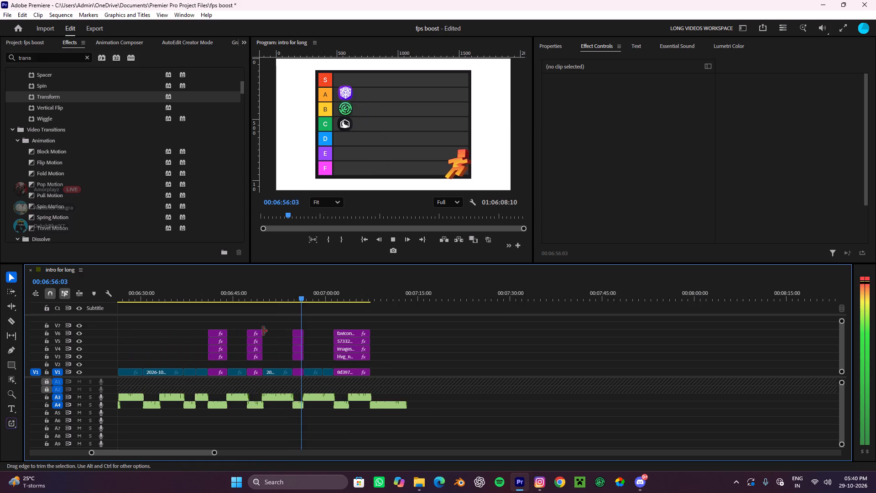
pyautogui.keyDown('alt'); pyautogui.scroll(8, 313, 339); pyautogui.keyUp('alt')
pyautogui.scroll(3, 324, 318)
pyautogui.moveTo(370, 295); pyautogui.dragTo(407, 306)
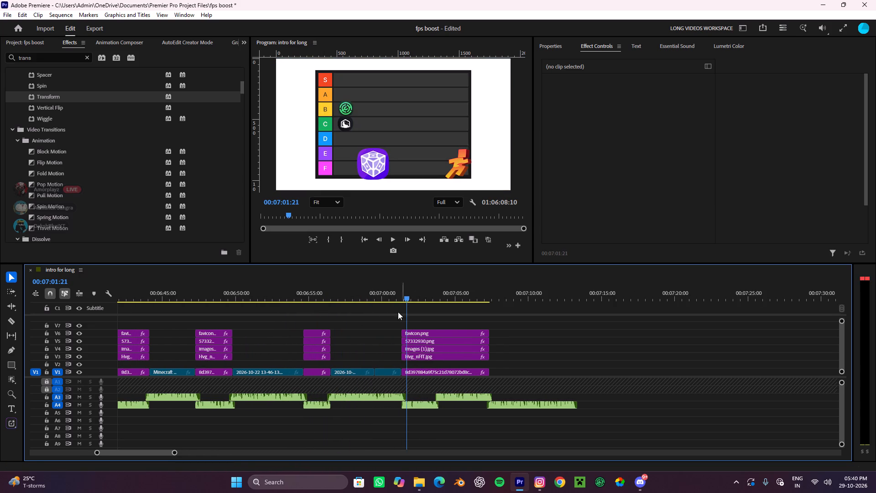
pyautogui.moveTo(413, 291); pyautogui.dragTo(317, 313)
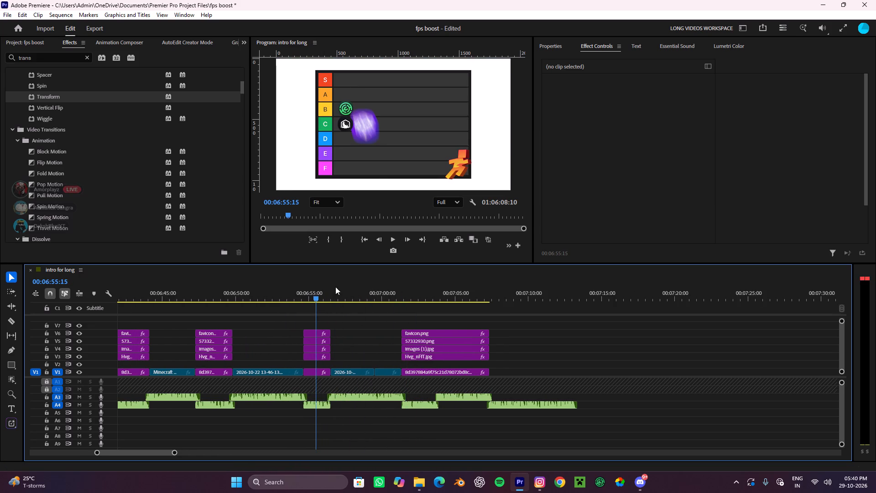
# Extend the animated purple cube clip images (1).jpg from the segment near 00:06:55 to the start of the last tier-list segment.
pyautogui.moveTo(318, 296); pyautogui.dragTo(309, 304)
pyautogui.click(376, 140)
pyautogui.doubleClick(375, 161)
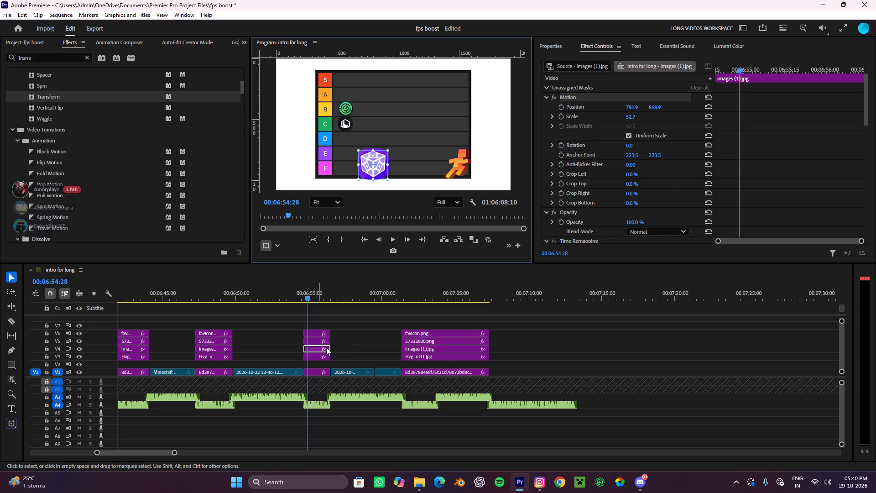
pyautogui.moveTo(328, 347); pyautogui.dragTo(455, 349)
# Replace the last tier-list segment's own images (1).jpg clip with the extended animated one, stretched to the segment's end.
pyautogui.click(426, 347)
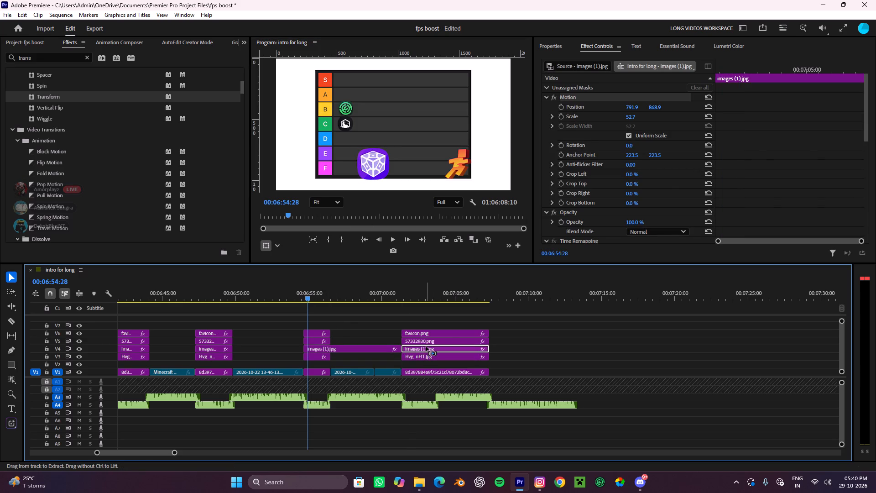
pyautogui.hotkey('ctrl', 'x')
pyautogui.moveTo(402, 345); pyautogui.dragTo(459, 353)
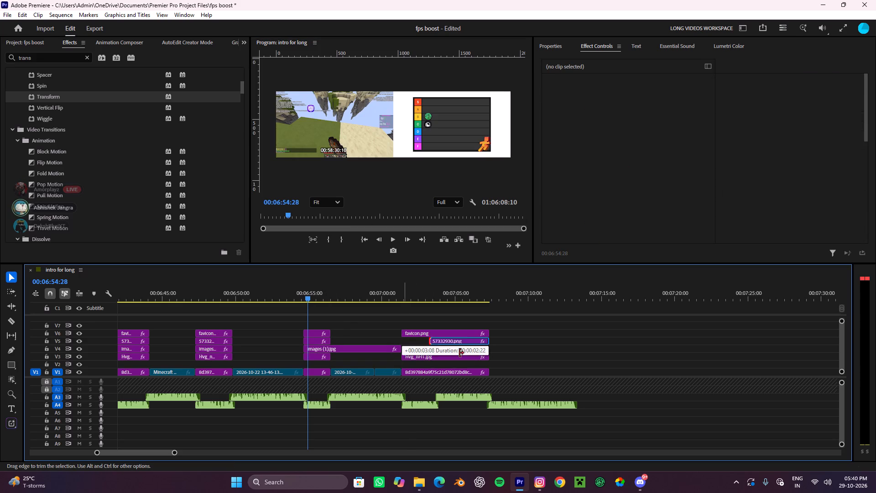
pyautogui.moveTo(459, 353); pyautogui.dragTo(399, 353)
pyautogui.moveTo(403, 352); pyautogui.dragTo(447, 358)
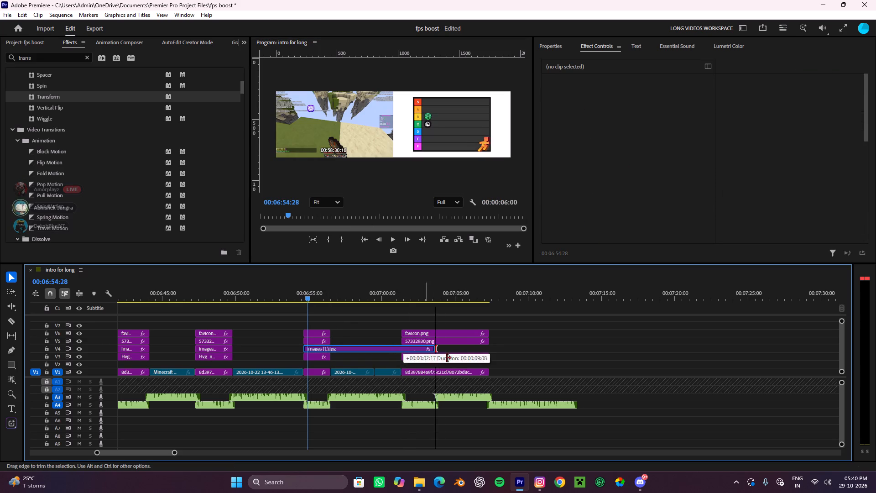
pyautogui.moveTo(447, 358); pyautogui.dragTo(491, 357)
# Split the extended images (1).jpg clip at both ends of the gameplay gap and remove the piece above the gameplay footage.
pyautogui.press('c')
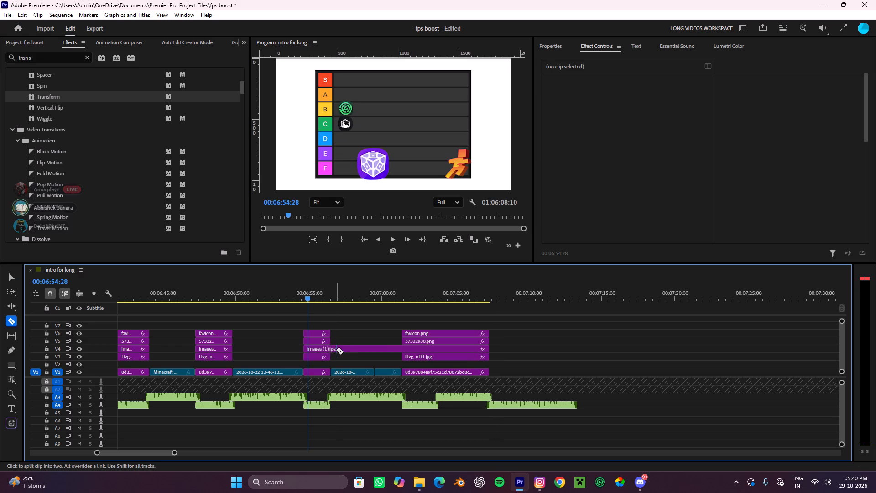
pyautogui.click(333, 350)
pyautogui.click(402, 347)
pyautogui.press('v')
pyautogui.click(370, 351)
pyautogui.hotkey('ctrl', 'x')
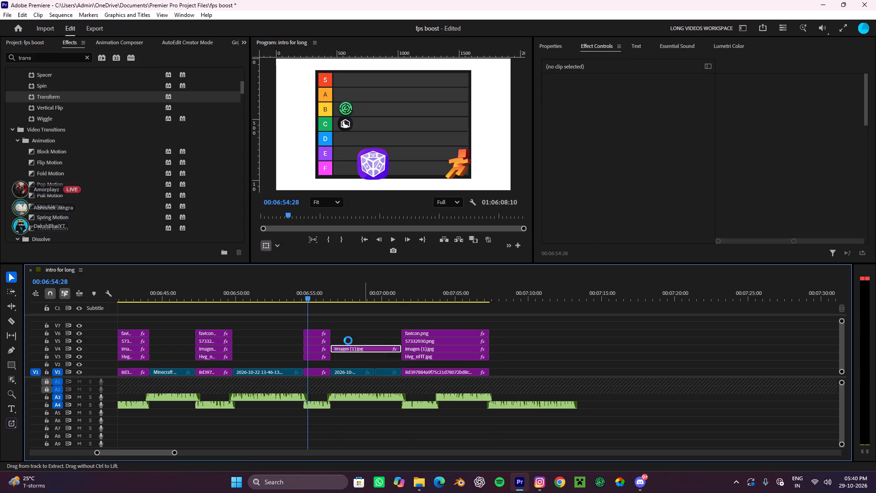
# Play the last tier-list segment from about 00:07:01 to check the purple cube icon's placement on the tier list.
pyautogui.moveTo(319, 295); pyautogui.dragTo(398, 340)
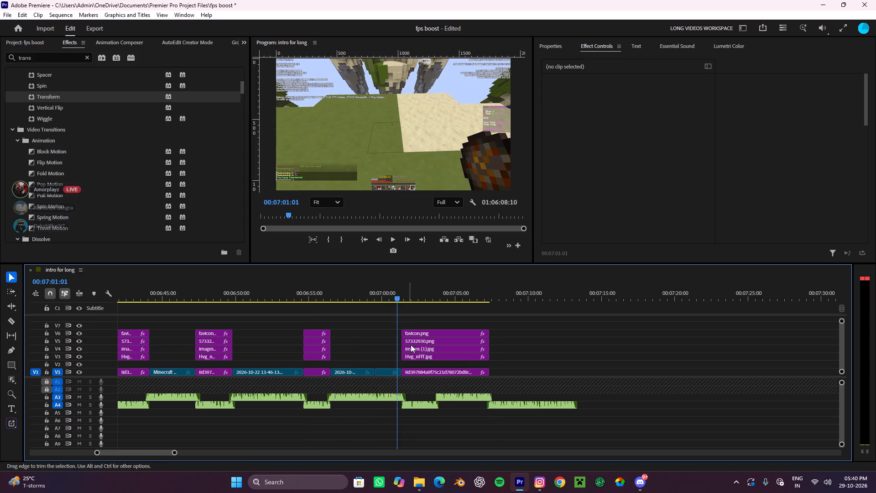
pyautogui.press('space')
pyautogui.keyDown('alt'); pyautogui.scroll(-3, 438, 351); pyautogui.keyUp('alt')
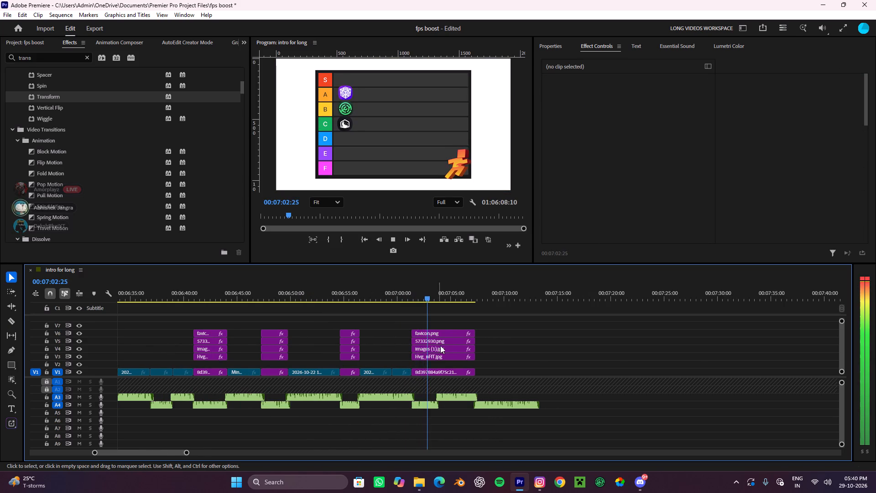
pyautogui.keyDown('alt'); pyautogui.scroll(-4, 441, 346); pyautogui.keyUp('alt')
pyautogui.press('space')
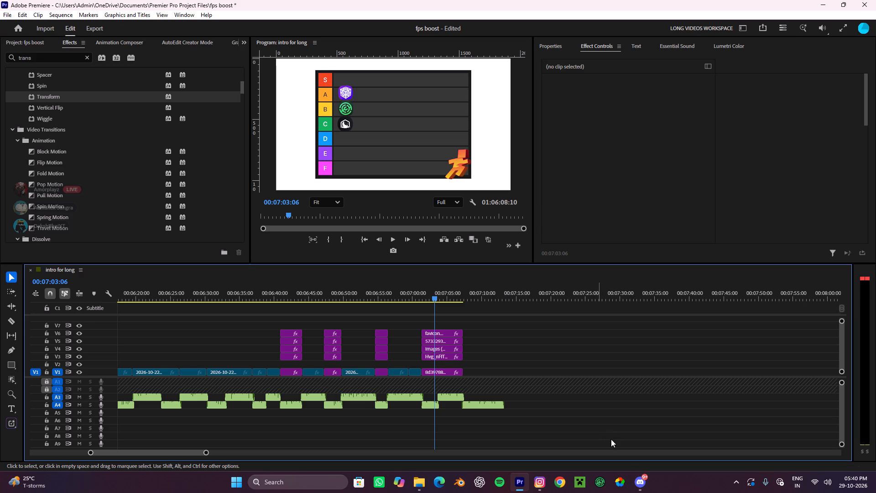
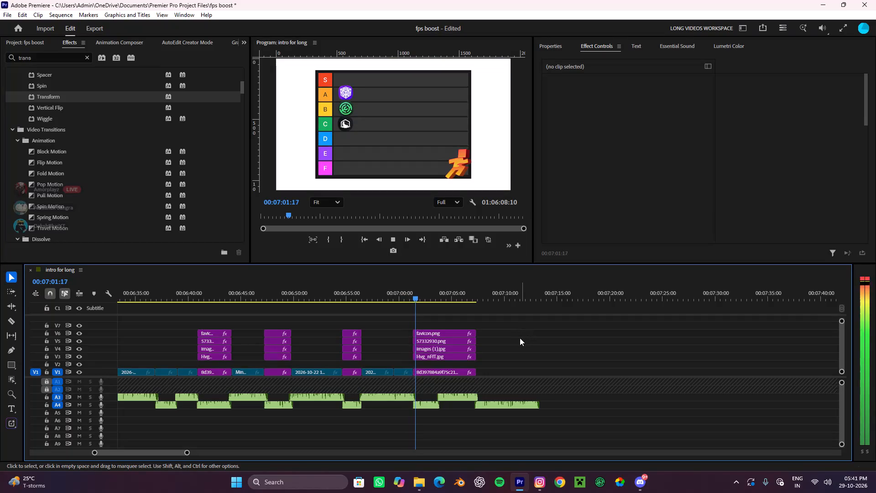
# Apply the Transform effect to the orange runner clip favicon.png in the last tier-list segment.
pyautogui.press('space')
pyautogui.keyDown('alt'); pyautogui.scroll(2, 454, 364); pyautogui.keyUp('alt')
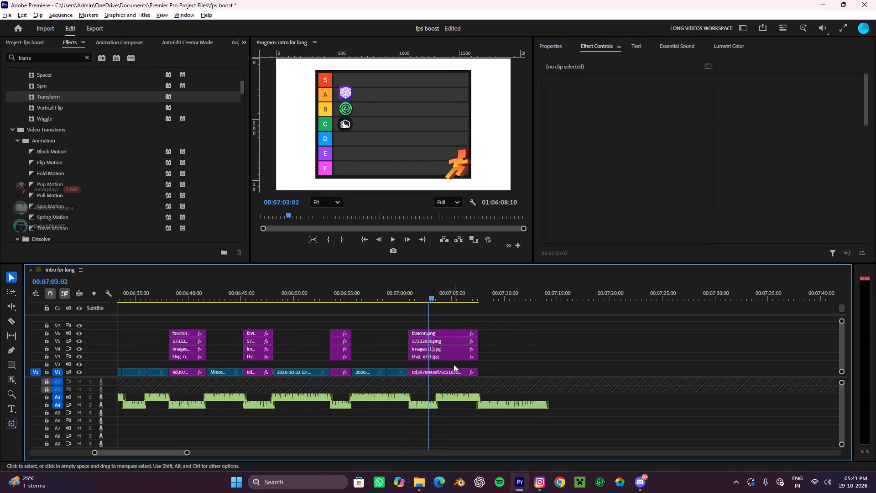
pyautogui.keyDown('alt'); pyautogui.scroll(1, 454, 364); pyautogui.keyUp('alt')
pyautogui.click(431, 353)
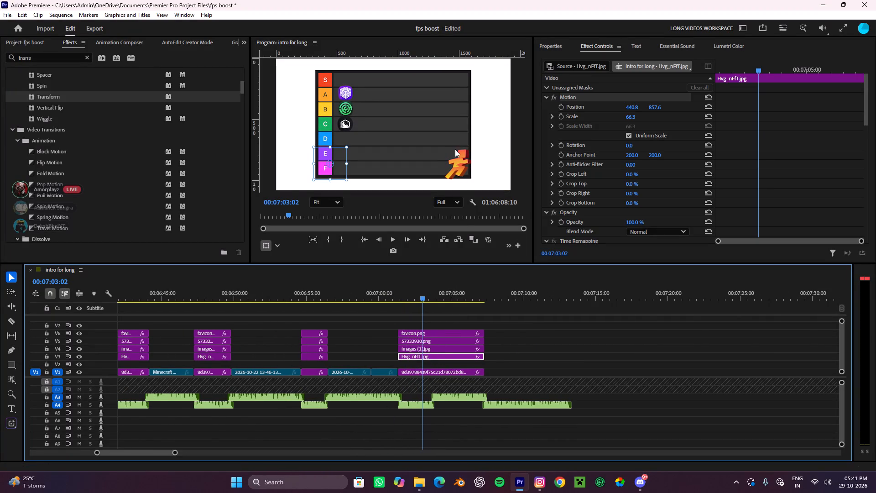
pyautogui.click(455, 149)
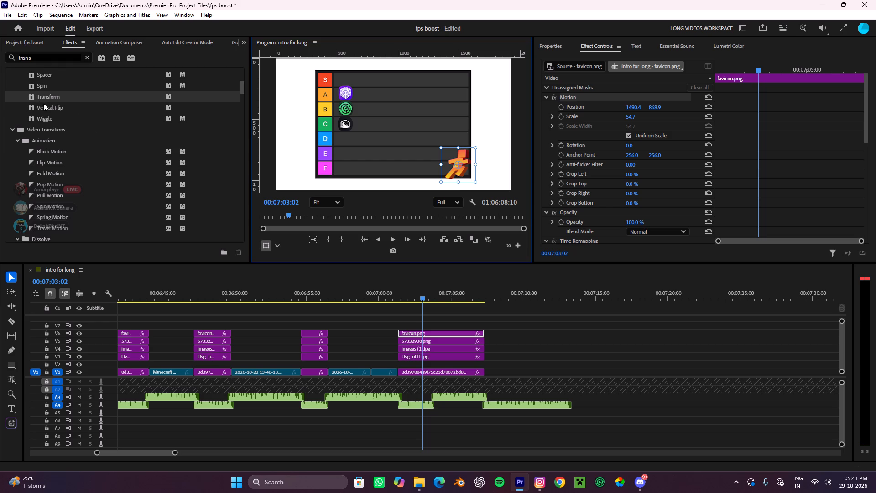
pyautogui.moveTo(43, 97); pyautogui.dragTo(429, 332)
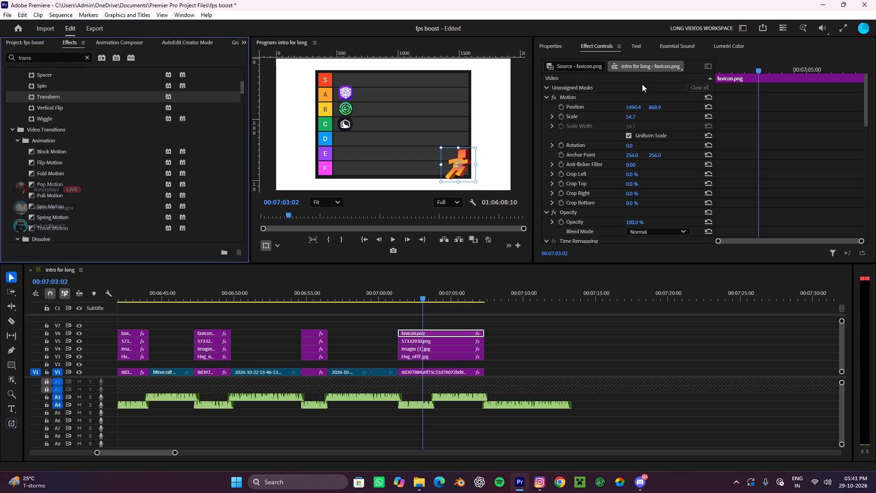
# Add starting keyframes for favicon.png's Transform Position and Scale at 00:07:03:02.
pyautogui.scroll(-18, 592, 164)
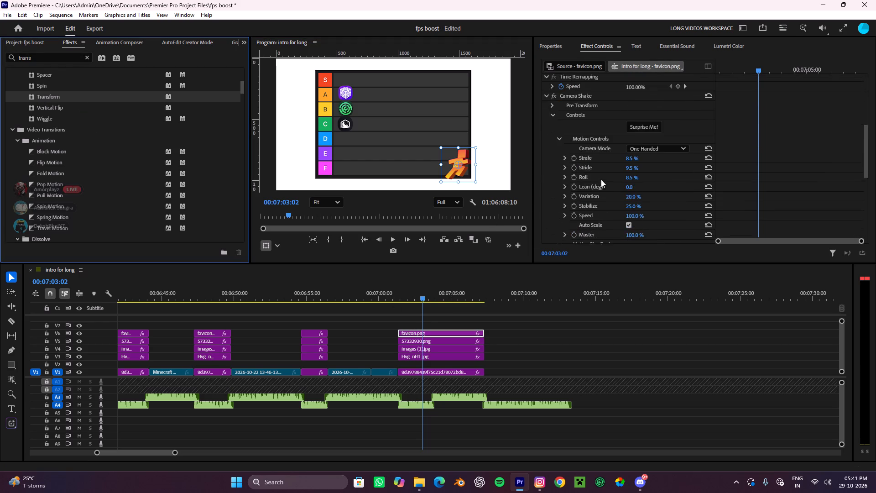
pyautogui.scroll(-8, 601, 179)
pyautogui.scroll(3, 598, 174)
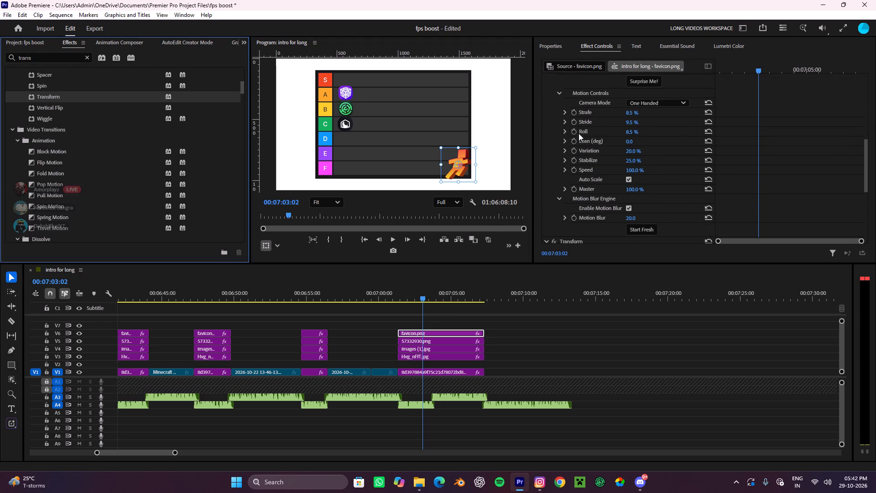
pyautogui.scroll(-17, 580, 174)
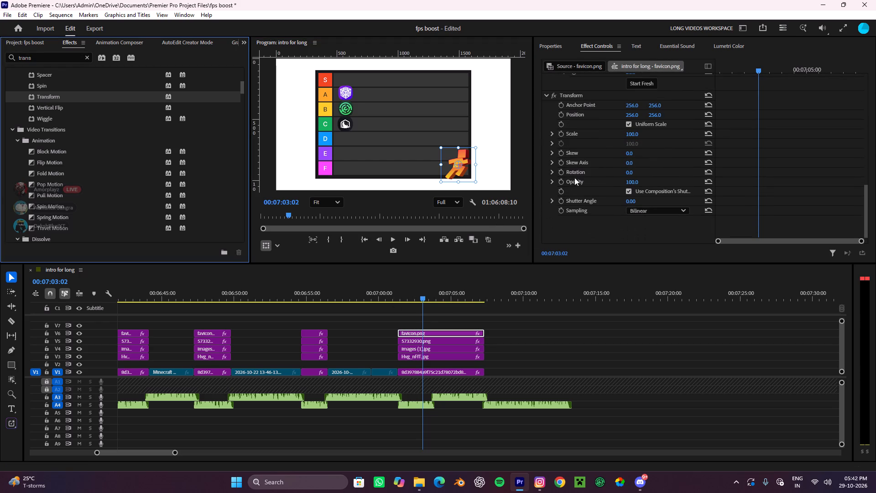
pyautogui.click(563, 115)
pyautogui.click(563, 134)
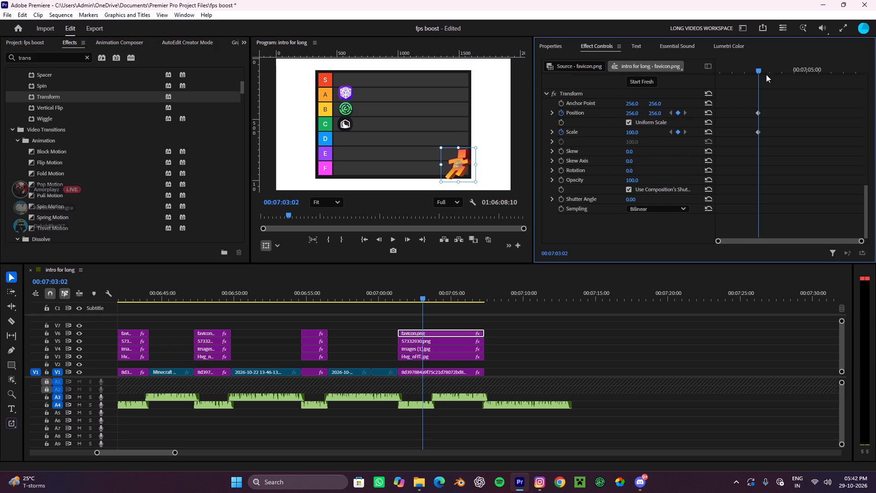
# Add second Transform Position and Scale keyframes at 00:07:03:25, moving the runner up into the tier list and setting Scale to 218.
pyautogui.moveTo(769, 69); pyautogui.dragTo(779, 81)
pyautogui.click(678, 131)
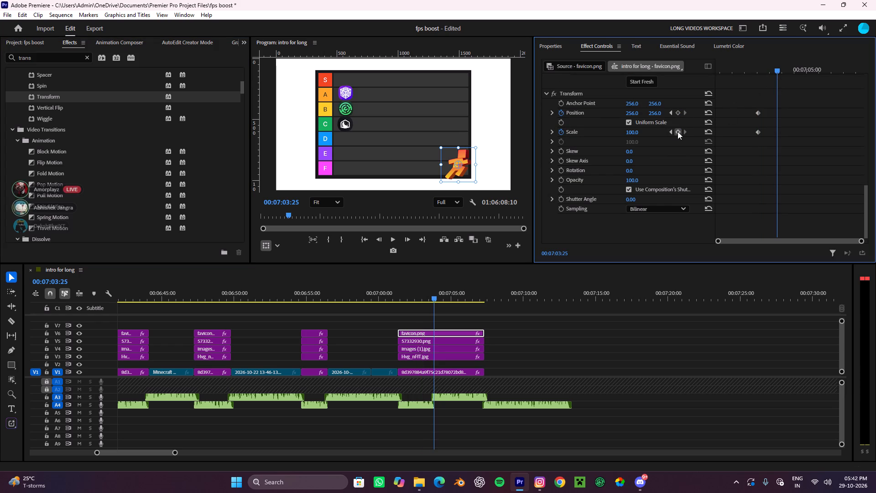
pyautogui.click(681, 113)
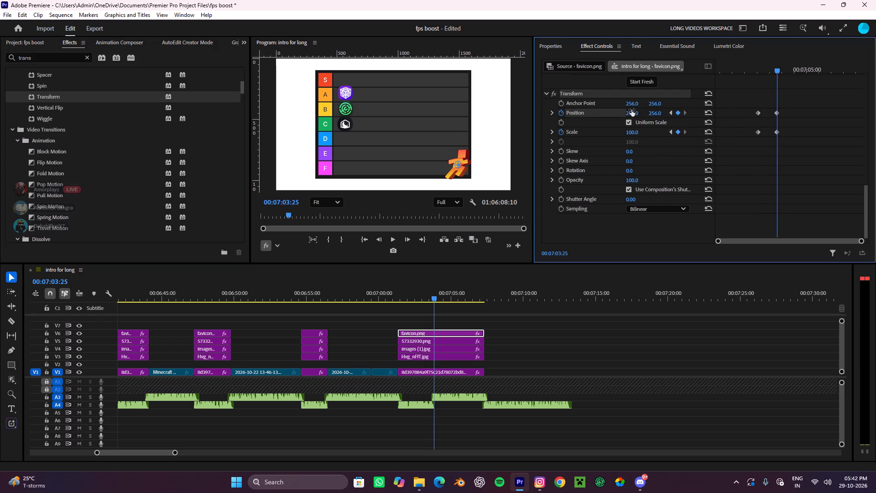
pyautogui.moveTo(631, 110); pyautogui.dragTo(109, 111)
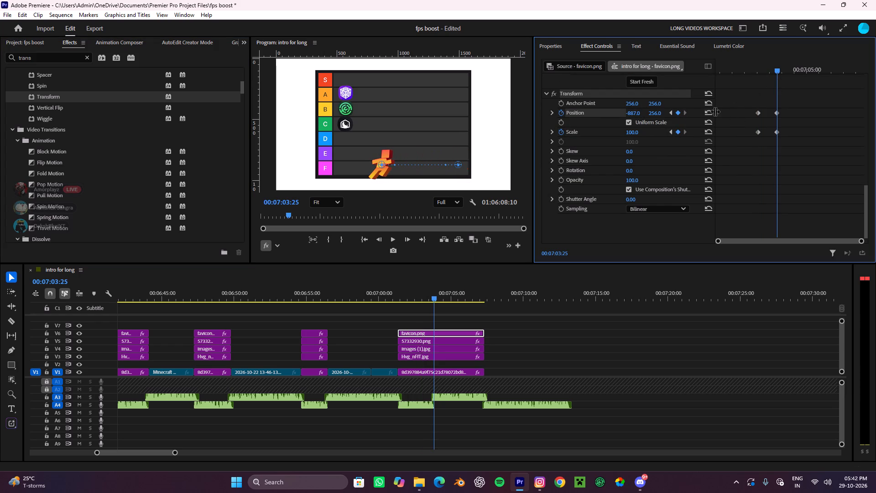
pyautogui.moveTo(652, 114); pyautogui.dragTo(363, 159)
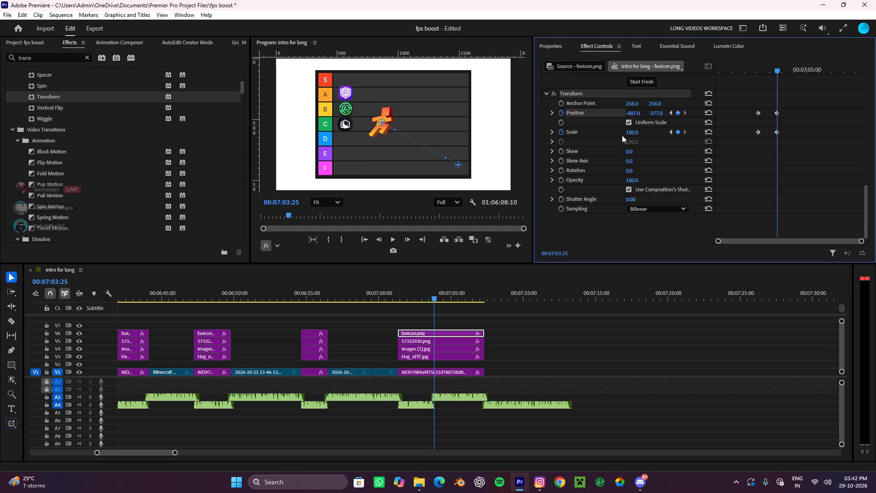
pyautogui.moveTo(630, 132); pyautogui.dragTo(682, 126)
# Adjust the runner's Transform Position at 00:07:03:25 to about -1672, -666 over the tier list and play the movement back.
pyautogui.moveTo(631, 111); pyautogui.dragTo(478, 104)
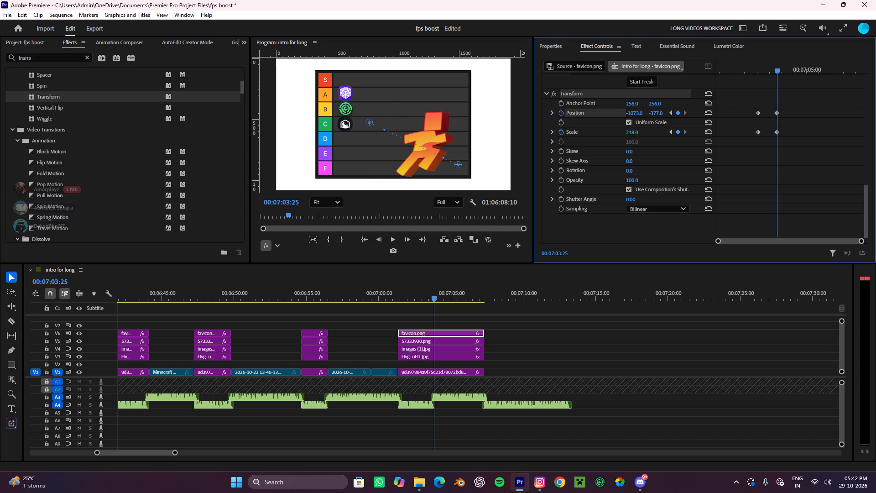
pyautogui.moveTo(478, 104); pyautogui.dragTo(397, 102)
pyautogui.moveTo(654, 111); pyautogui.dragTo(470, 131)
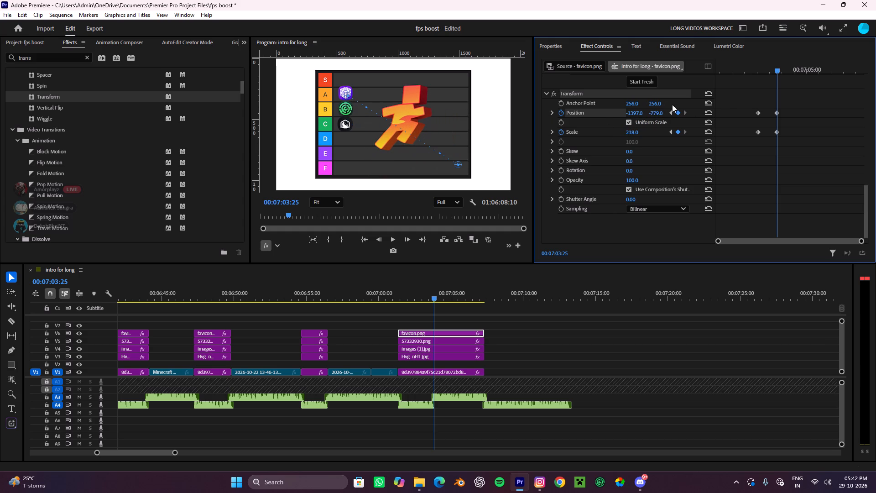
pyautogui.moveTo(639, 114); pyautogui.dragTo(466, 112)
pyautogui.moveTo(649, 113); pyautogui.dragTo(662, 113)
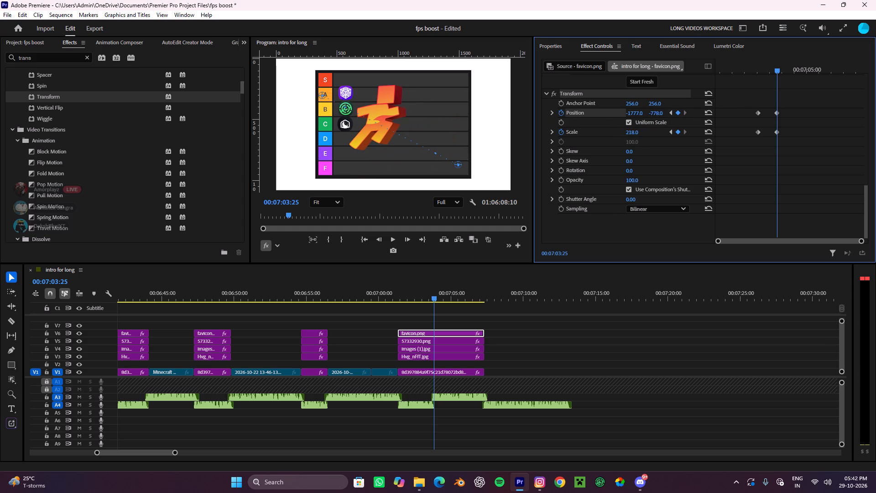
pyautogui.moveTo(662, 113); pyautogui.dragTo(694, 112)
pyautogui.moveTo(638, 111); pyautogui.dragTo(664, 108)
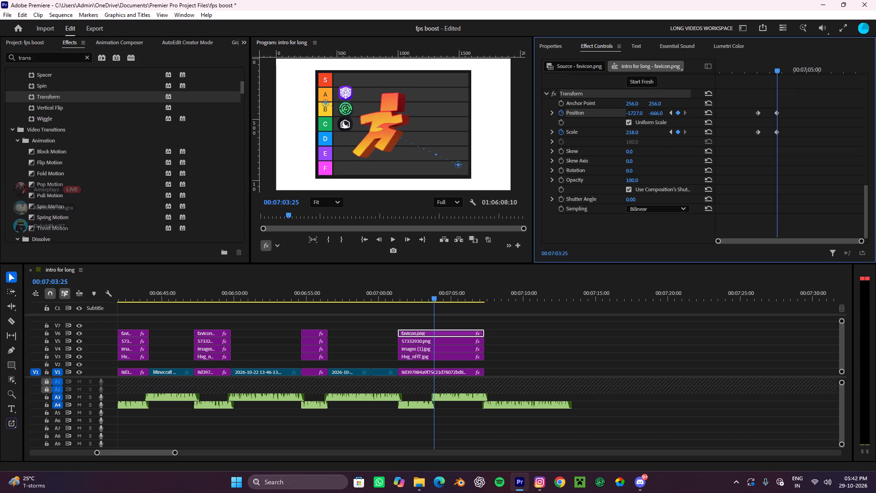
pyautogui.moveTo(664, 108); pyautogui.dragTo(686, 107)
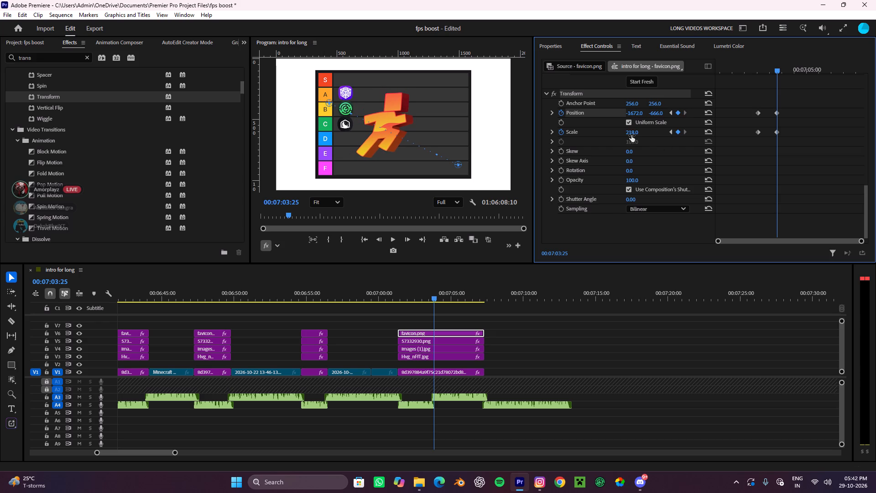
pyautogui.click(632, 349)
pyautogui.moveTo(424, 283); pyautogui.dragTo(393, 304)
pyautogui.press('space')
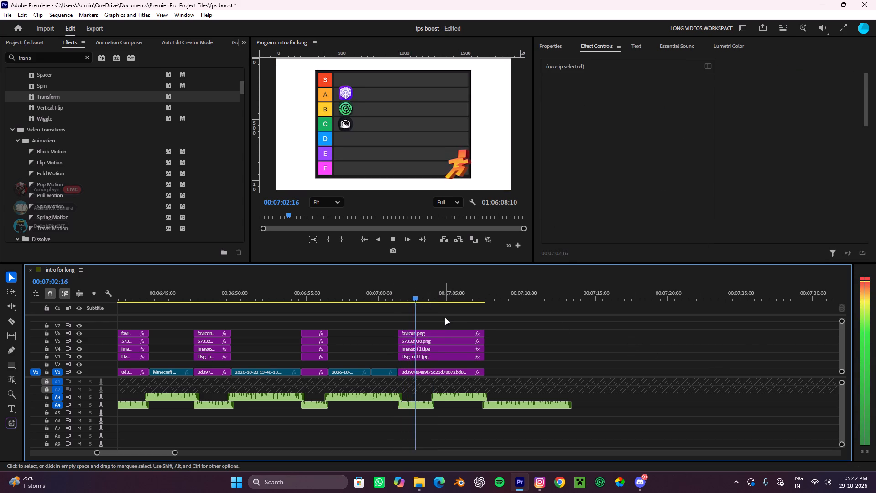
pyautogui.press('space')
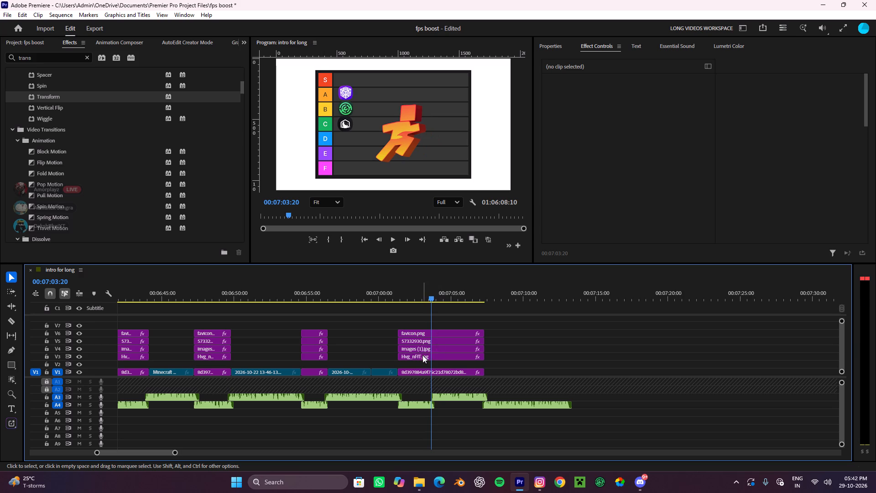
# Apply Ease In and Ease Out temporal interpolation to all four Transform Position and Scale keyframes of favicon.png.
pyautogui.click(434, 334)
pyautogui.scroll(-16, 605, 172)
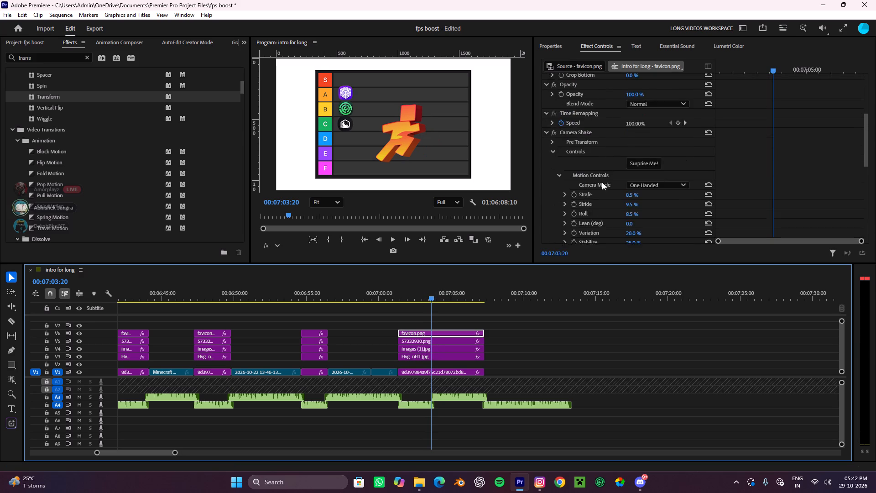
pyautogui.scroll(-3, 602, 182)
pyautogui.scroll(-14, 704, 198)
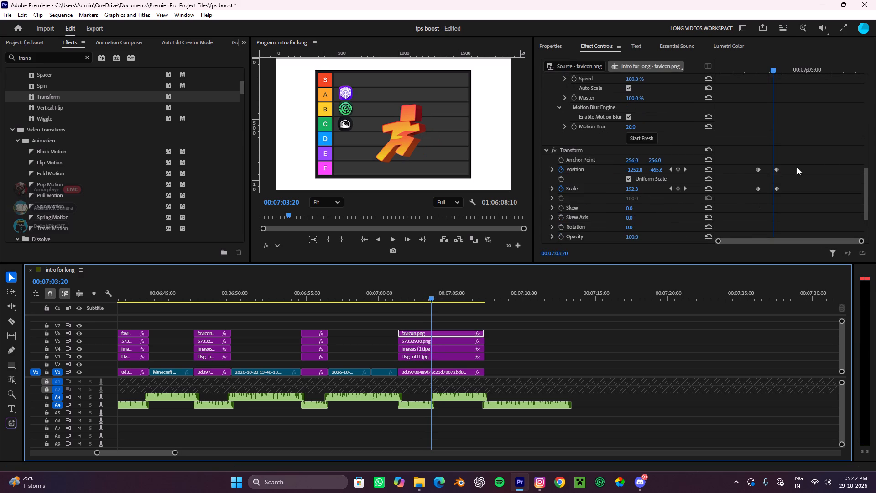
pyautogui.moveTo(826, 156); pyautogui.dragTo(730, 210)
pyautogui.rightClick(777, 189)
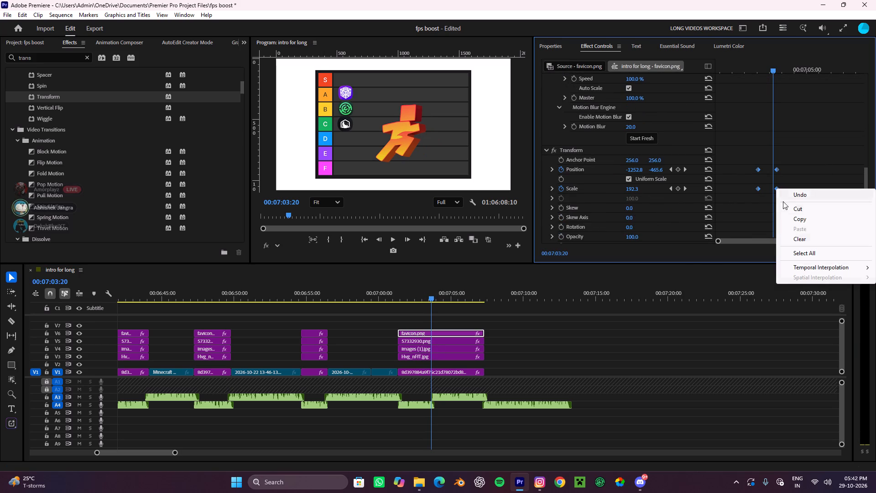
pyautogui.click(806, 268)
pyautogui.click(724, 319)
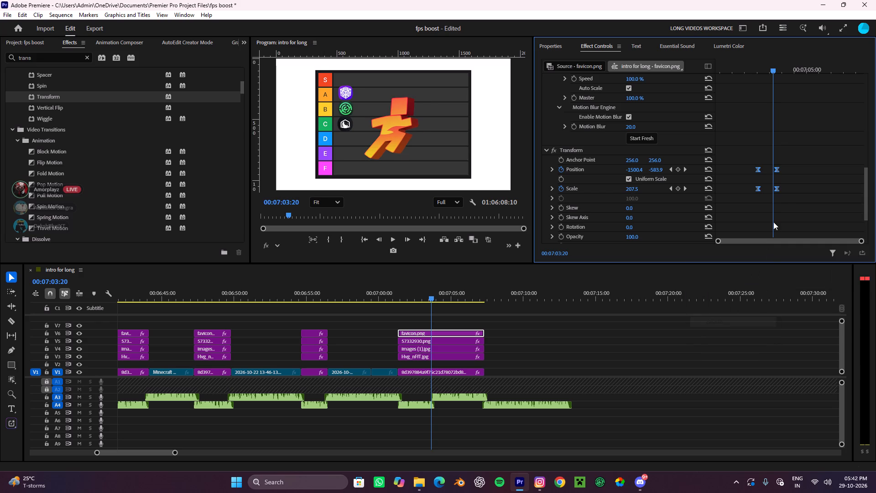
pyautogui.rightClick(777, 190)
pyautogui.click(811, 271)
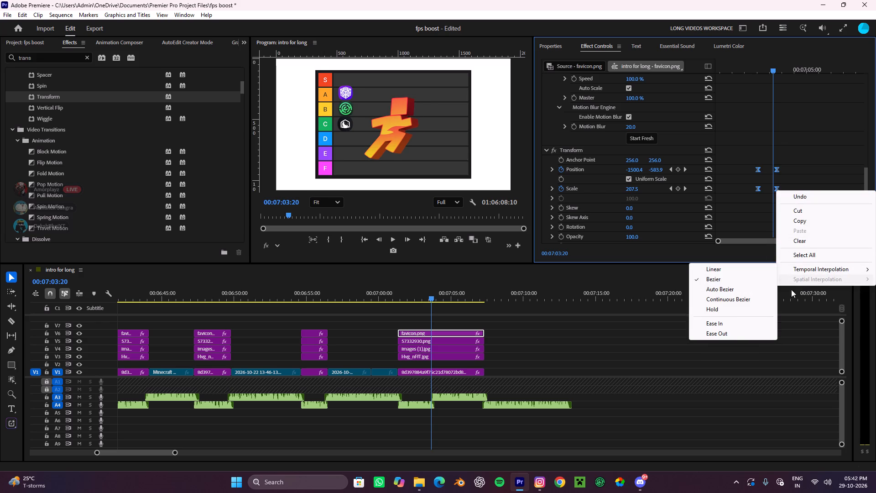
pyautogui.click(734, 332)
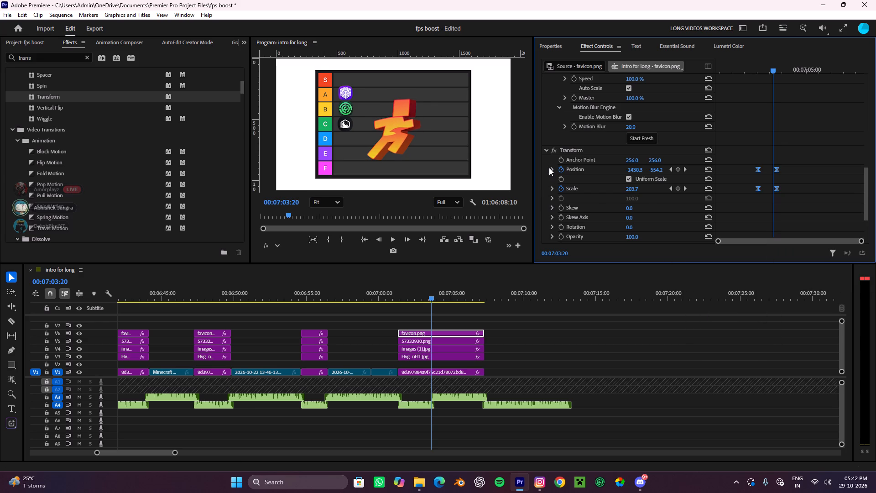
# Reshape the Scale and Position velocity curves so the runner's motion peaks early and slows gradually toward the second keyframes.
pyautogui.click(551, 168)
pyautogui.click(553, 214)
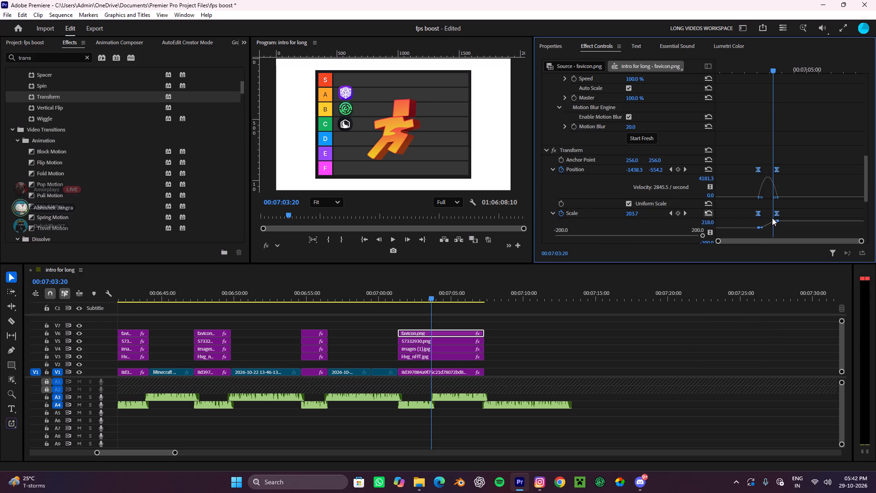
pyautogui.scroll(-5, 775, 221)
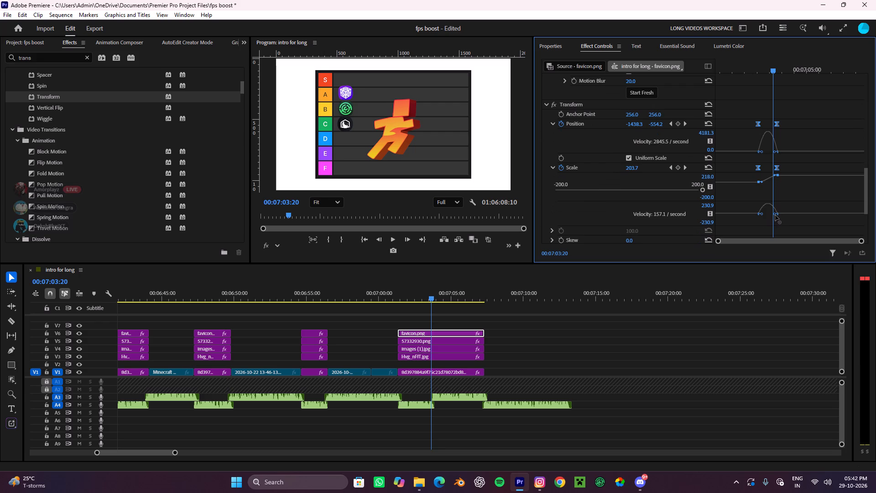
pyautogui.moveTo(775, 215); pyautogui.dragTo(769, 215)
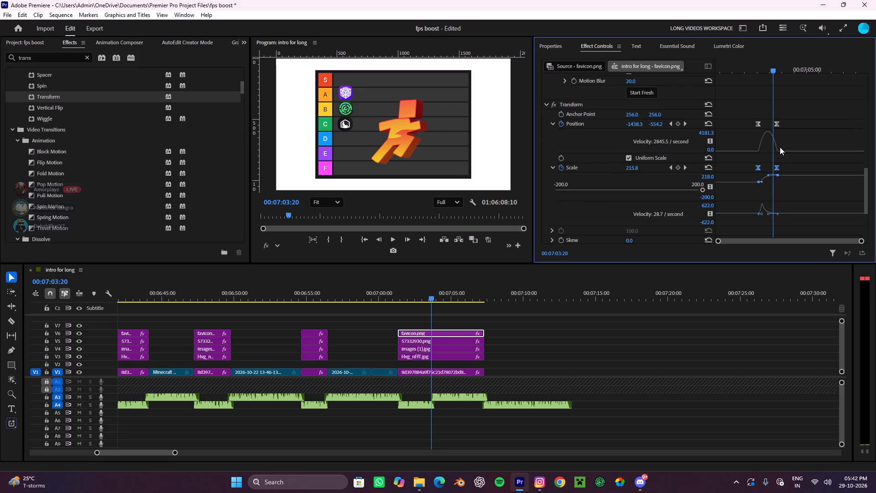
pyautogui.moveTo(798, 125); pyautogui.dragTo(740, 123)
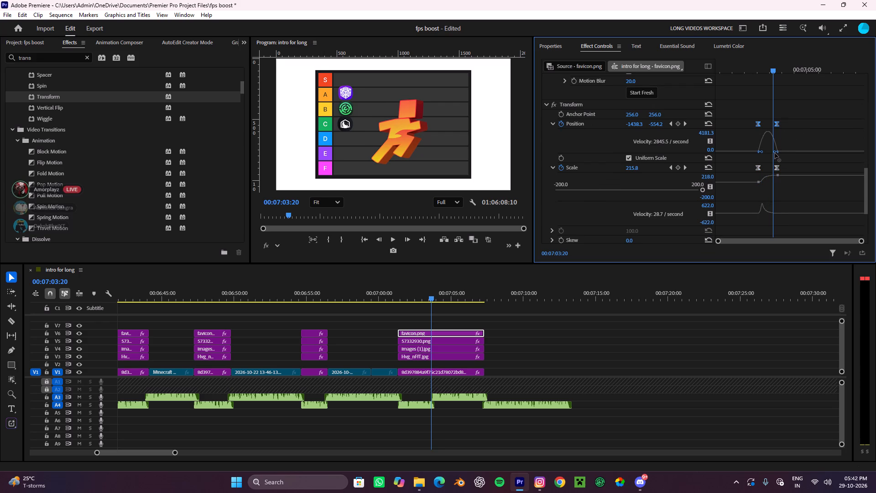
pyautogui.moveTo(775, 153); pyautogui.dragTo(768, 152)
pyautogui.moveTo(768, 152); pyautogui.dragTo(766, 152)
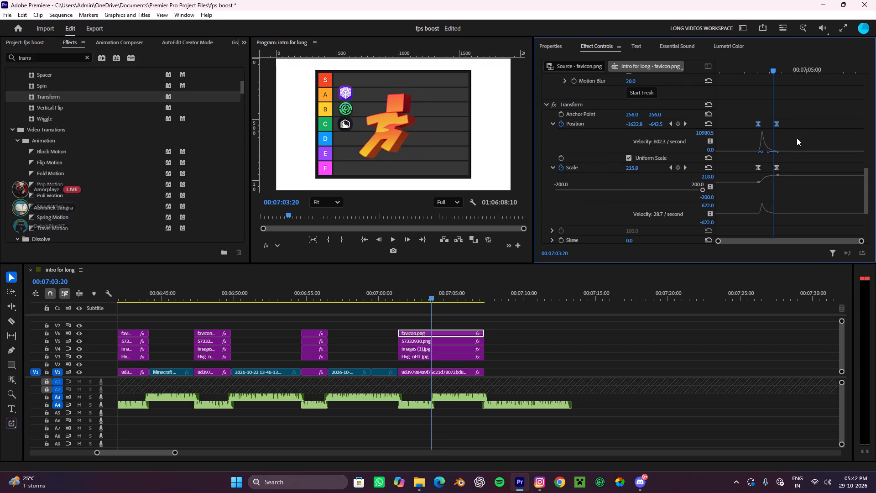
pyautogui.click(797, 138)
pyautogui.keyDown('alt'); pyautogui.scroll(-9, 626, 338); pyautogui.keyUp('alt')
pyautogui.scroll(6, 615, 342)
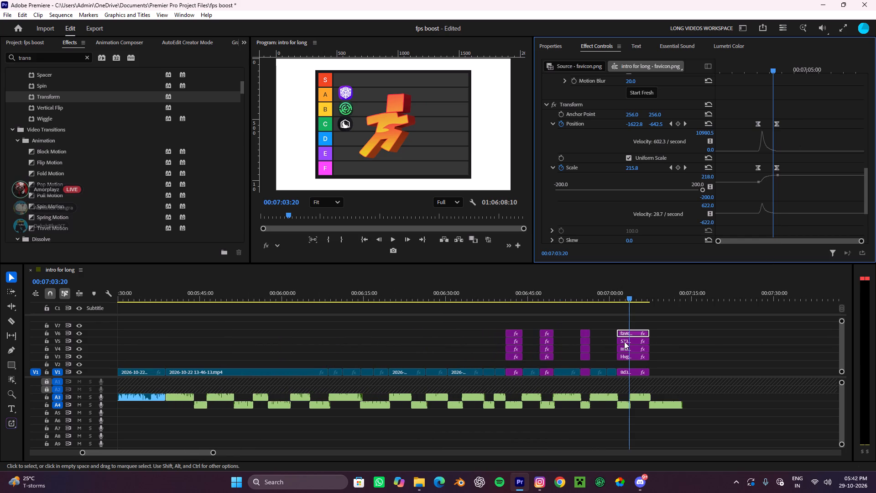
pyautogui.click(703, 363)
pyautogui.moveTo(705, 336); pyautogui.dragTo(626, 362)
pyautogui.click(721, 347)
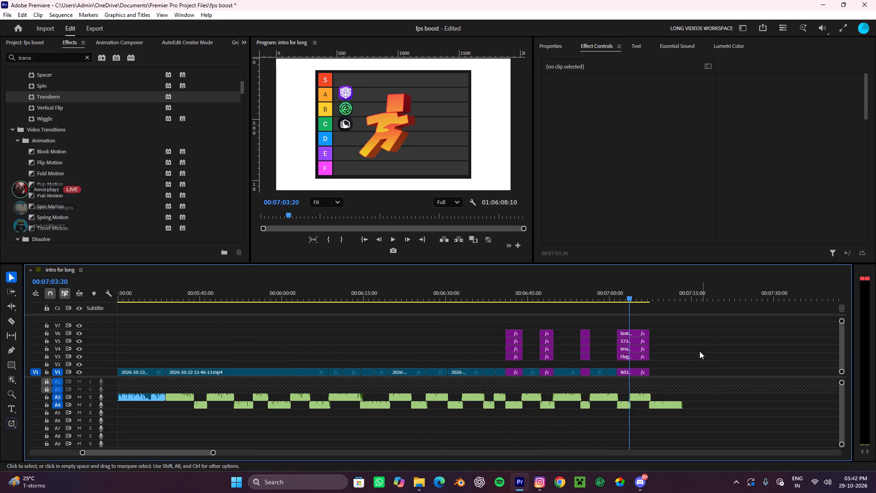
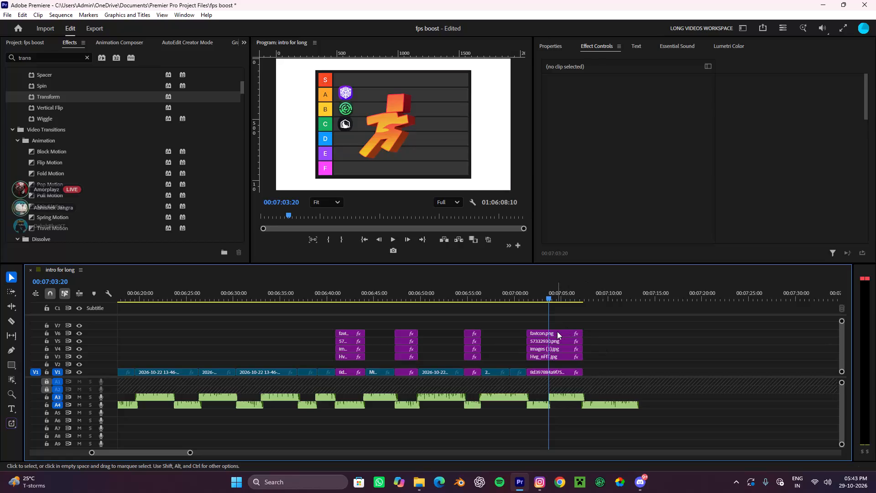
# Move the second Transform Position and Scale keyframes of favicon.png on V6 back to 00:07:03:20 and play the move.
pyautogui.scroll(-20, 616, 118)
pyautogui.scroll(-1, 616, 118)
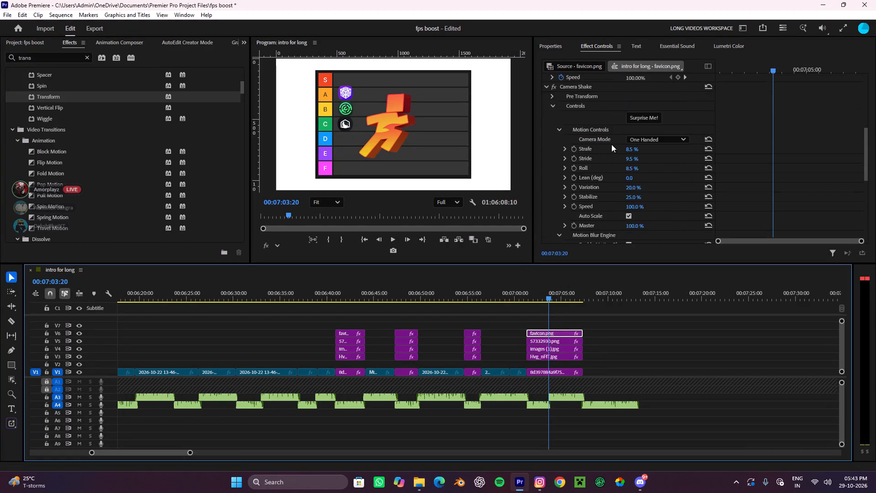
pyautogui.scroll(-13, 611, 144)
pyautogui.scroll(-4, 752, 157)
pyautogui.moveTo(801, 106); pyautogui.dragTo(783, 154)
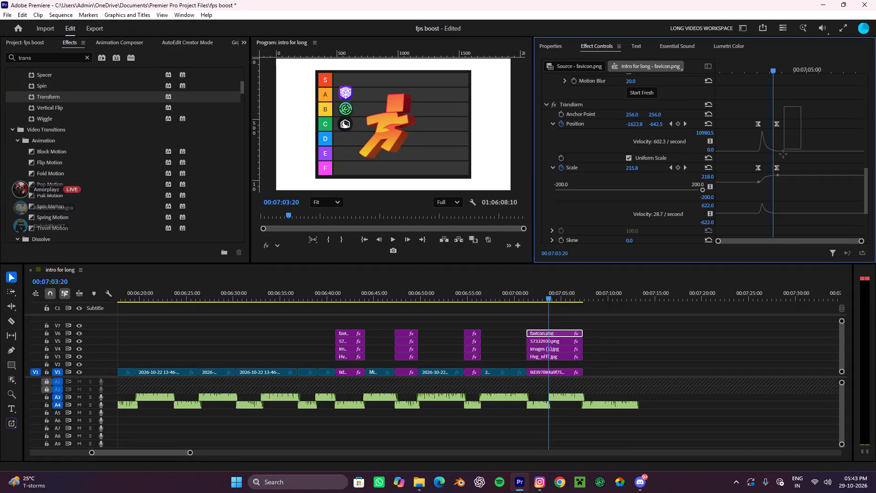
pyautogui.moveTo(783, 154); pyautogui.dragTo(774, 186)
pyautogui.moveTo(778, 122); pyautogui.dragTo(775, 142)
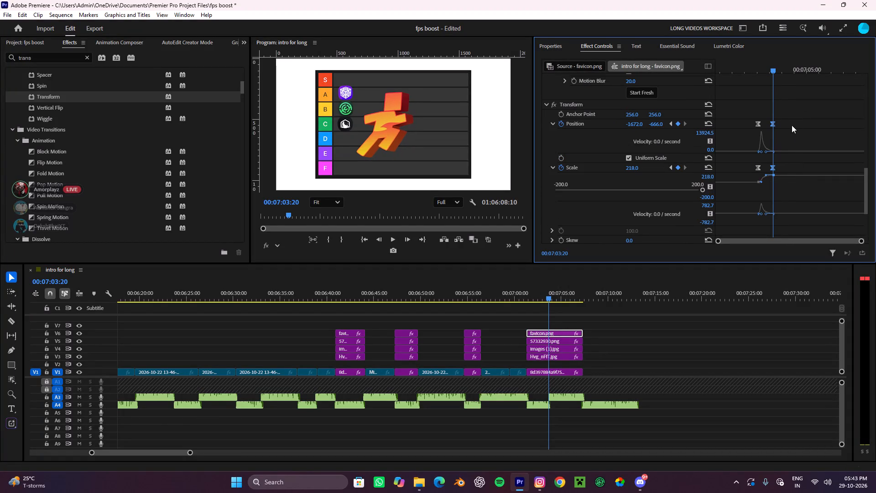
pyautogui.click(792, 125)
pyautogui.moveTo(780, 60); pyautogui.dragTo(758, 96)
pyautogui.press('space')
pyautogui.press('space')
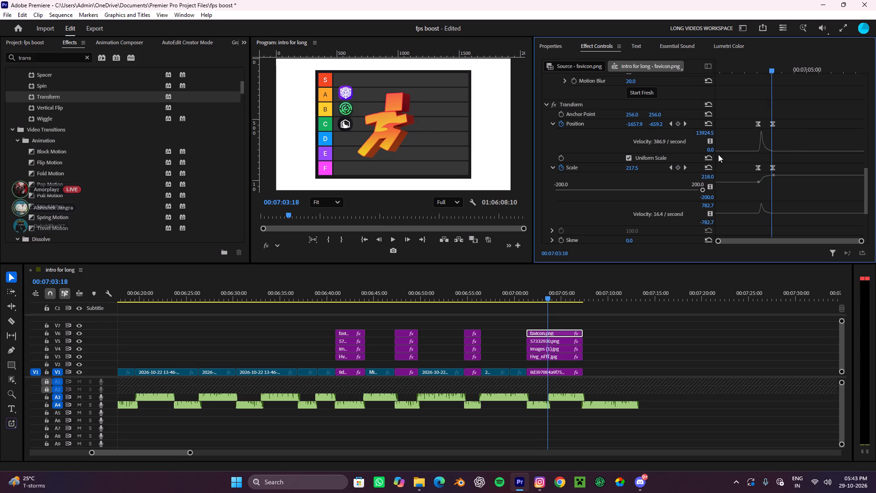
# Lengthen the runner's move by shifting the second Position and Scale keyframes forward along the timeline to one matching time.
pyautogui.scroll(-8, 718, 154)
pyautogui.scroll(6, 718, 154)
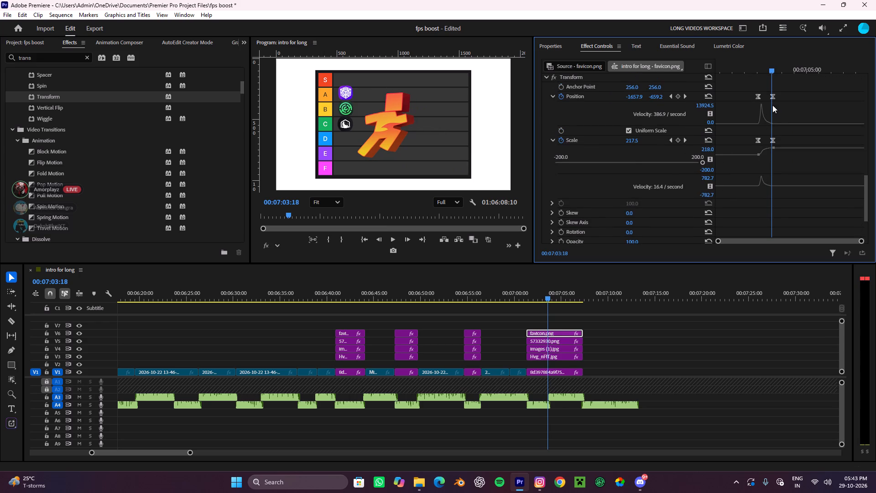
pyautogui.click(772, 105)
pyautogui.moveTo(772, 105); pyautogui.dragTo(788, 110)
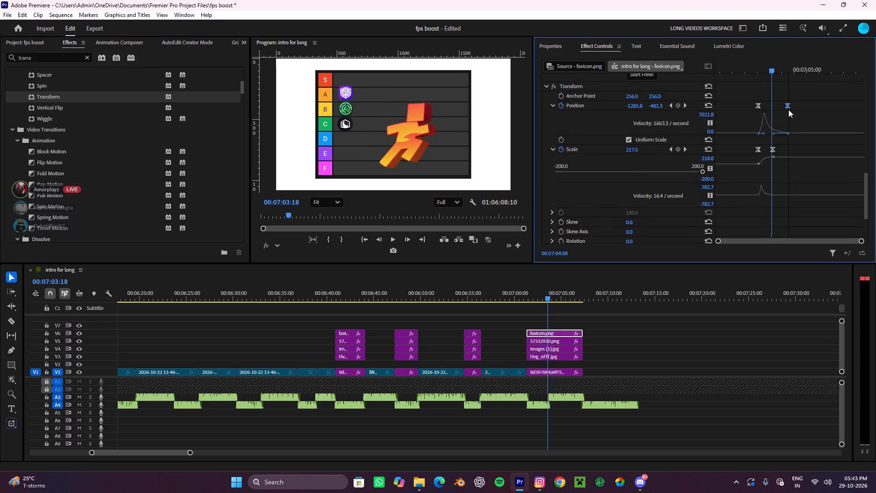
pyautogui.moveTo(788, 110); pyautogui.dragTo(796, 110)
pyautogui.moveTo(772, 148); pyautogui.dragTo(787, 147)
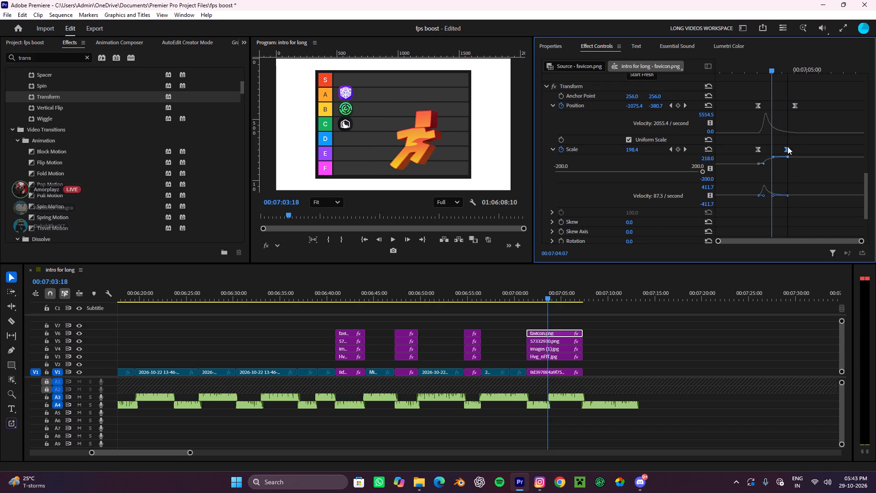
pyautogui.moveTo(787, 147); pyautogui.dragTo(779, 147)
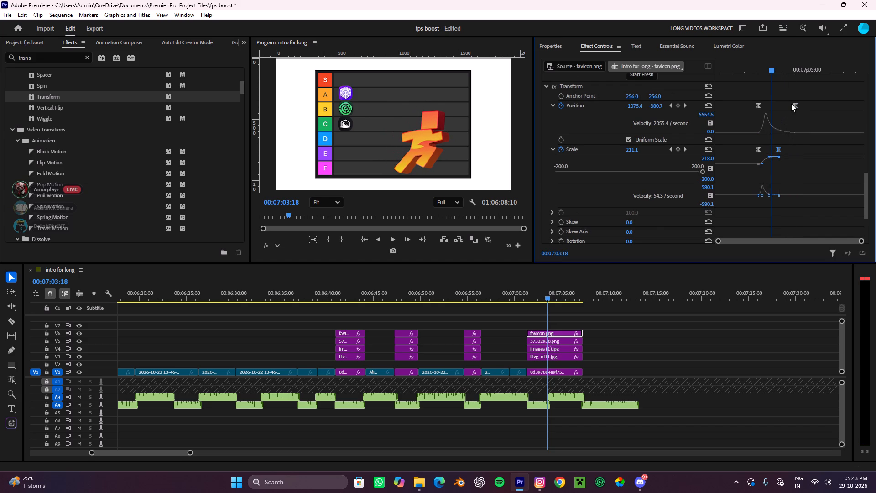
pyautogui.moveTo(792, 104); pyautogui.dragTo(778, 117)
pyautogui.click(784, 111)
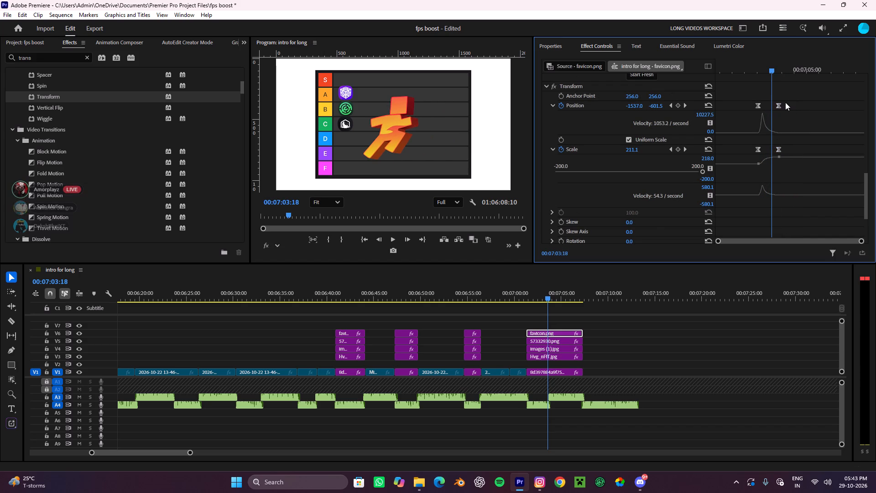
# Reshape the runner's Position and Scale velocity curves so speed peaks right at the first keyframes, and play back the move.
pyautogui.moveTo(786, 102); pyautogui.dragTo(742, 103)
pyautogui.moveTo(771, 133); pyautogui.dragTo(766, 133)
pyautogui.click(767, 133)
pyautogui.click(796, 147)
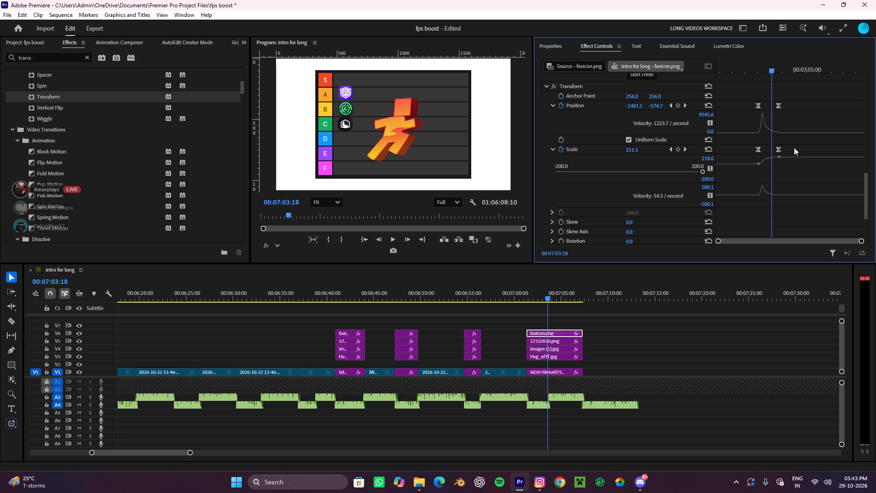
pyautogui.moveTo(794, 147); pyautogui.dragTo(740, 145)
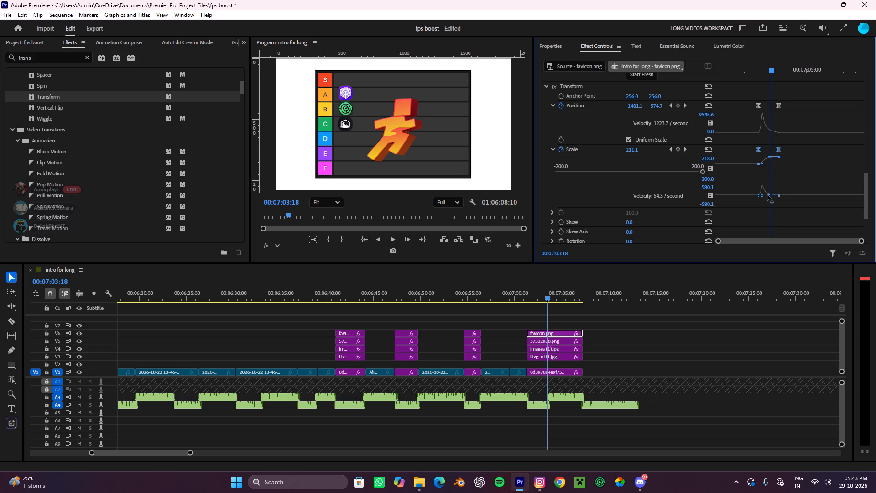
pyautogui.moveTo(768, 195); pyautogui.dragTo(761, 194)
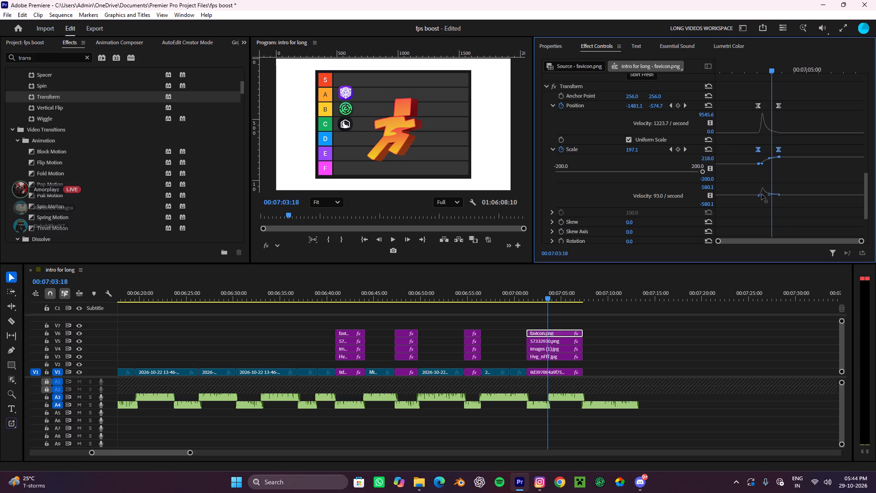
pyautogui.moveTo(761, 194); pyautogui.dragTo(760, 195)
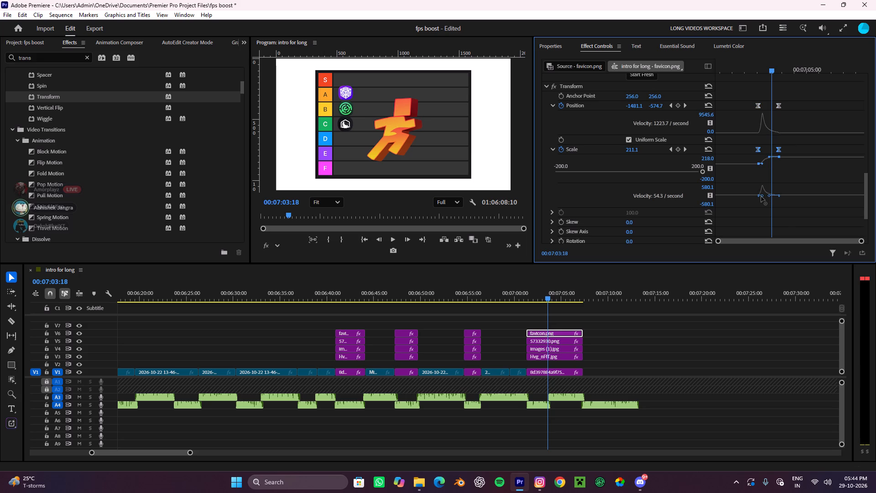
pyautogui.moveTo(761, 196); pyautogui.dragTo(756, 194)
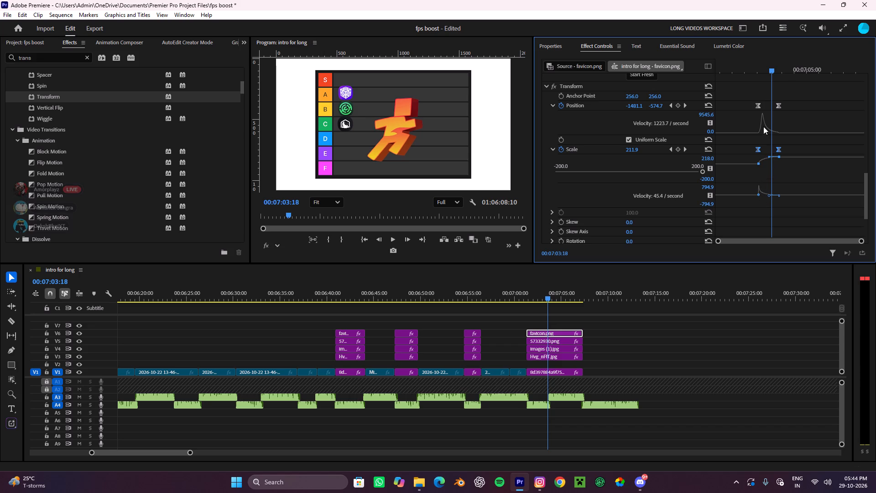
pyautogui.moveTo(801, 105); pyautogui.dragTo(730, 108)
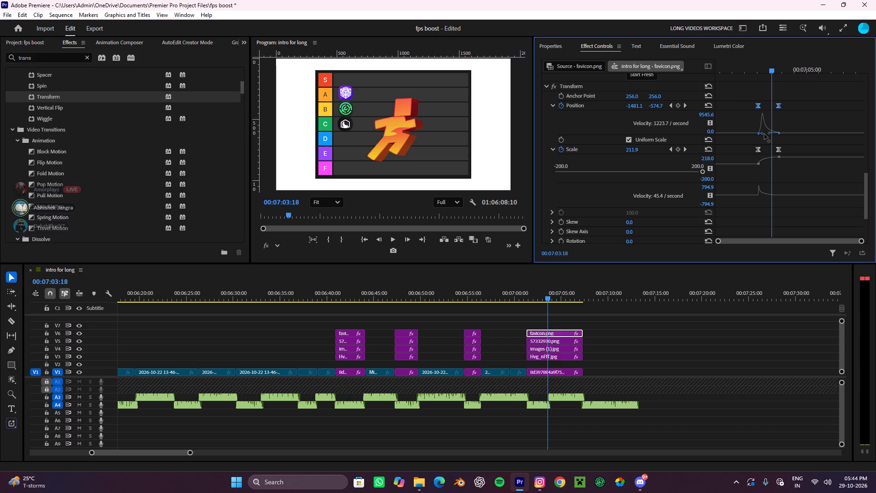
pyautogui.moveTo(764, 134); pyautogui.dragTo(758, 133)
pyautogui.moveTo(773, 69); pyautogui.dragTo(751, 83)
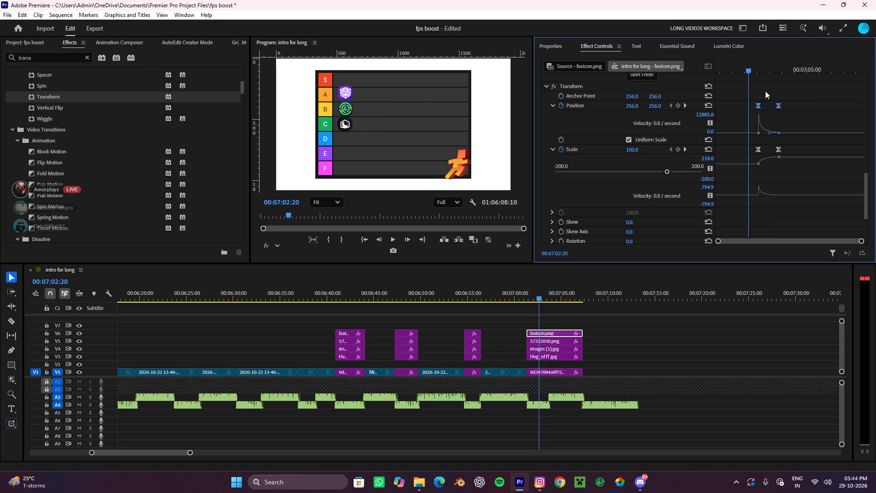
pyautogui.press('space')
pyautogui.press('space')
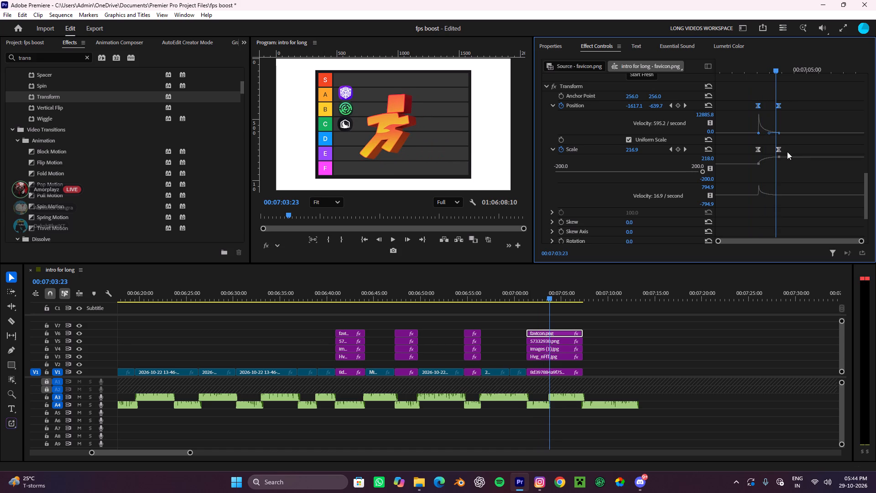
# Move the first Position and Scale keyframes together back to 00:07:02:23 and play back the runner's move.
pyautogui.click(757, 104)
pyautogui.click(801, 105)
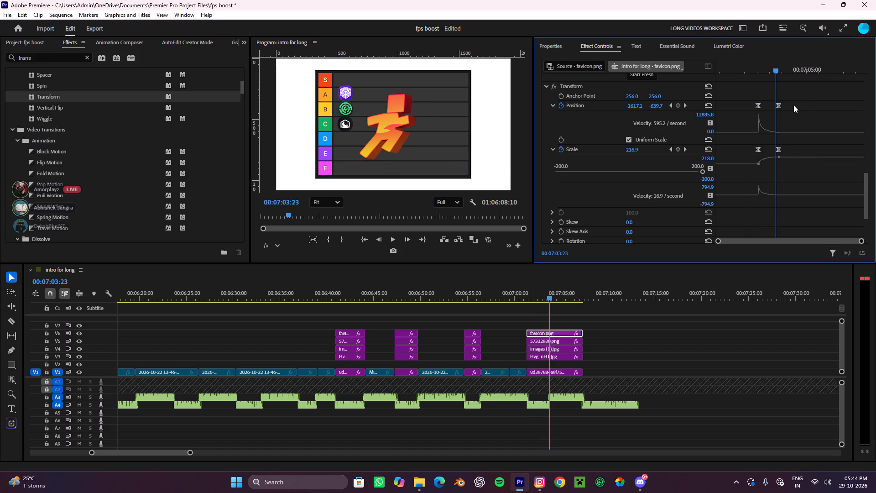
pyautogui.moveTo(753, 89); pyautogui.dragTo(767, 163)
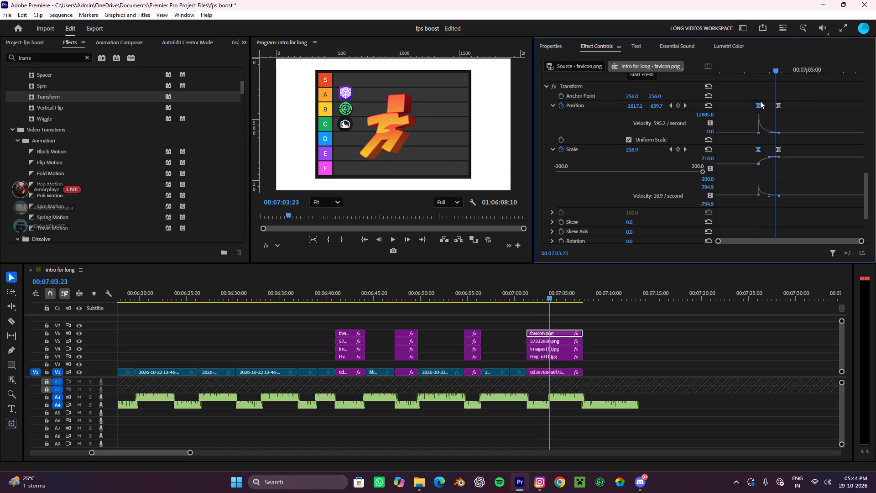
pyautogui.moveTo(758, 106); pyautogui.dragTo(751, 112)
pyautogui.click(790, 103)
pyautogui.moveTo(781, 67); pyautogui.dragTo(734, 77)
pyautogui.press('space')
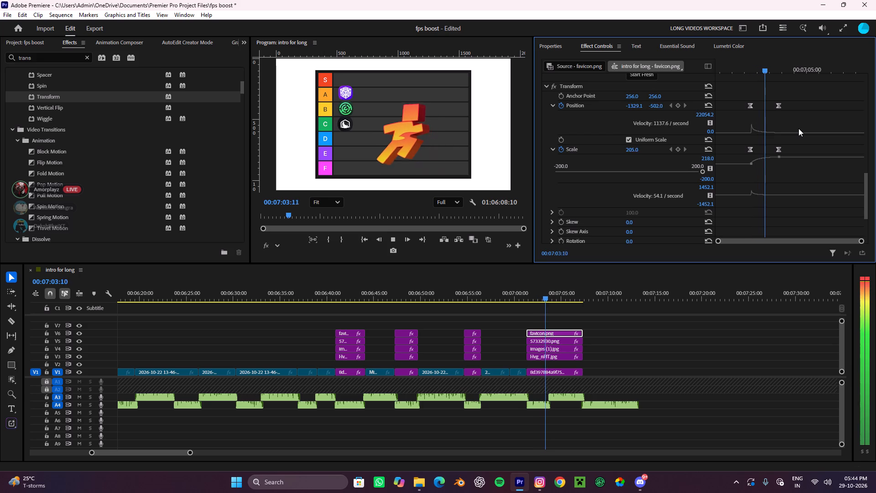
pyautogui.press('space')
# Turn off Use Composition's Shutter Angle in the runner's Transform effect, set Shutter Angle to 360, and play back the motion blur.
pyautogui.keyDown('alt'); pyautogui.scroll(-4, 798, 128); pyautogui.keyUp('alt')
pyautogui.keyDown('alt'); pyautogui.scroll(4, 798, 128); pyautogui.keyUp('alt')
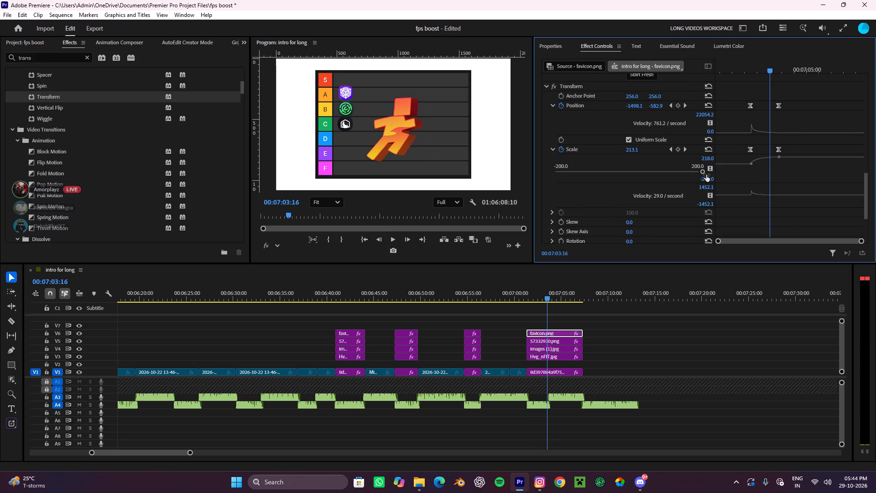
pyautogui.scroll(-2, 809, 197)
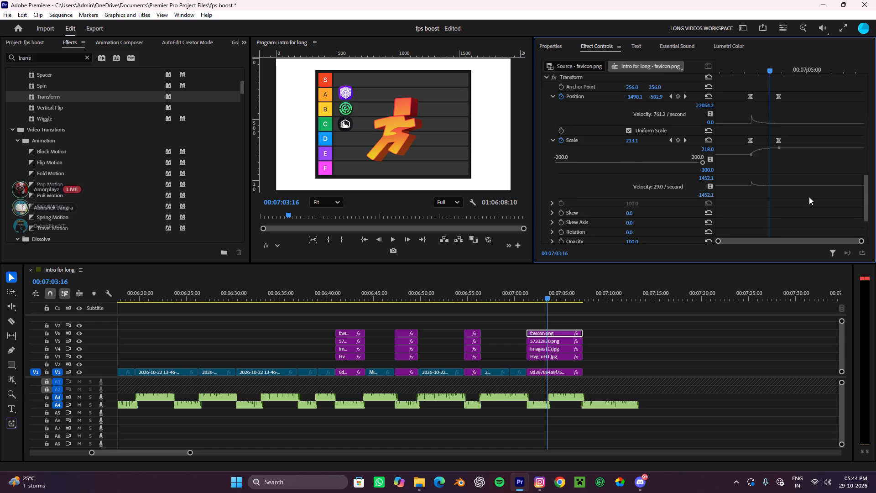
pyautogui.scroll(-6, 809, 197)
pyautogui.scroll(4, 808, 197)
pyautogui.scroll(-4, 807, 197)
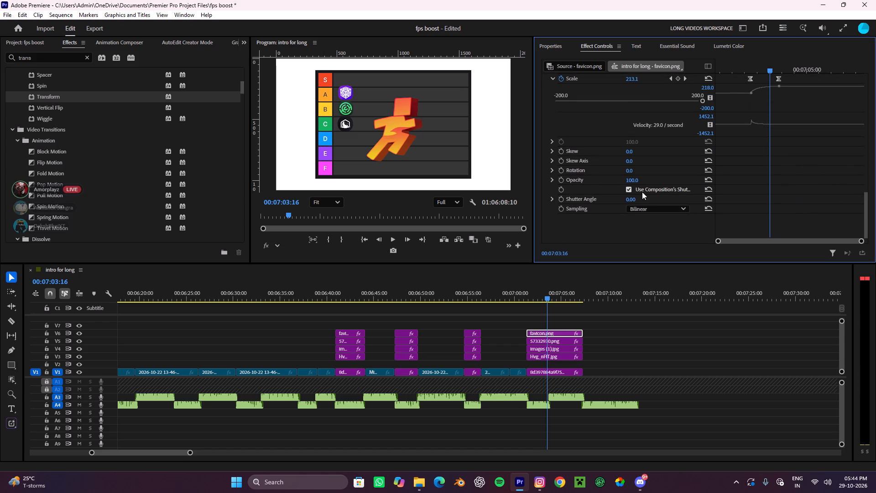
pyautogui.click(629, 190)
pyautogui.moveTo(635, 200); pyautogui.dragTo(657, 192)
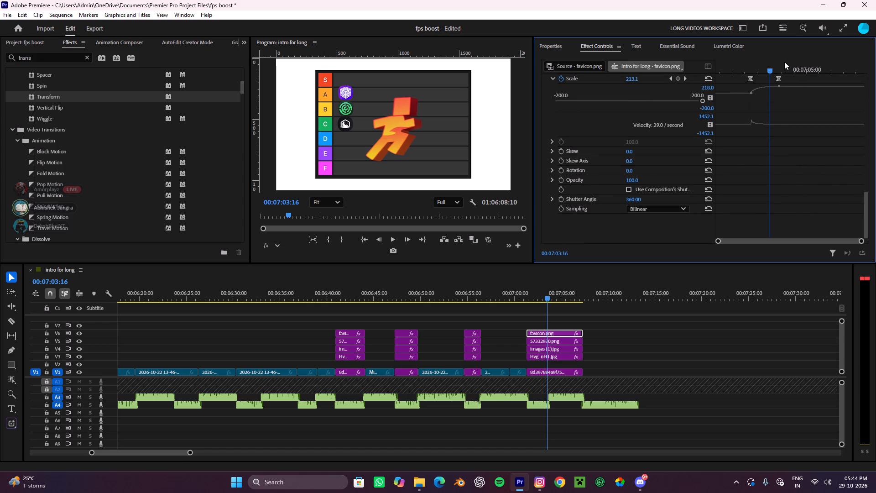
pyautogui.scroll(7, 781, 135)
pyautogui.moveTo(771, 68); pyautogui.dragTo(752, 91)
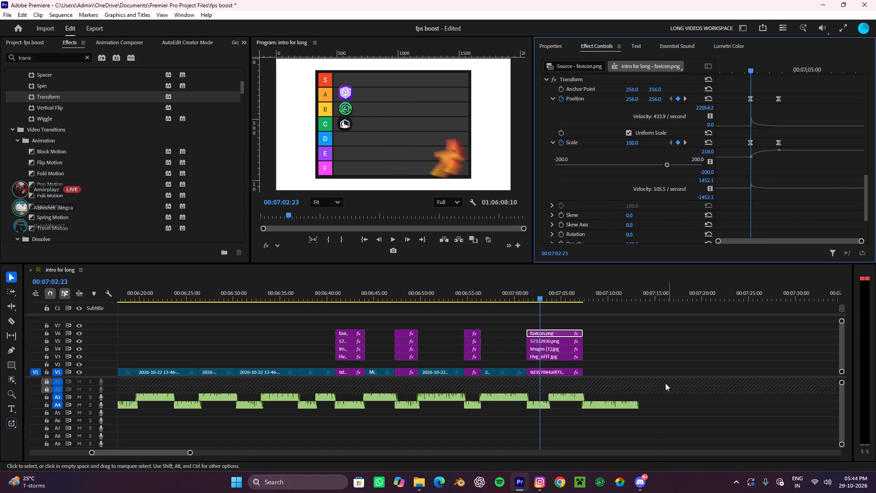
pyautogui.moveTo(547, 297); pyautogui.dragTo(522, 308)
pyautogui.press('space')
pyautogui.click(669, 351)
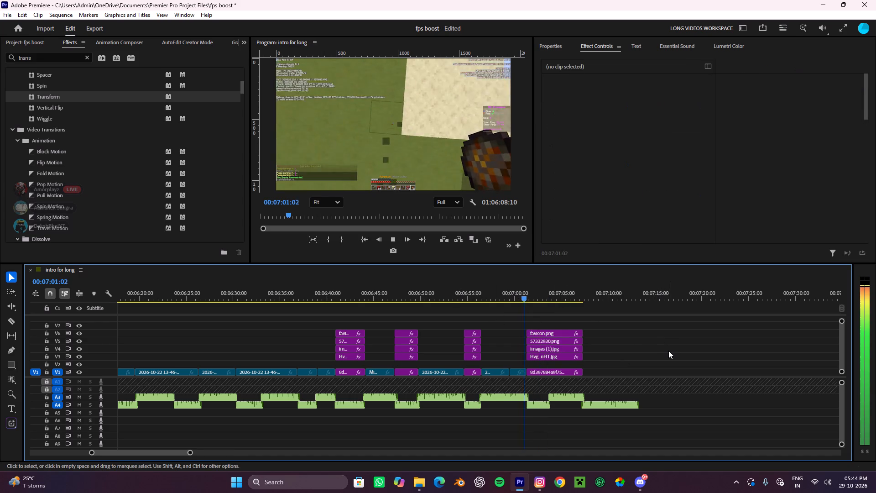
pyautogui.click(668, 351)
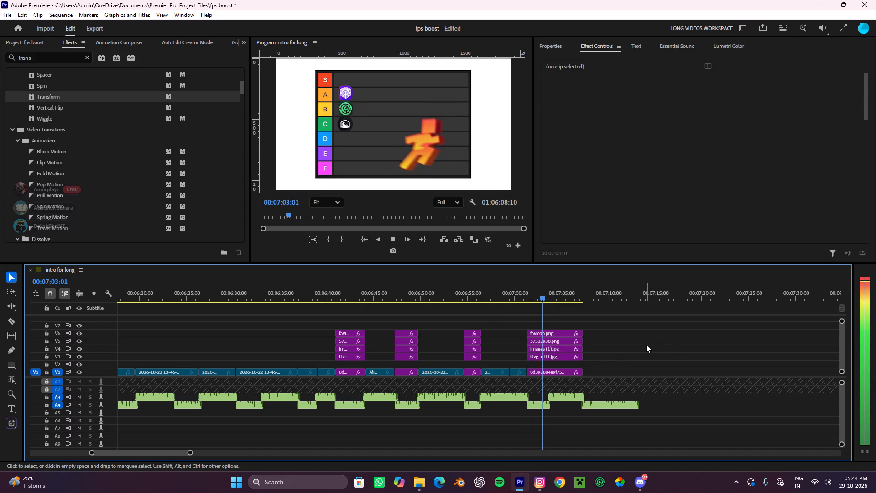
pyautogui.press('space')
# Split the tier-list background image on V1 at 00:07:03:09, during the runner's move.
pyautogui.keyDown('alt'); pyautogui.scroll(6, 555, 348); pyautogui.keyUp('alt')
pyautogui.keyDown('alt'); pyautogui.scroll(-1, 545, 350); pyautogui.keyUp('alt')
pyautogui.keyDown('alt'); pyautogui.scroll(9, 545, 350); pyautogui.keyUp('alt')
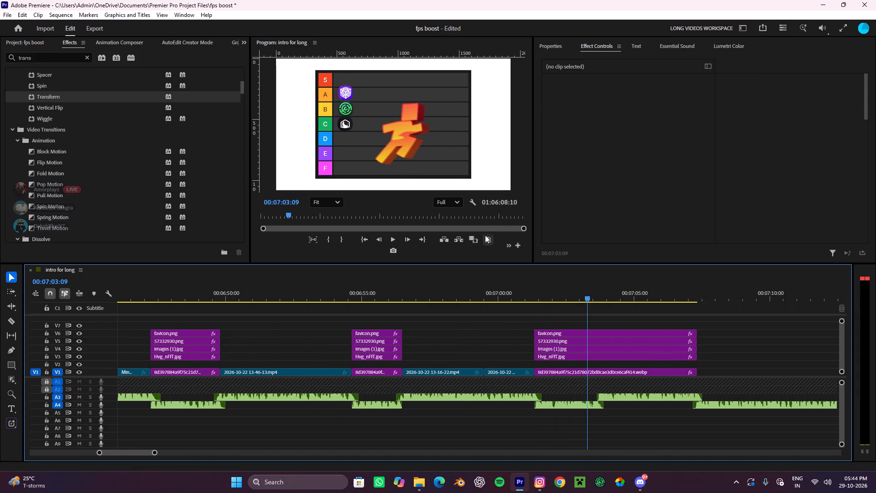
pyautogui.click(487, 129)
pyautogui.click(503, 147)
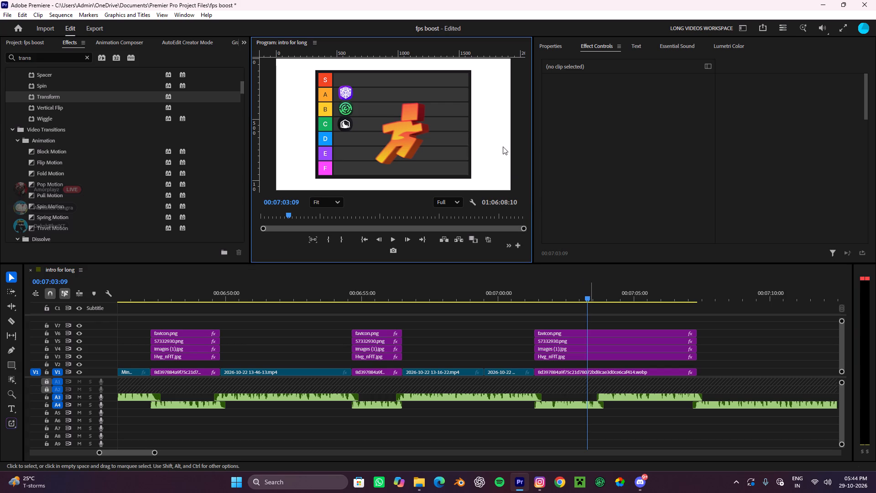
pyautogui.click(575, 373)
pyautogui.press('c')
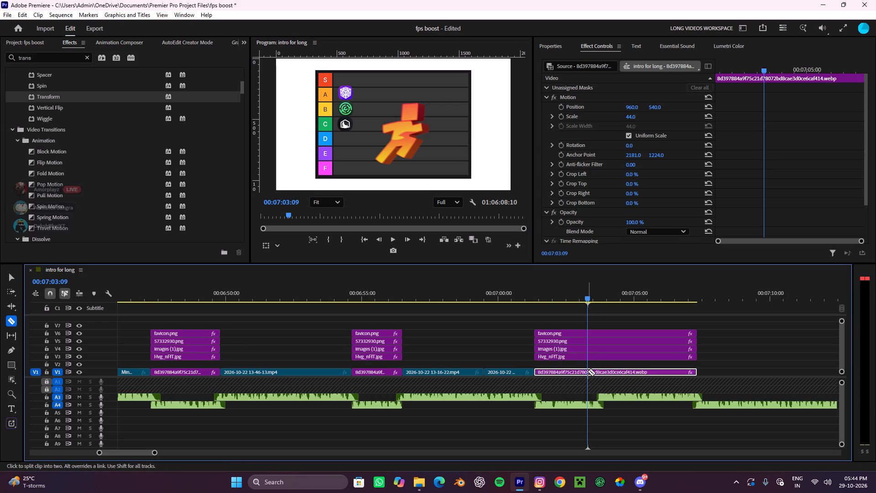
pyautogui.click(586, 371)
pyautogui.press('v')
# Enlarge the second piece of the split tier-list background to 291% and shift its X position to about -4200 so plain white fills the frame.
pyautogui.click(602, 371)
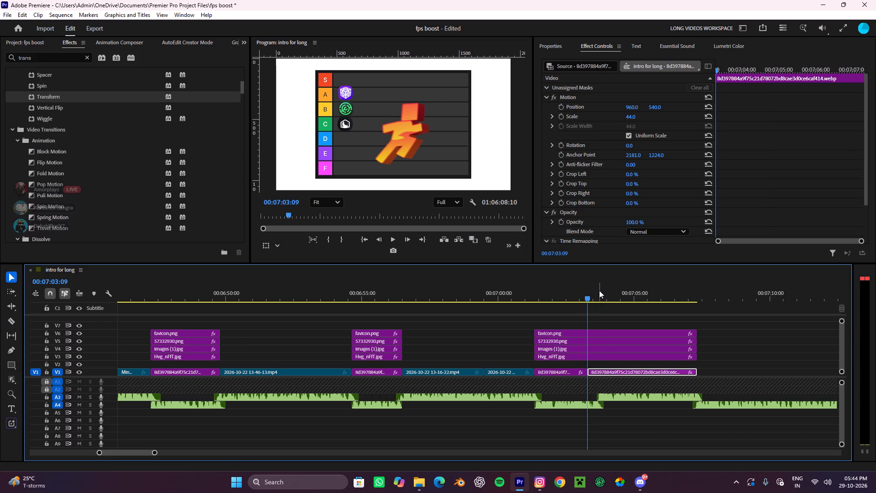
pyautogui.click(555, 45)
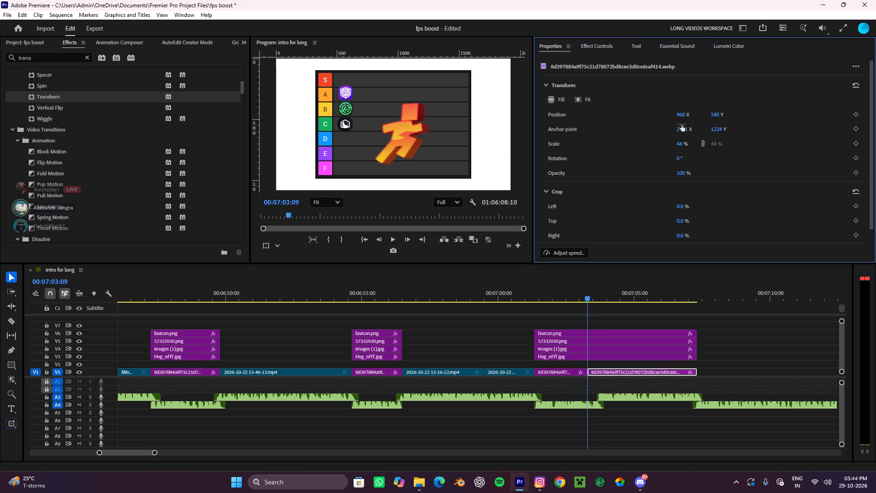
pyautogui.moveTo(686, 141); pyautogui.dragTo(788, 126)
pyautogui.moveTo(686, 115); pyautogui.dragTo(0, 114)
pyautogui.moveTo(681, 112); pyautogui.dragTo(481, 112)
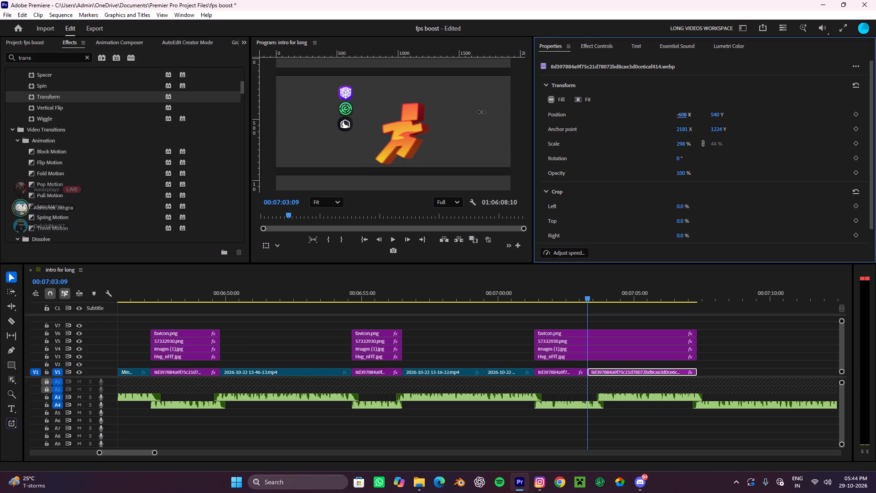
pyautogui.moveTo(481, 112); pyautogui.dragTo(16, 92)
pyautogui.moveTo(684, 144); pyautogui.dragTo(626, 149)
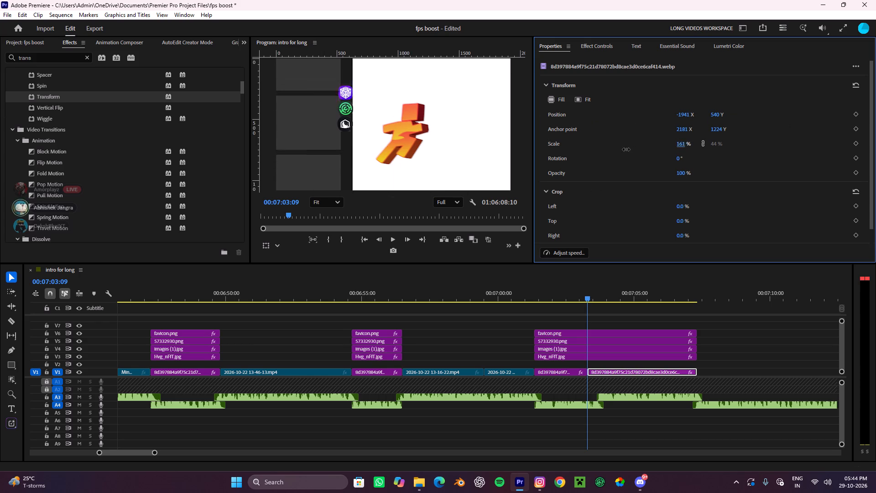
pyautogui.moveTo(626, 149); pyautogui.dragTo(642, 151)
pyautogui.moveTo(688, 115); pyautogui.dragTo(555, 127)
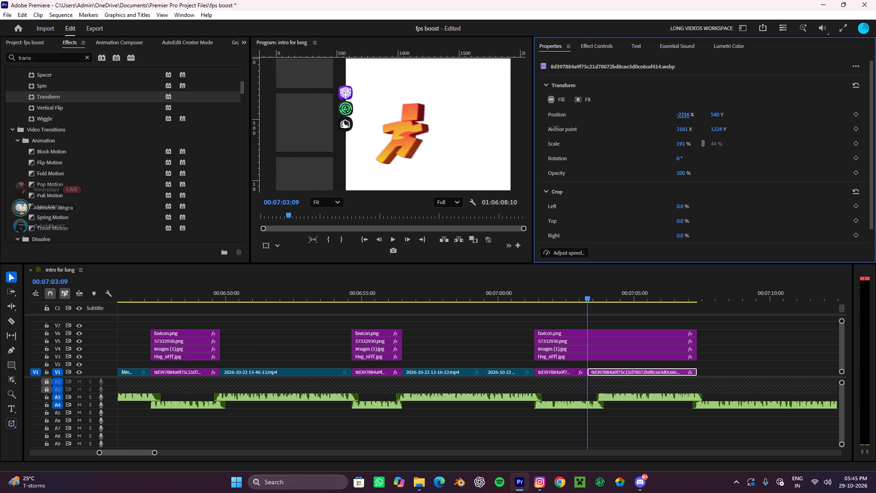
pyautogui.moveTo(555, 127); pyautogui.dragTo(319, 139)
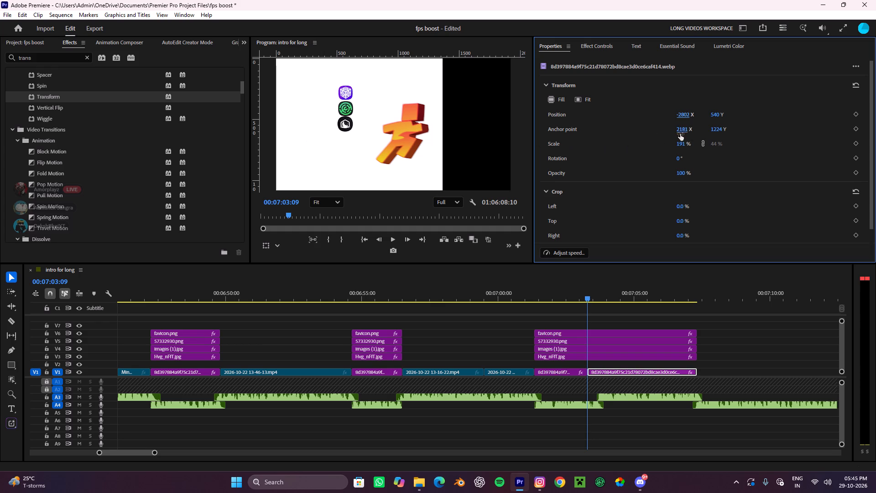
pyautogui.moveTo(683, 145); pyautogui.dragTo(697, 145)
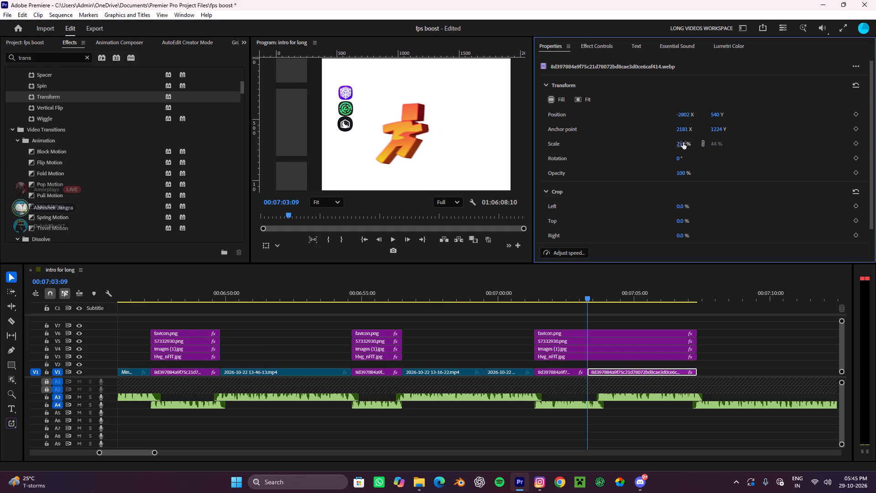
pyautogui.moveTo(683, 142); pyautogui.dragTo(697, 142)
pyautogui.moveTo(688, 115); pyautogui.dragTo(376, 133)
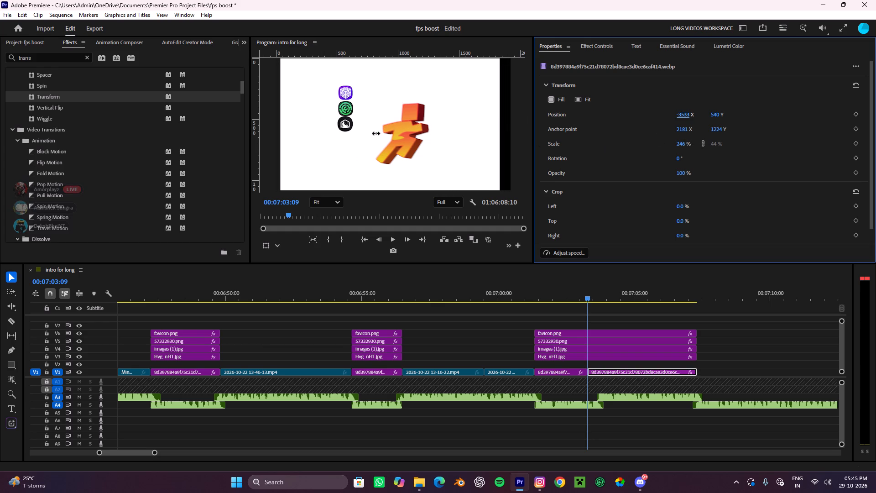
pyautogui.moveTo(376, 133); pyautogui.dragTo(378, 134)
pyautogui.moveTo(683, 145); pyautogui.dragTo(698, 136)
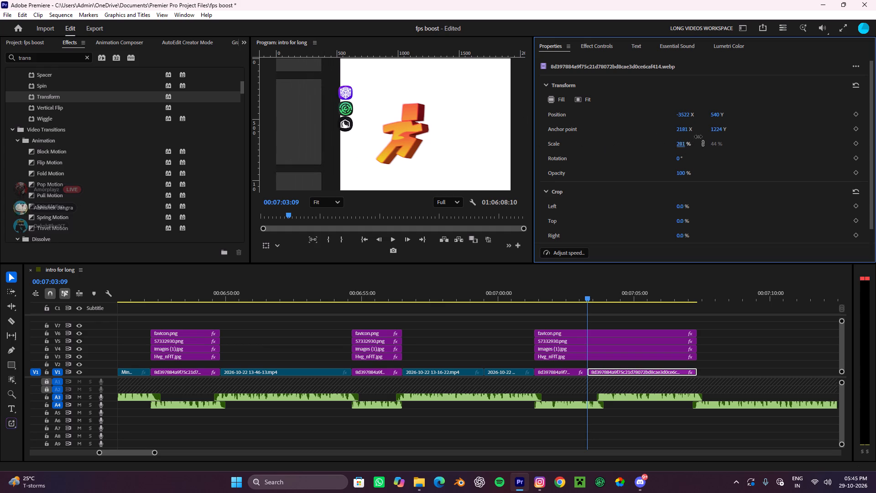
pyautogui.moveTo(698, 136); pyautogui.dragTo(698, 137)
pyautogui.moveTo(685, 116); pyautogui.dragTo(390, 131)
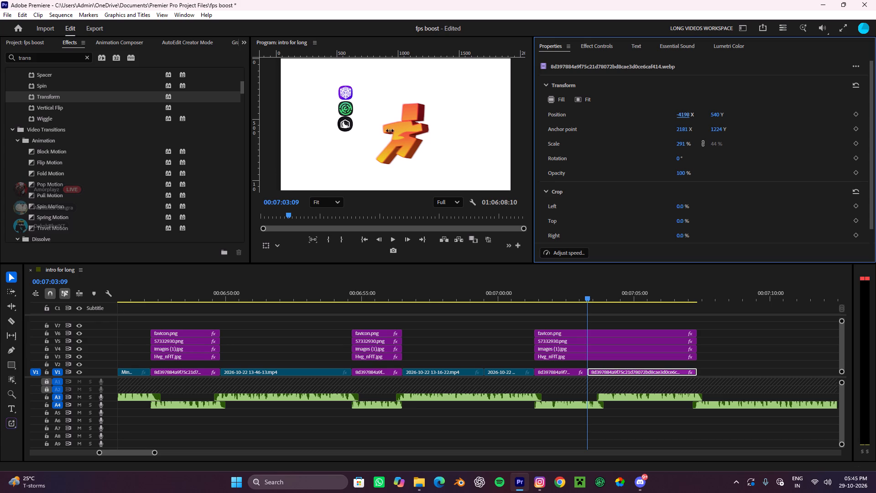
pyautogui.moveTo(390, 131); pyautogui.dragTo(381, 131)
# Play back the runner's segment from just before its start through the background cut.
pyautogui.click(597, 310)
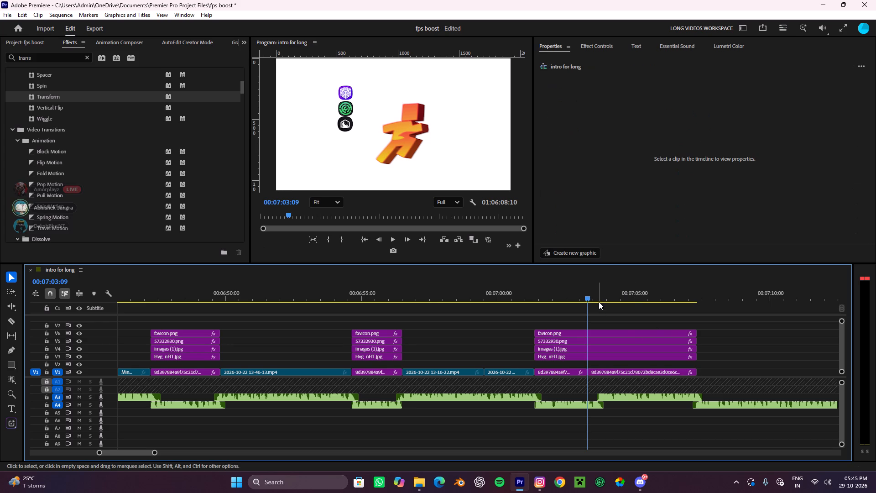
pyautogui.moveTo(596, 299); pyautogui.dragTo(529, 315)
pyautogui.press('space')
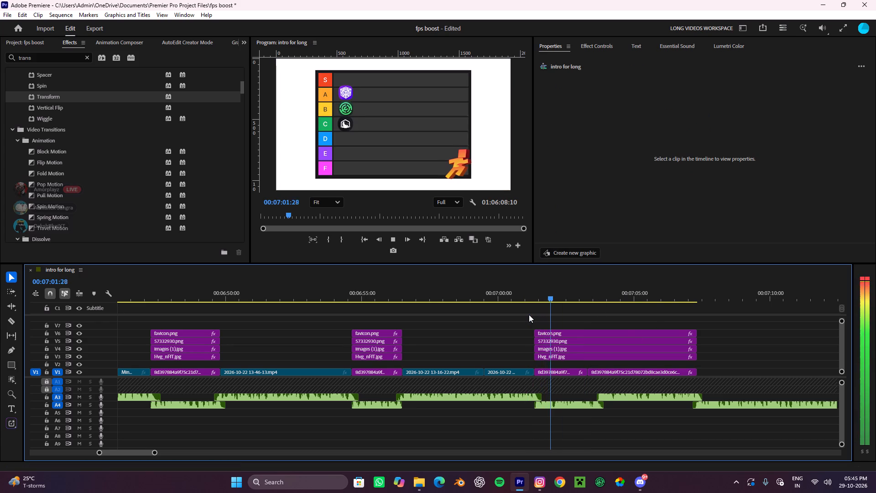
pyautogui.press('space')
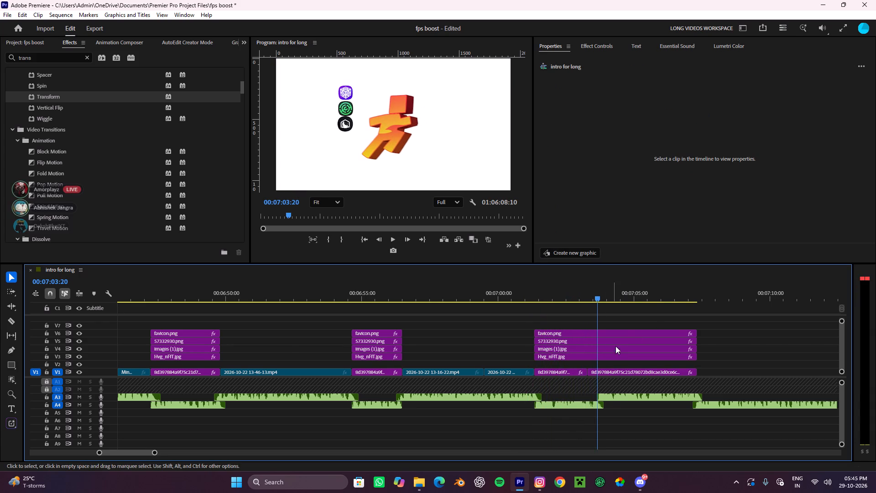
# Move the cut between the two background pieces on V1 three frames earlier by trimming the first and extending the second to meet it.
pyautogui.keyDown('alt'); pyautogui.scroll(11, 608, 348); pyautogui.keyUp('alt')
pyautogui.moveTo(537, 375); pyautogui.dragTo(527, 382)
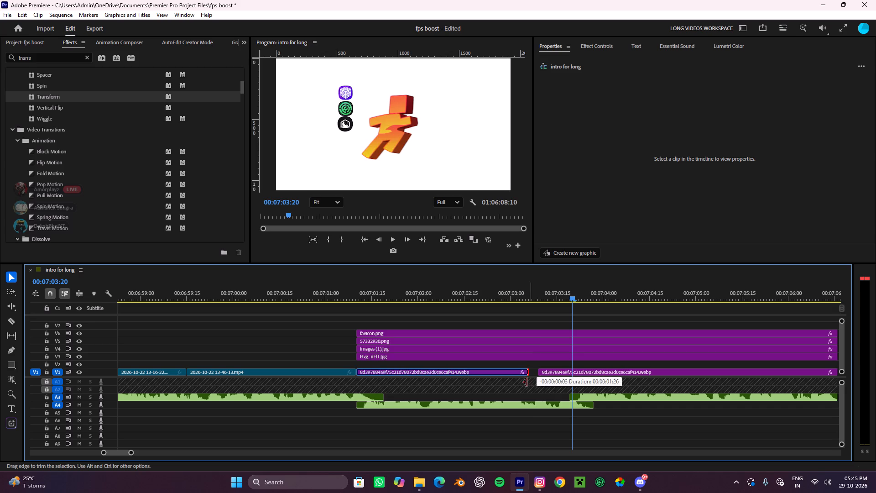
pyautogui.moveTo(527, 382); pyautogui.dragTo(527, 383)
pyautogui.moveTo(541, 376); pyautogui.dragTo(530, 377)
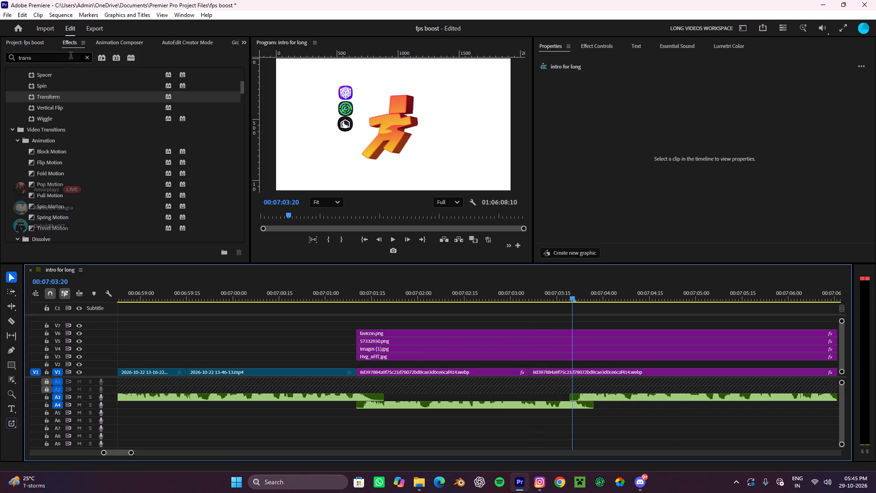
# Search the effects for "fade" and look through the results for a transition suited to the background cut.
pyautogui.moveTo(55, 57); pyautogui.dragTo(0, 64)
pyautogui.write('fade')
pyautogui.scroll(-4, 89, 165)
pyautogui.scroll(5, 89, 166)
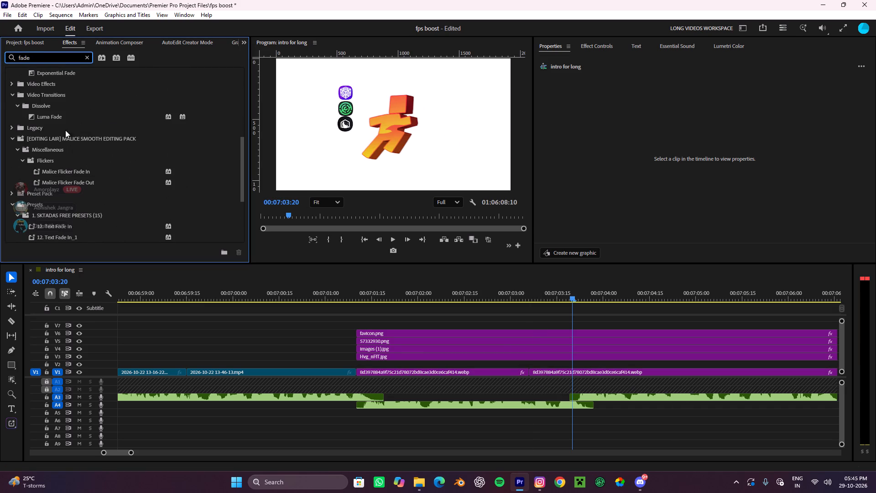
pyautogui.scroll(6, 58, 119)
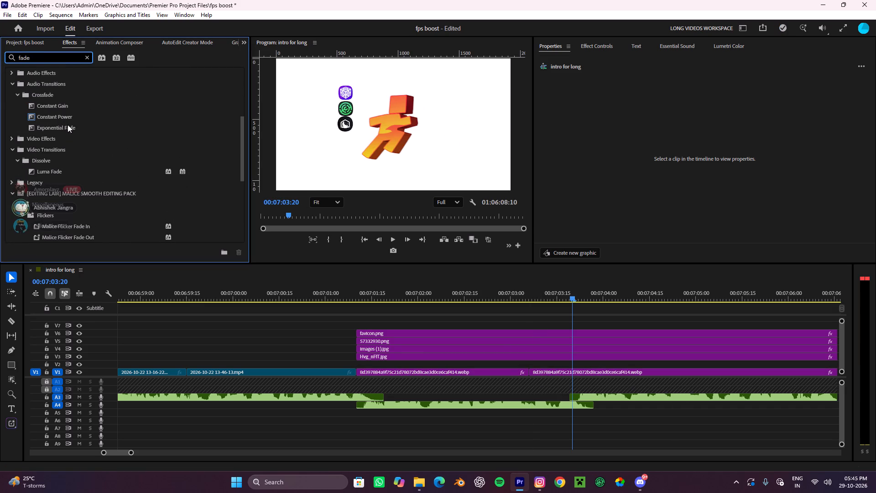
pyautogui.scroll(14, 68, 125)
pyautogui.scroll(12, 68, 132)
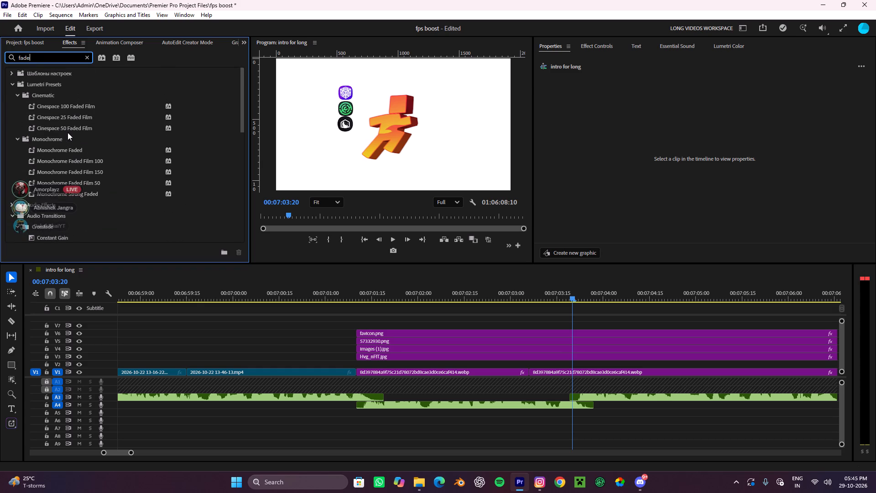
pyautogui.scroll(-20, 68, 132)
pyautogui.scroll(-11, 90, 189)
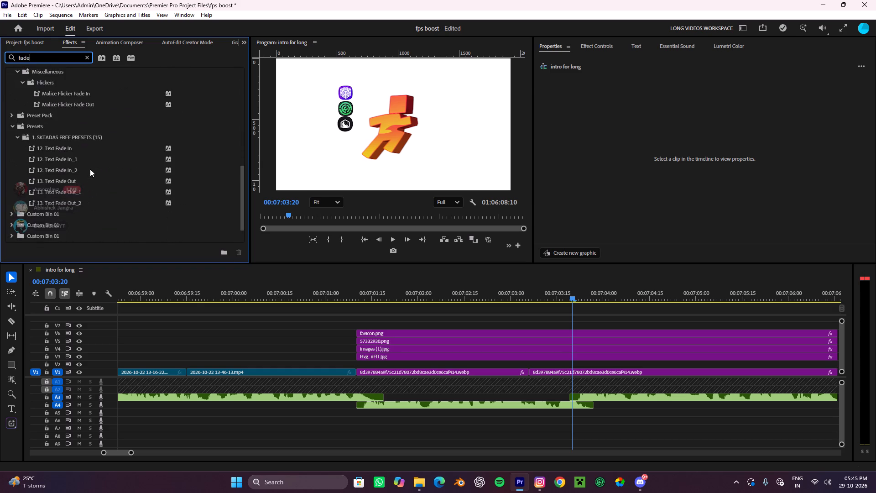
pyautogui.scroll(1, 85, 147)
pyautogui.scroll(-11, 85, 147)
pyautogui.scroll(10, 84, 147)
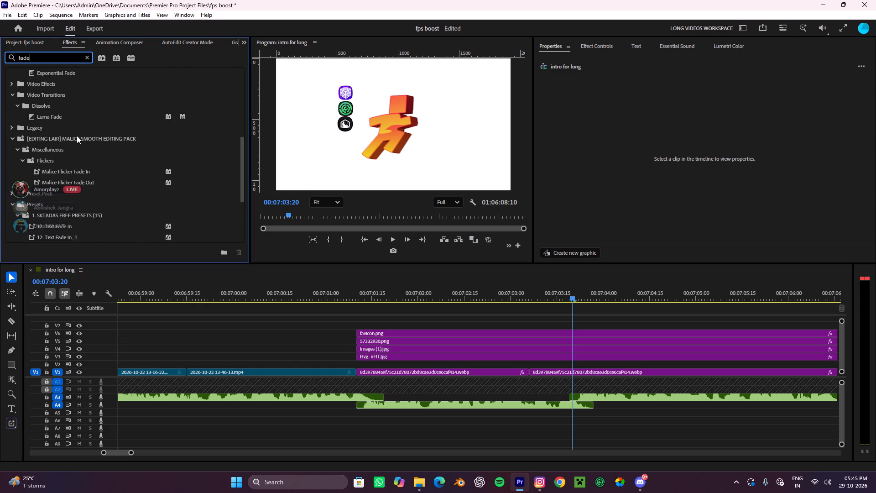
pyautogui.scroll(6, 77, 136)
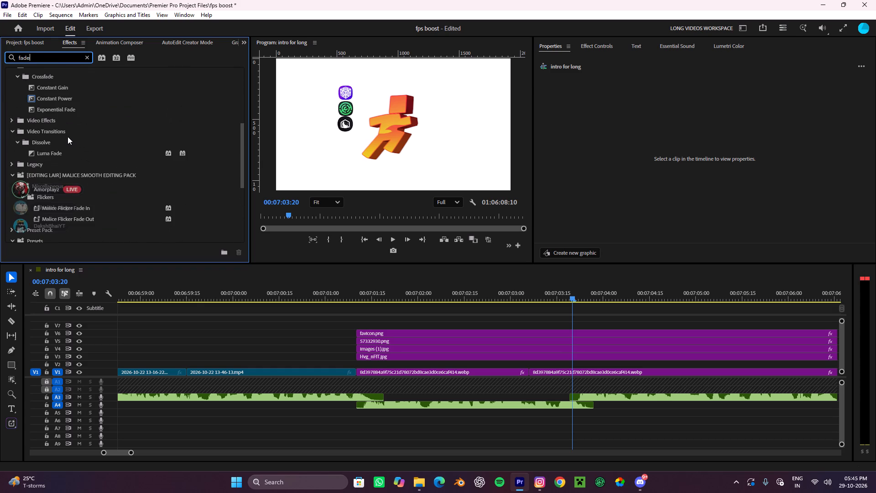
pyautogui.scroll(7, 68, 136)
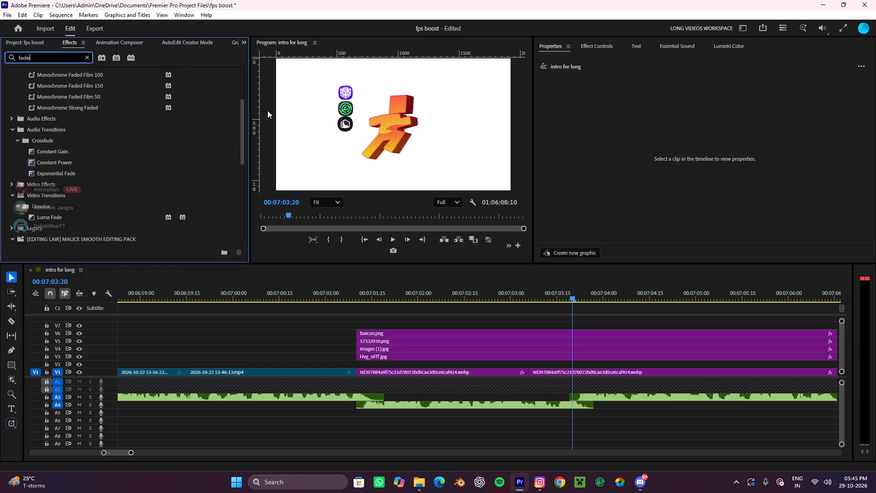
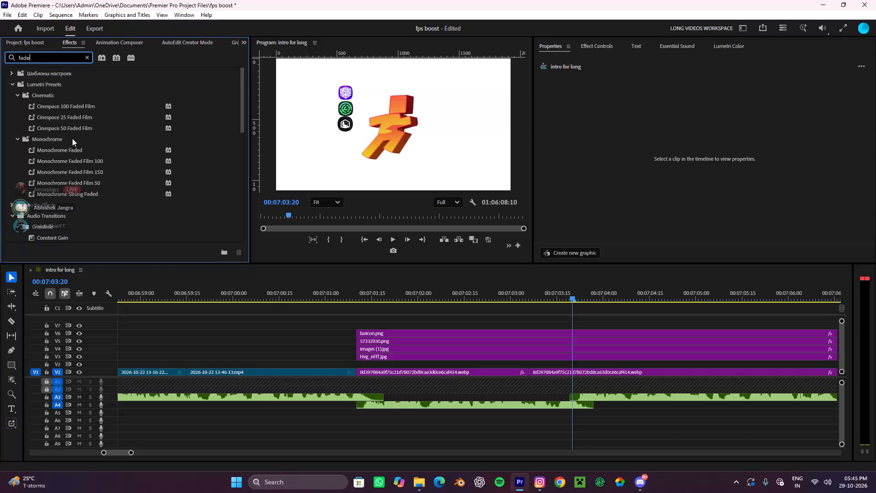
# Look through the rest of the "fade" results for a transition suited to the background cut.
pyautogui.scroll(-4, 72, 144)
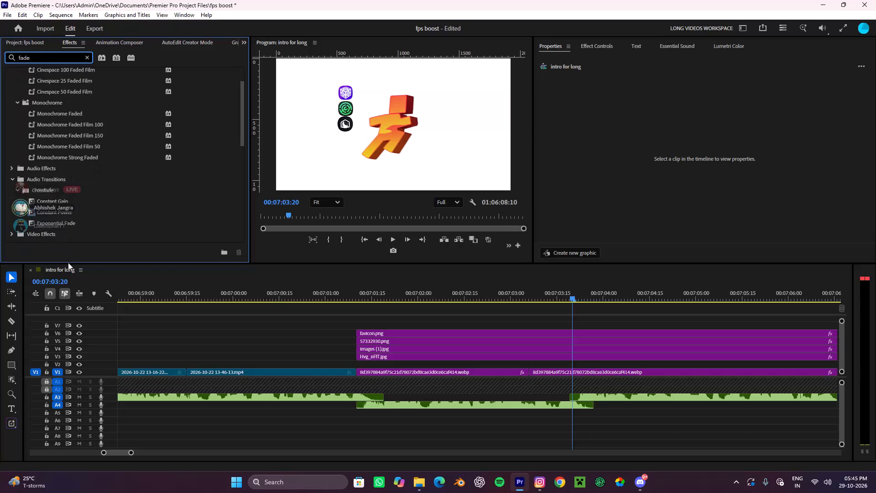
pyautogui.scroll(-10, 72, 231)
pyautogui.scroll(-9, 39, 165)
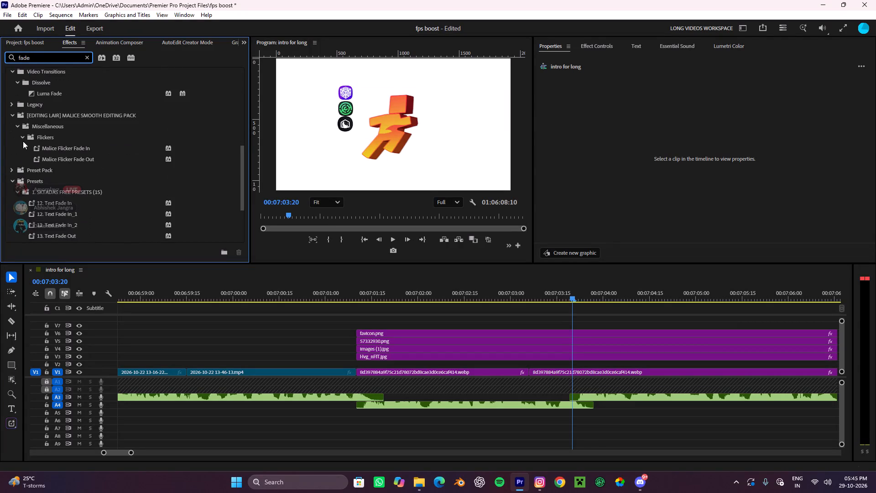
pyautogui.scroll(-16, 61, 151)
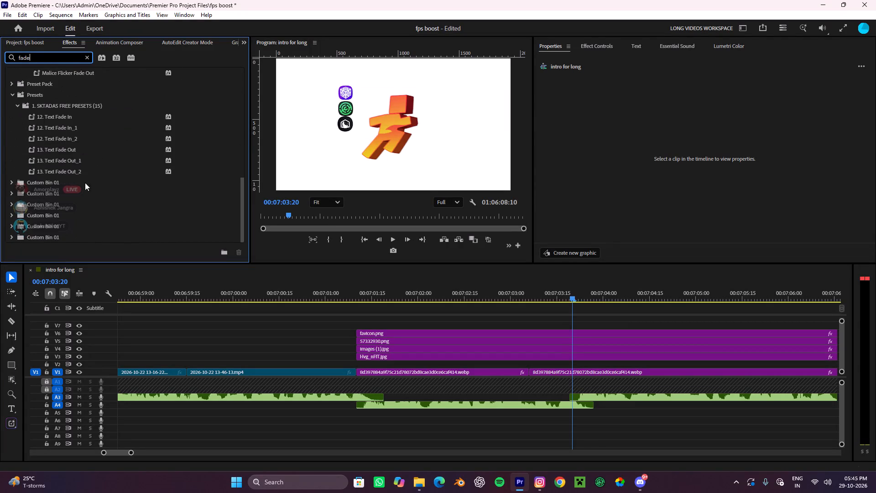
pyautogui.scroll(4, 72, 144)
pyautogui.scroll(10, 40, 77)
# Search the effects for "cross" and apply Cross Dissolve (Legacy) to the cut between the two background pieces on V1.
pyautogui.moveTo(40, 53); pyautogui.dragTo(3, 57)
pyautogui.moveTo(36, 56); pyautogui.dragTo(0, 49)
pyautogui.press('c')
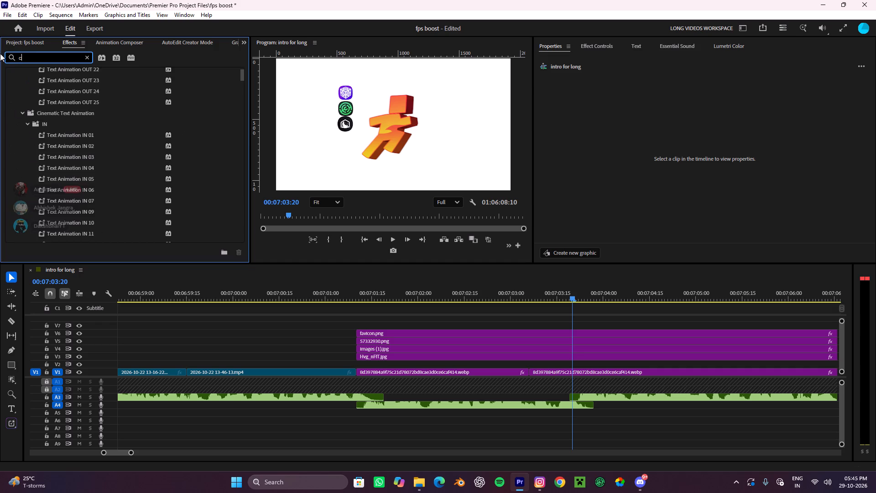
pyautogui.press('r')
pyautogui.press('o')
pyautogui.press('s')
pyautogui.press('s')
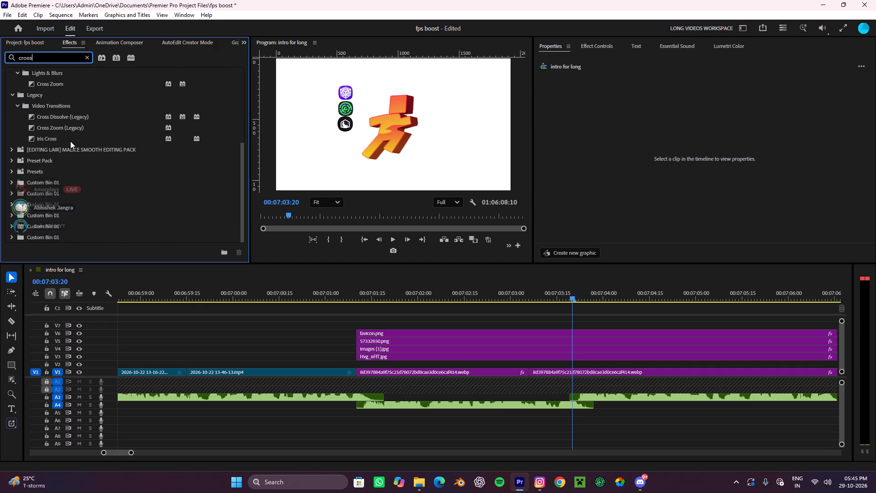
pyautogui.moveTo(55, 119); pyautogui.dragTo(560, 358)
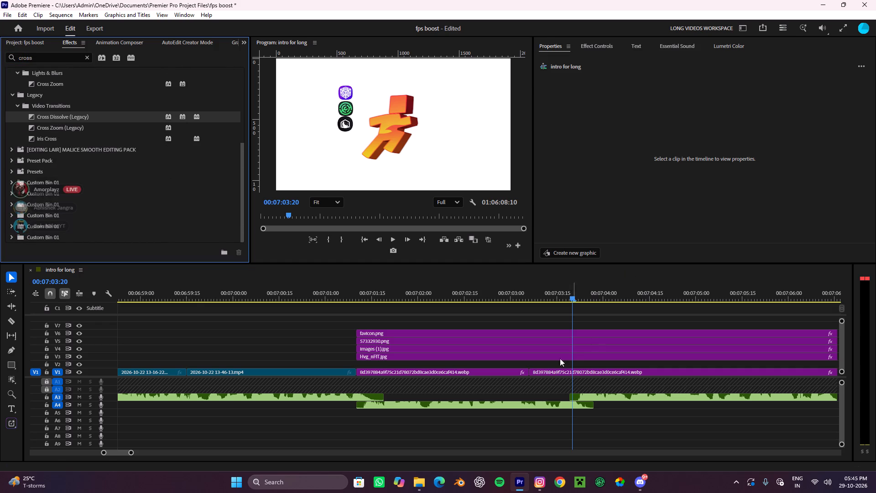
pyautogui.moveTo(560, 358); pyautogui.dragTo(526, 367)
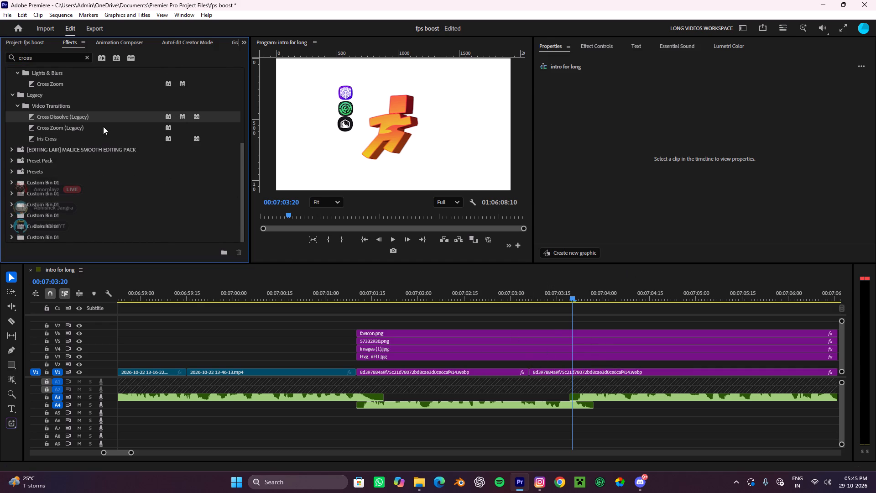
pyautogui.moveTo(80, 120); pyautogui.dragTo(527, 372)
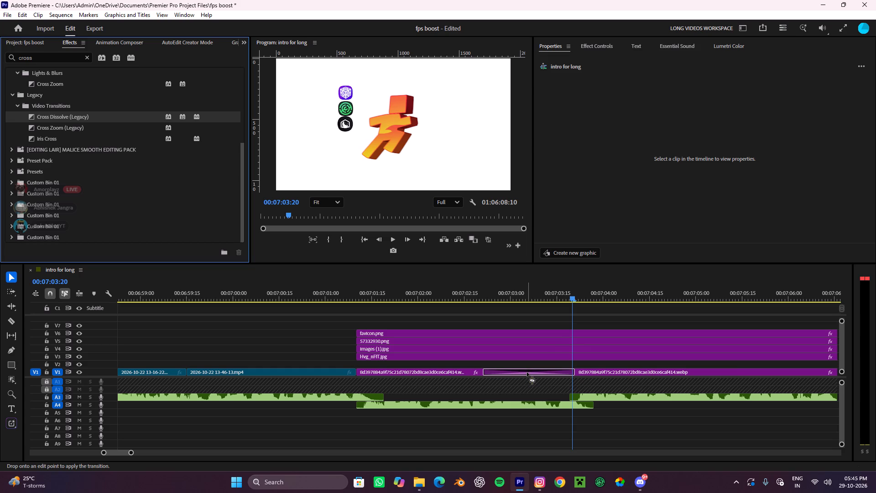
pyautogui.moveTo(527, 372); pyautogui.dragTo(527, 371)
# Play back the runner's segment through the dissolve to the plain white background.
pyautogui.moveTo(576, 299); pyautogui.dragTo(425, 336)
pyautogui.press('space')
pyautogui.keyDown('alt'); pyautogui.scroll(-9, 491, 353); pyautogui.keyUp('alt')
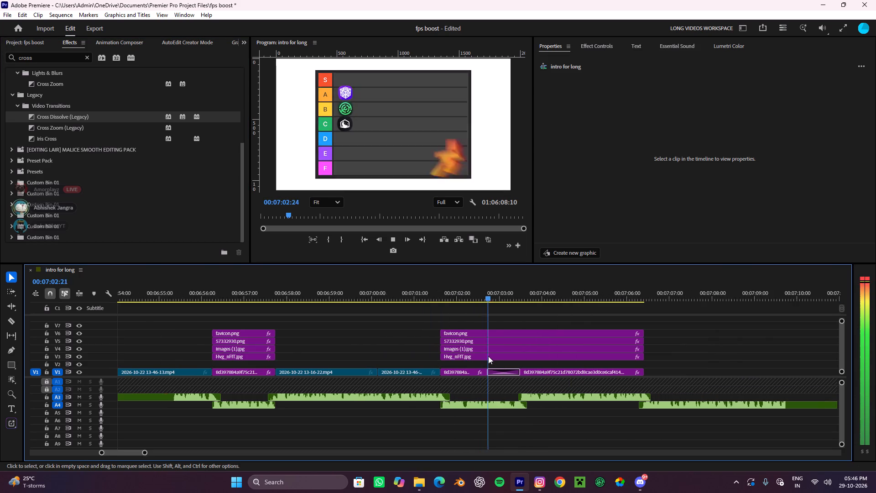
pyautogui.press('space')
pyautogui.keyDown('alt'); pyautogui.scroll(-3, 533, 357); pyautogui.keyUp('alt')
pyautogui.keyDown('alt'); pyautogui.scroll(7, 533, 357); pyautogui.keyUp('alt')
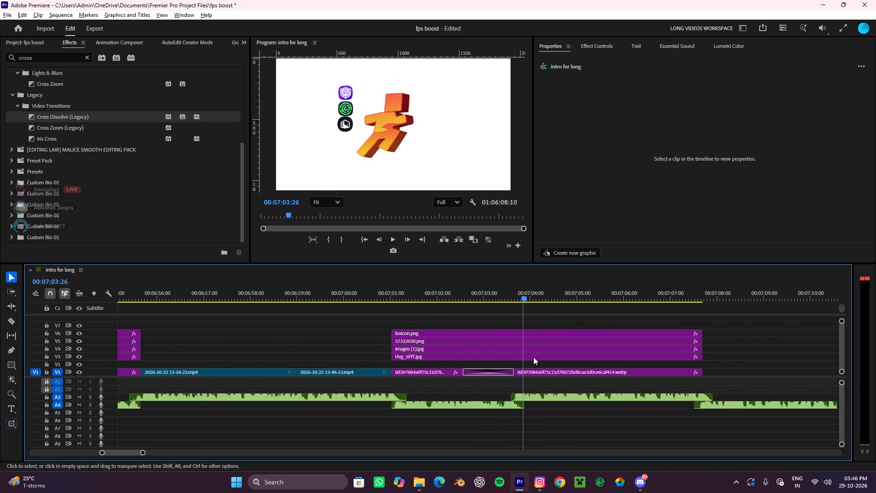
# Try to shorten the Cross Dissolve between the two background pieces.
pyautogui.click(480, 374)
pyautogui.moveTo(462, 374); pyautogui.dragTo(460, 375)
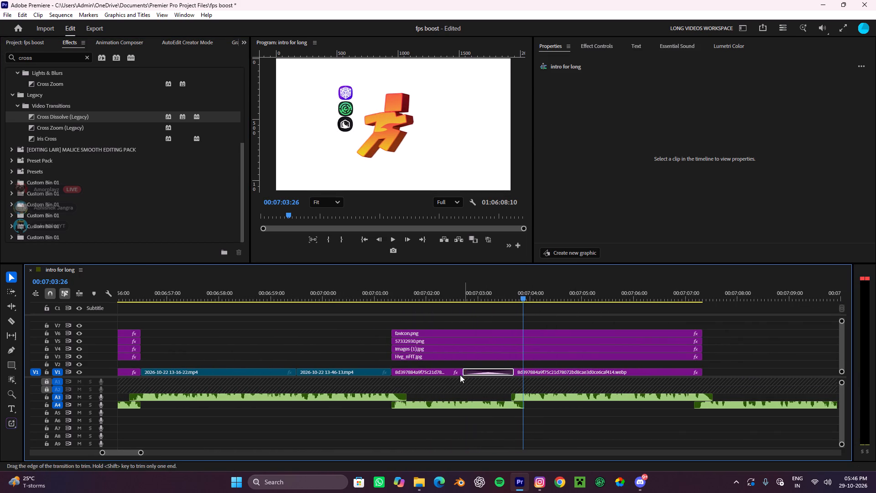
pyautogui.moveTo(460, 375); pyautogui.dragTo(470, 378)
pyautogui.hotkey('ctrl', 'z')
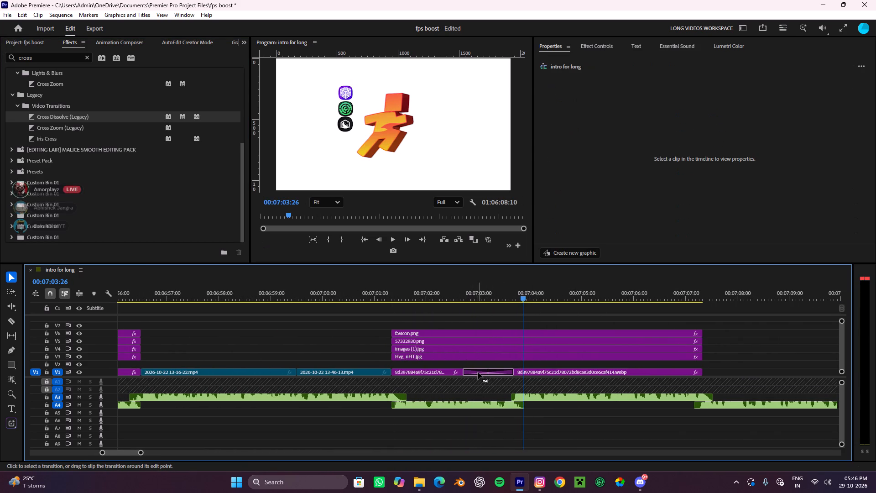
# Lengthen the Cross Dissolve between the two background pieces to about 1.2 seconds.
pyautogui.click(472, 372)
pyautogui.moveTo(466, 373); pyautogui.dragTo(460, 377)
# Play back from just before the lengthened dissolve into the white section, checking its timing against the voice-over.
pyautogui.moveTo(534, 297); pyautogui.dragTo(438, 336)
pyautogui.press('space')
pyautogui.keyDown('alt'); pyautogui.scroll(-9, 510, 343); pyautogui.keyUp('alt')
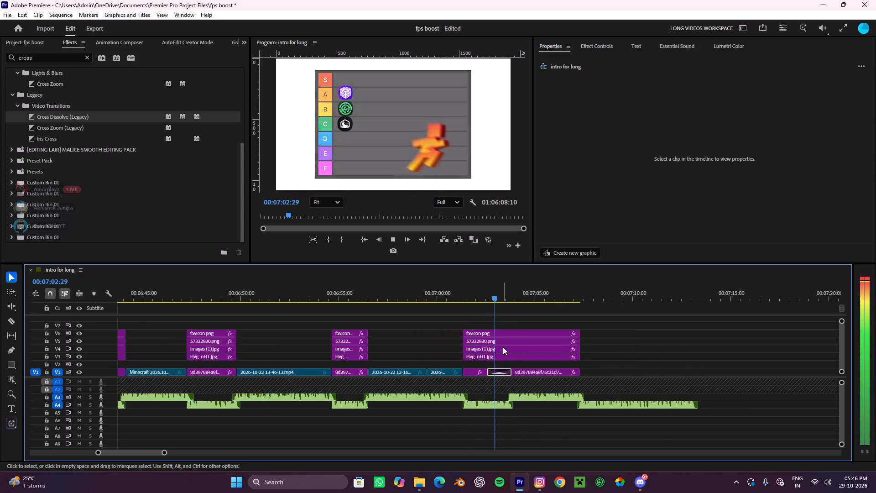
pyautogui.scroll(-3, 503, 347)
pyautogui.press('space')
pyautogui.keyDown('alt'); pyautogui.scroll(4, 503, 347); pyautogui.keyUp('alt')
pyautogui.press('space')
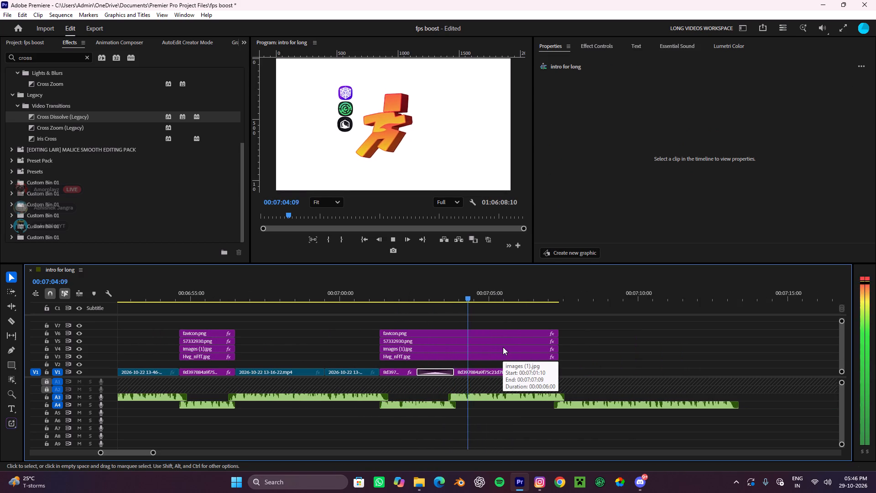
pyautogui.scroll(-4, 503, 347)
pyautogui.press('space')
# Split the V1 background and the four icon clips on V3 to V6 at about 07:04:14, shortly after the dissolve.
pyautogui.press('c')
pyautogui.click(418, 372)
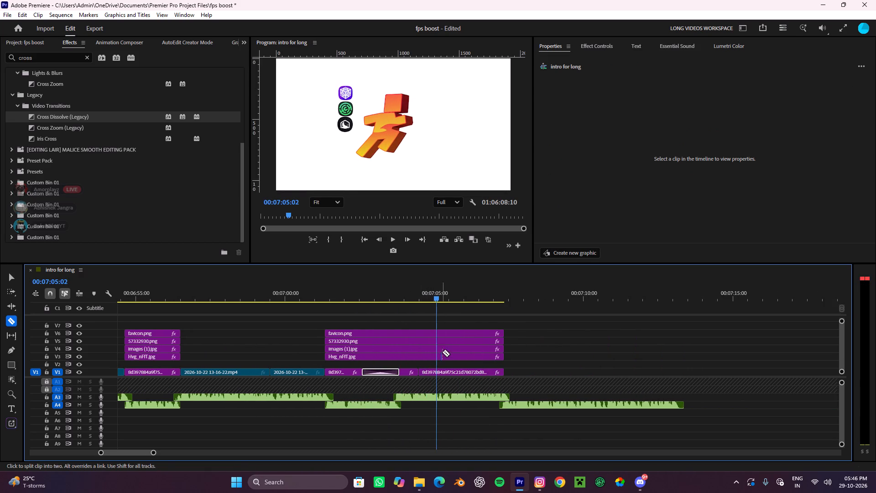
pyautogui.press('v')
pyautogui.press('c')
pyautogui.click(420, 360)
pyautogui.click(420, 347)
pyautogui.click(420, 342)
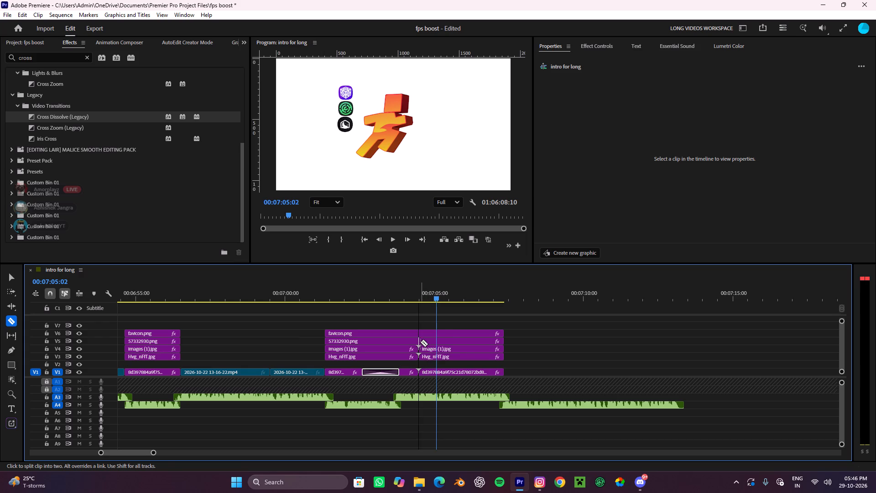
pyautogui.click(422, 332)
pyautogui.press('v')
# Cut out the split-off pieces of the background and the V3 to V5 icons, keeping favicon.png on V6, and play the section back.
pyautogui.moveTo(522, 322); pyautogui.dragTo(477, 365)
pyautogui.click(554, 350)
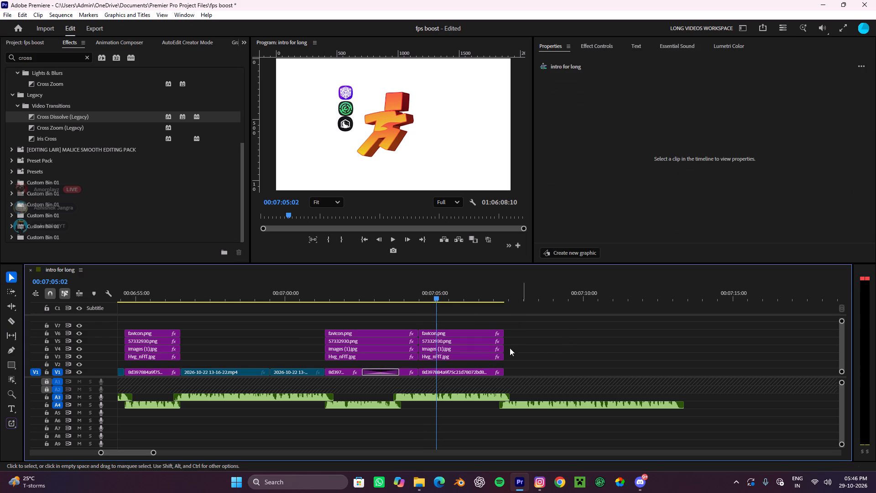
pyautogui.moveTo(444, 291); pyautogui.dragTo(401, 313)
pyautogui.press('space')
pyautogui.press('space')
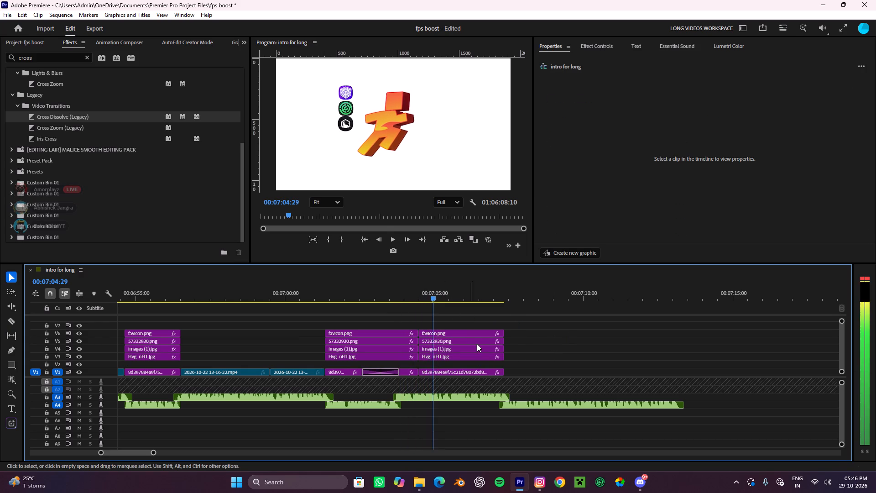
pyautogui.moveTo(533, 359); pyautogui.dragTo(472, 342)
pyautogui.hotkey('ctrl', 'x')
pyautogui.moveTo(529, 361); pyautogui.dragTo(506, 368)
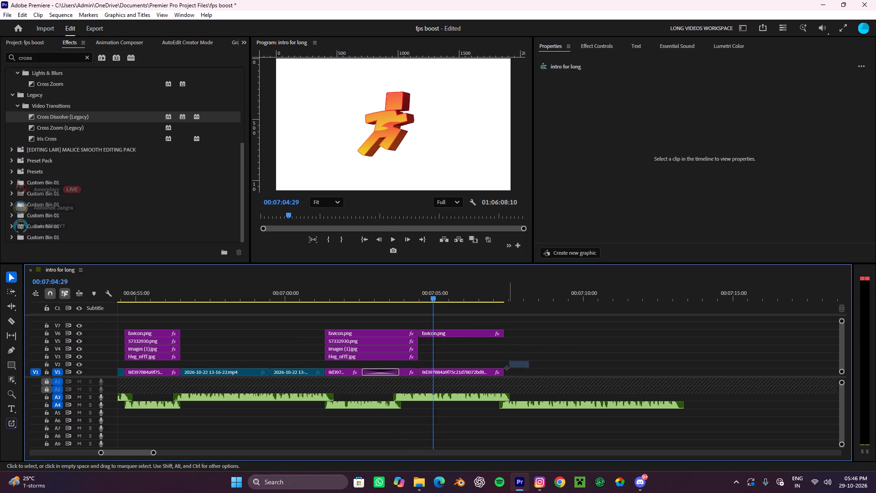
pyautogui.moveTo(506, 368); pyautogui.dragTo(488, 373)
pyautogui.hotkey('ctrl', 'x')
pyautogui.moveTo(439, 301); pyautogui.dragTo(376, 337)
pyautogui.press('space')
pyautogui.keyDown('alt'); pyautogui.scroll(-4, 398, 339); pyautogui.keyUp('alt')
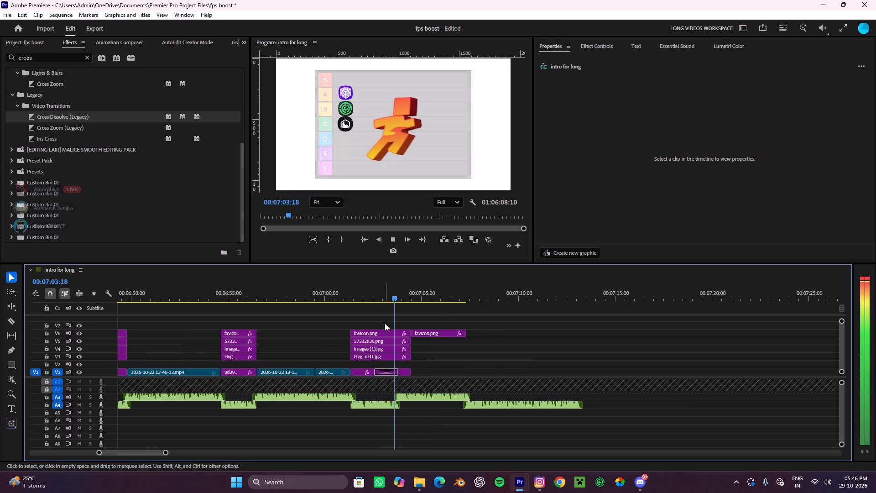
pyautogui.press('space')
# Bring the confetti pop video from the VIDEO EDITING ASSET Animations folder onto V7, starting at 07:01:10.
pyautogui.click(419, 476)
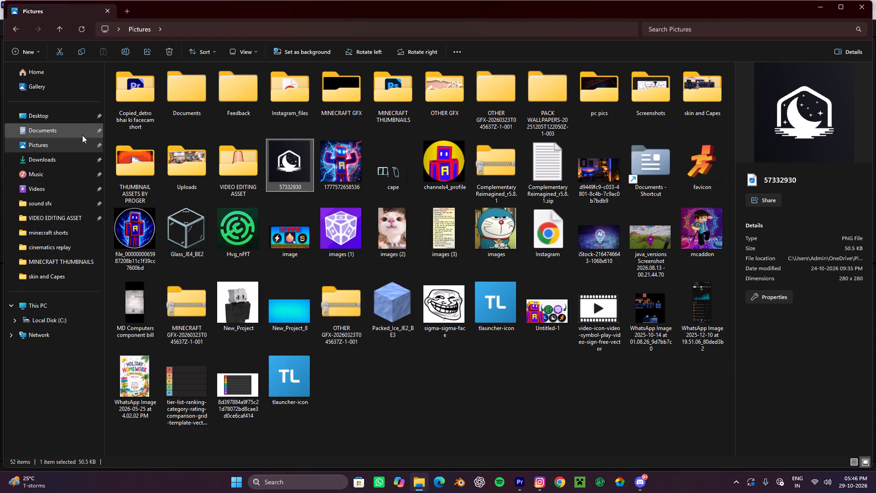
pyautogui.click(67, 192)
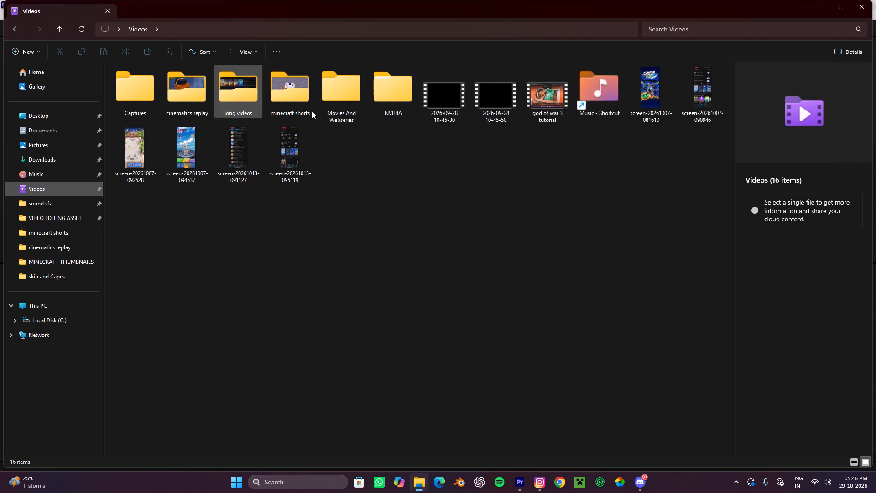
pyautogui.click(73, 214)
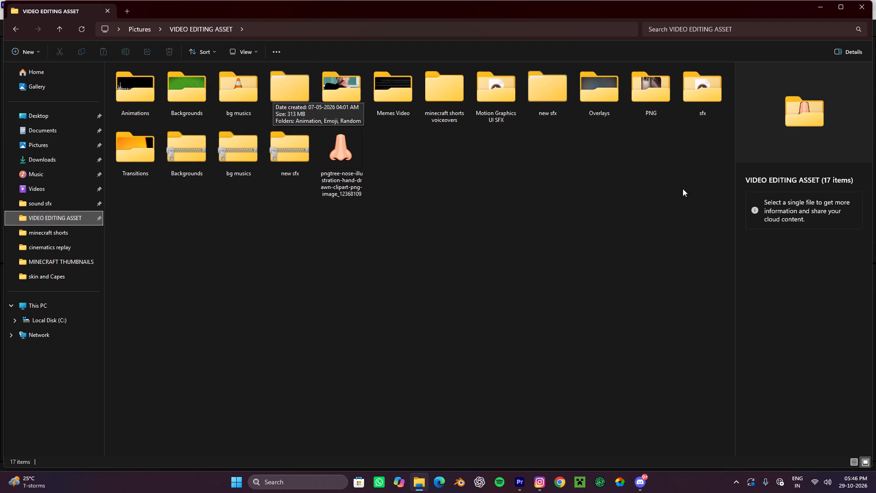
pyautogui.doubleClick(136, 87)
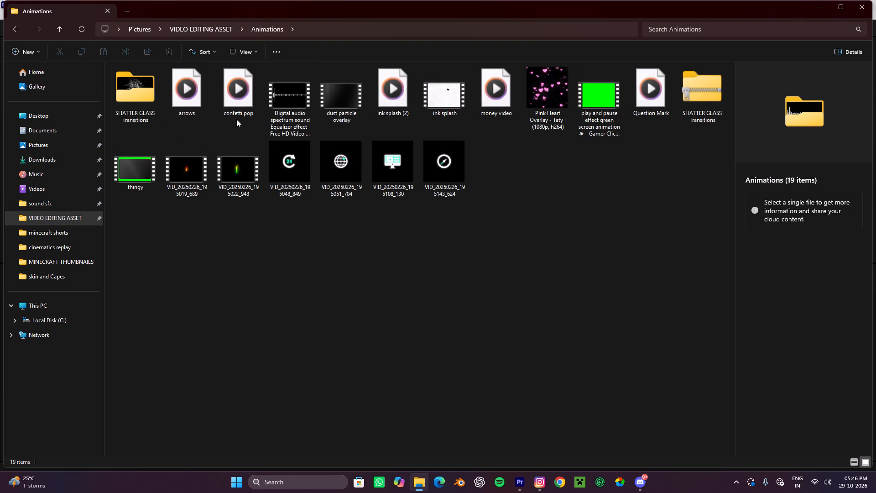
pyautogui.moveTo(232, 95); pyautogui.dragTo(519, 480)
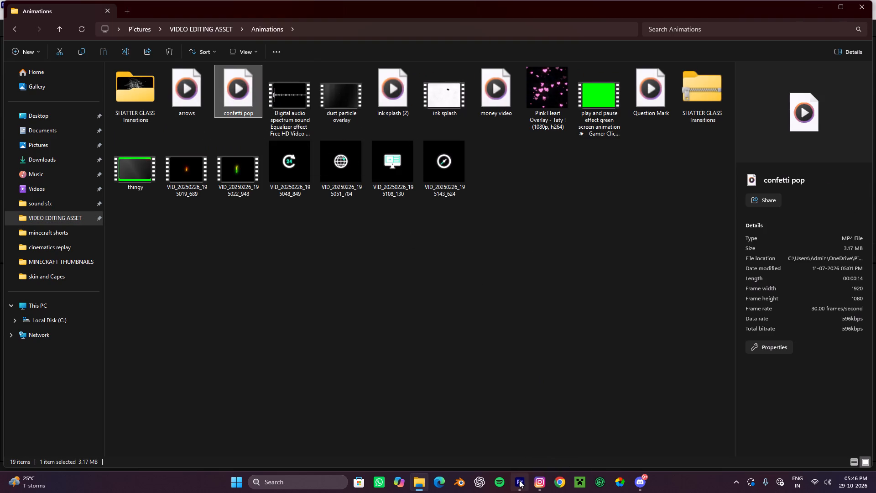
pyautogui.moveTo(519, 480); pyautogui.dragTo(351, 327)
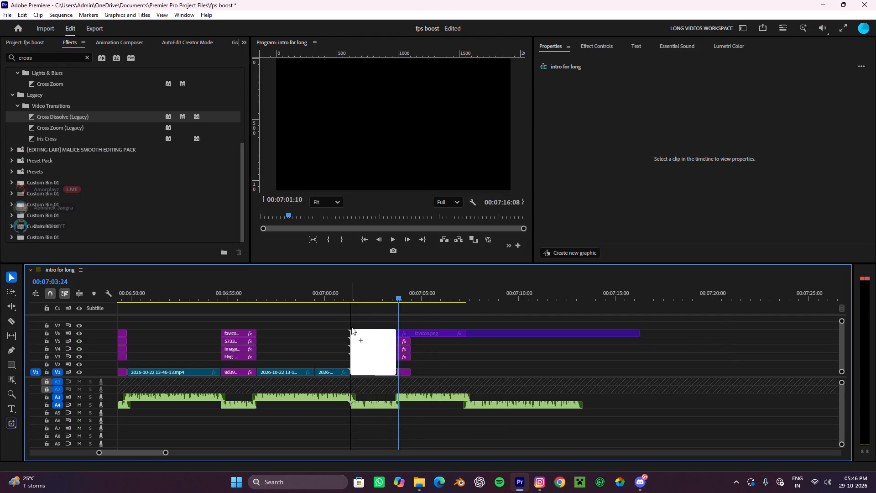
pyautogui.moveTo(351, 327); pyautogui.dragTo(351, 326)
# Move the confetti clip on V7 to start with the background dissolve at about 07:02:17, and play it back.
pyautogui.moveTo(401, 294); pyautogui.dragTo(347, 301)
pyautogui.press('space')
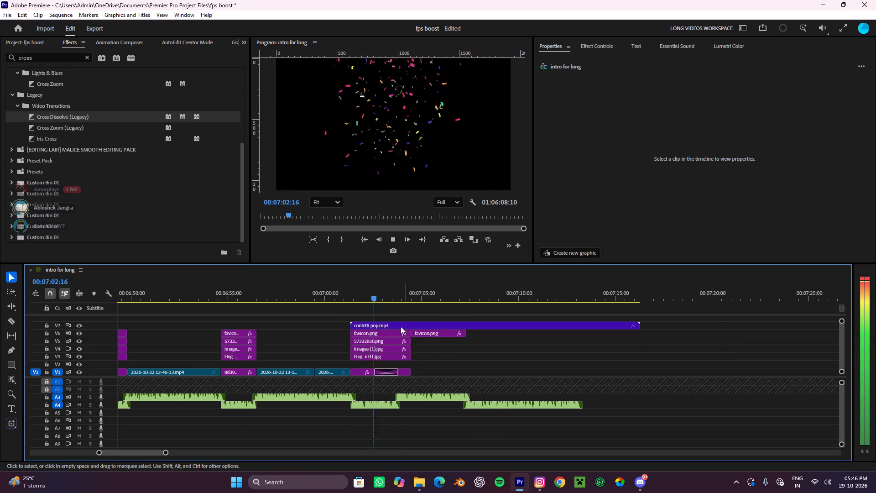
pyautogui.press('space')
pyautogui.moveTo(398, 325); pyautogui.dragTo(422, 326)
pyautogui.moveTo(393, 295); pyautogui.dragTo(370, 303)
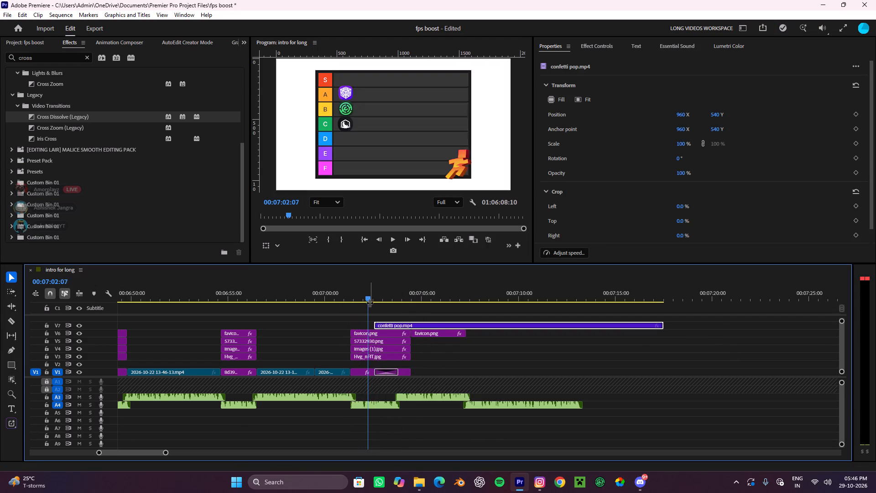
pyautogui.press('space')
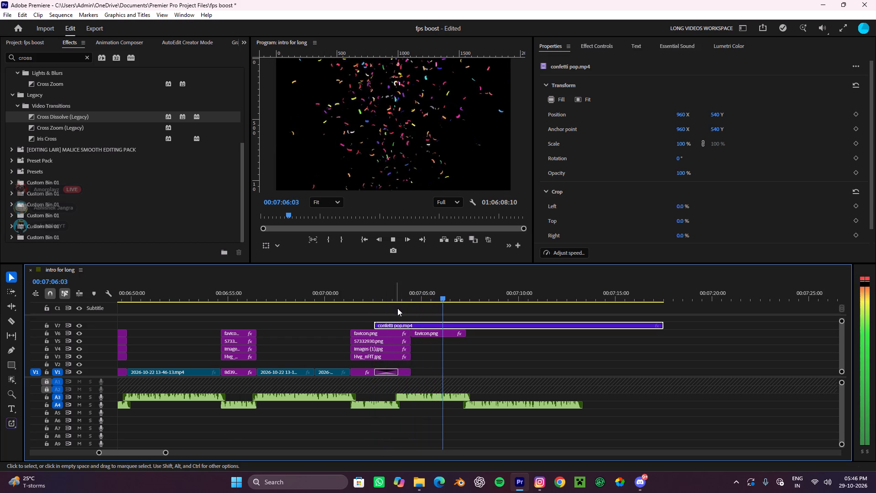
pyautogui.press('space')
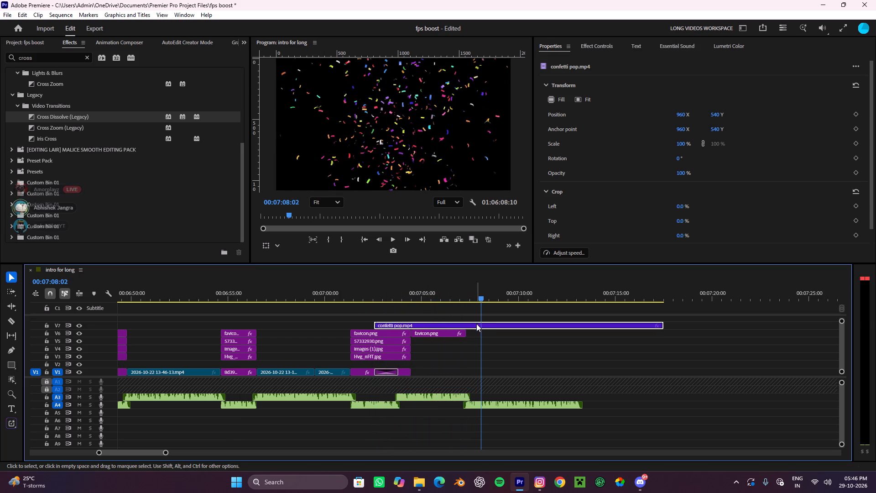
# Split the confetti clip on V7 at about 07:07:14 and remove the remainder after the split.
pyautogui.press('c')
pyautogui.click(471, 327)
pyautogui.press('v')
pyautogui.click(488, 328)
pyautogui.hotkey('ctrl', 'x')
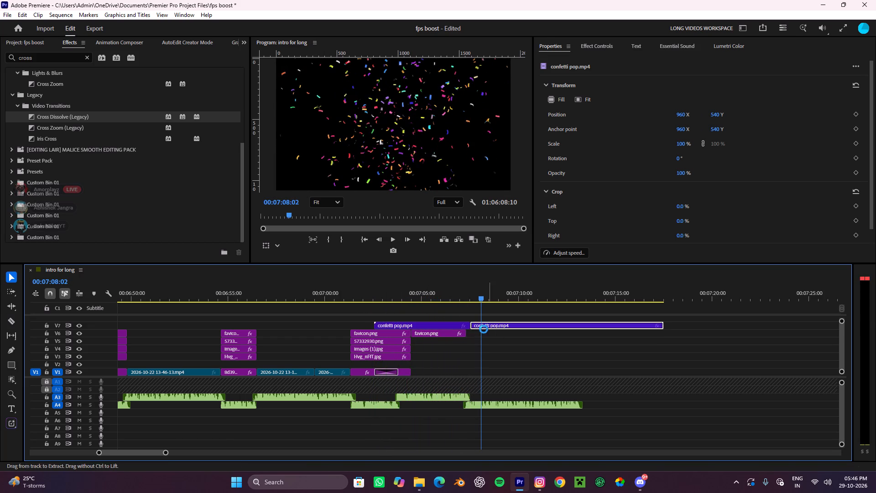
# Extend the end of the second favicon.png piece on V6 to line up with the end of the confetti clip.
pyautogui.moveTo(471, 336); pyautogui.dragTo(476, 339)
# Duplicate the trimmed confetti clip onto V8, directly above the copy on V7.
pyautogui.moveTo(482, 295); pyautogui.dragTo(390, 317)
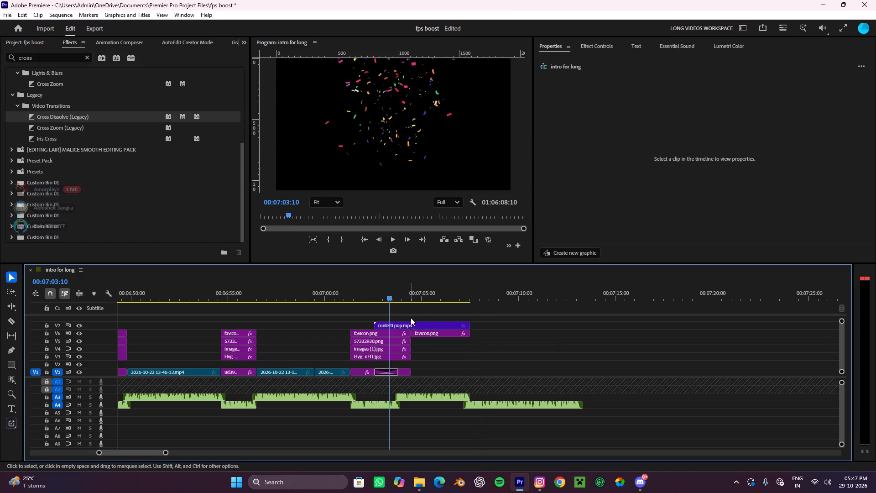
pyautogui.click(410, 322)
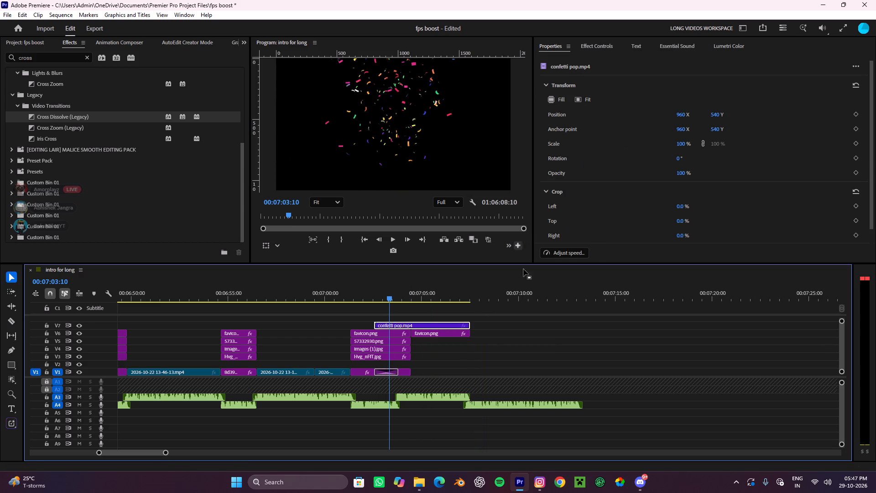
pyautogui.keyDown('alt'); pyautogui.click(433, 323); pyautogui.keyUp('alt')
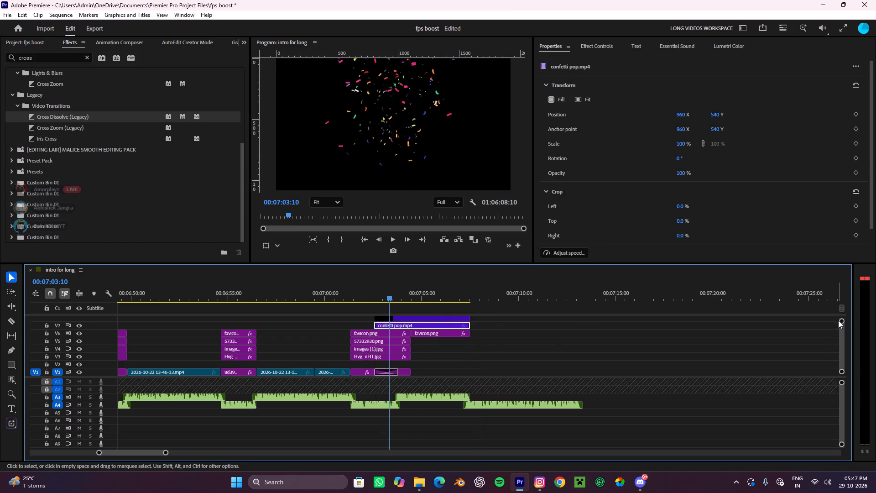
pyautogui.moveTo(842, 320); pyautogui.dragTo(843, 311)
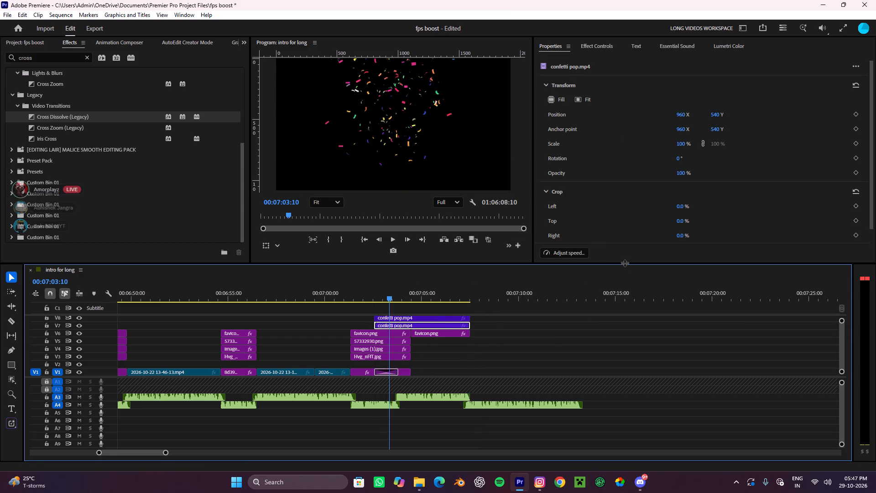
# Duplicate the confetti clip from V8 onto V9, directly above the copies on V7 and V8.
pyautogui.moveTo(625, 263); pyautogui.dragTo(615, 206)
pyautogui.keyDown('alt'); pyautogui.moveTo(429, 288); pyautogui.dragTo(429, 287); pyautogui.keyUp('alt')
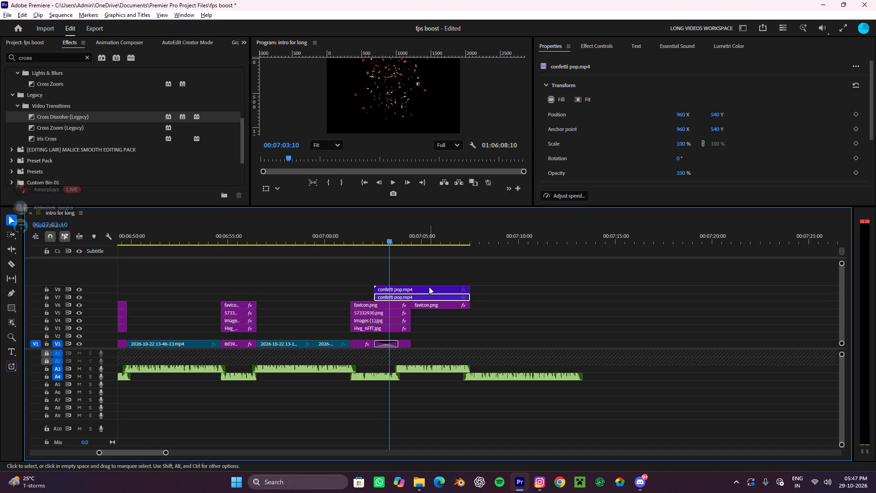
pyautogui.keyDown('alt'); pyautogui.moveTo(429, 287); pyautogui.dragTo(429, 284); pyautogui.keyUp('alt')
# Scale the V8 confetti clip to 153% and set its horizontal position to 751.
pyautogui.moveTo(839, 262); pyautogui.dragTo(833, 231)
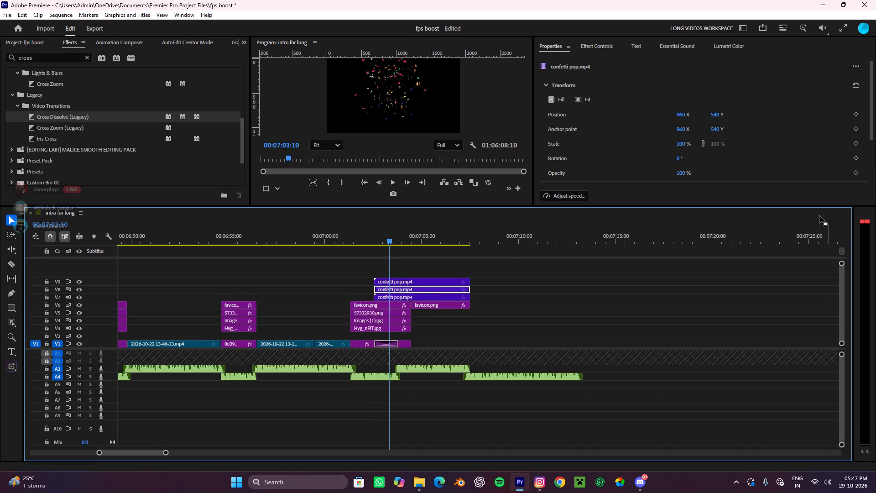
pyautogui.moveTo(505, 207); pyautogui.dragTo(497, 233)
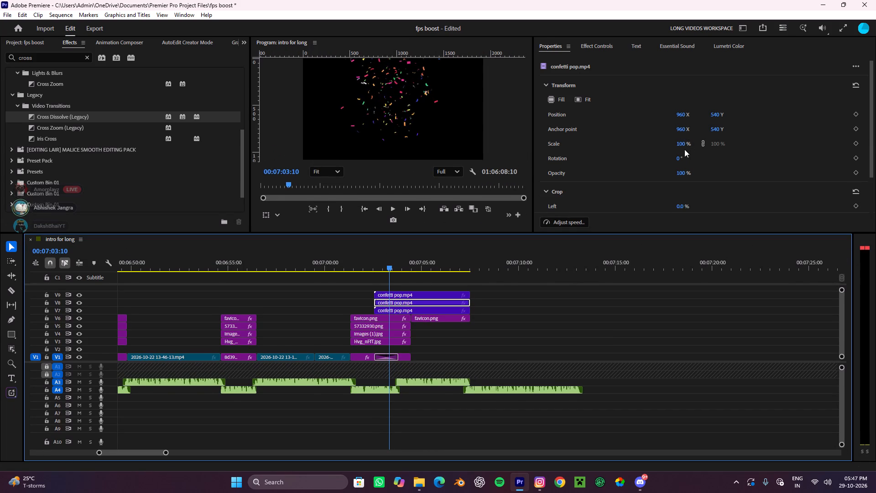
pyautogui.moveTo(683, 146); pyautogui.dragTo(704, 142)
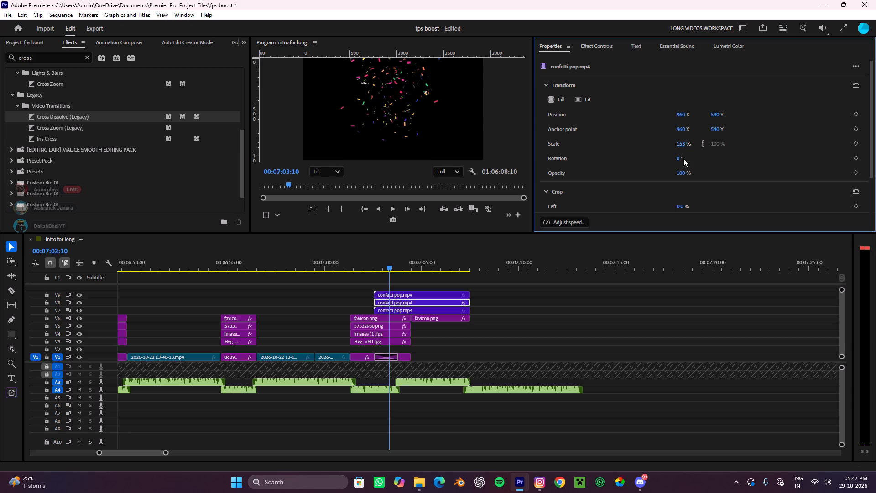
pyautogui.moveTo(682, 145); pyautogui.dragTo(690, 140)
pyautogui.hotkey('ctrl', 'z')
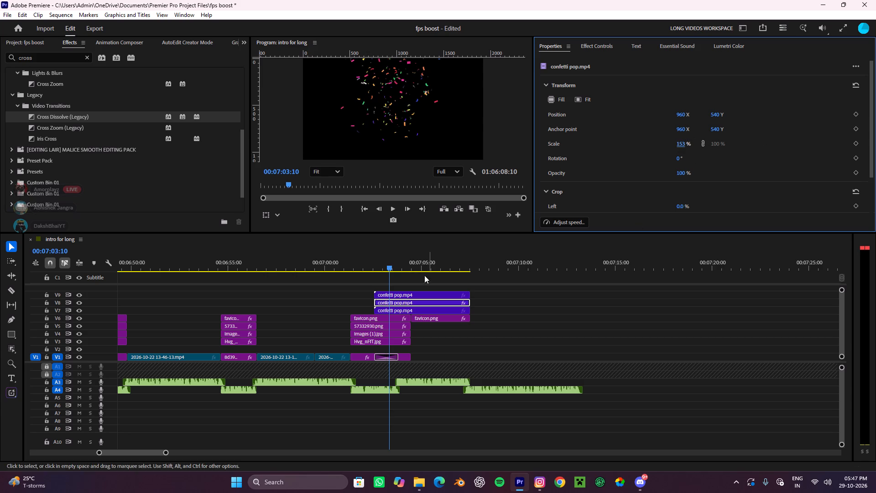
pyautogui.moveTo(396, 267); pyautogui.dragTo(408, 267)
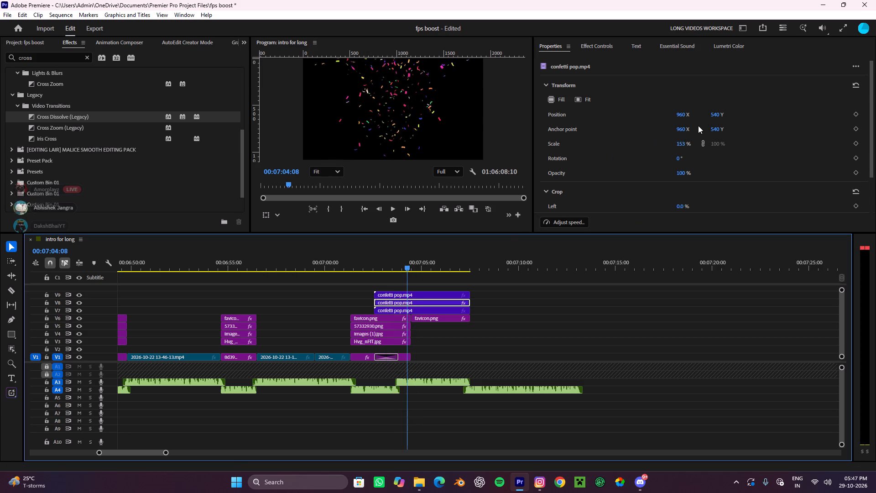
pyautogui.moveTo(683, 113); pyautogui.dragTo(598, 123)
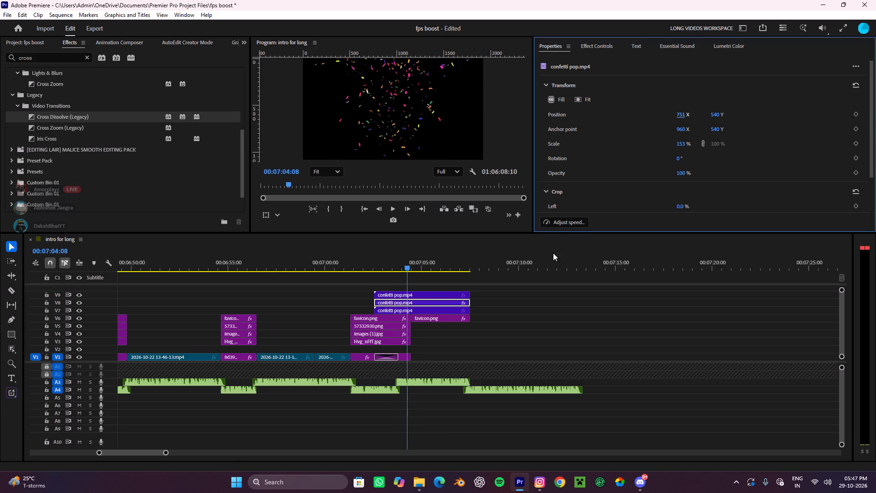
pyautogui.moveTo(404, 268); pyautogui.dragTo(437, 278)
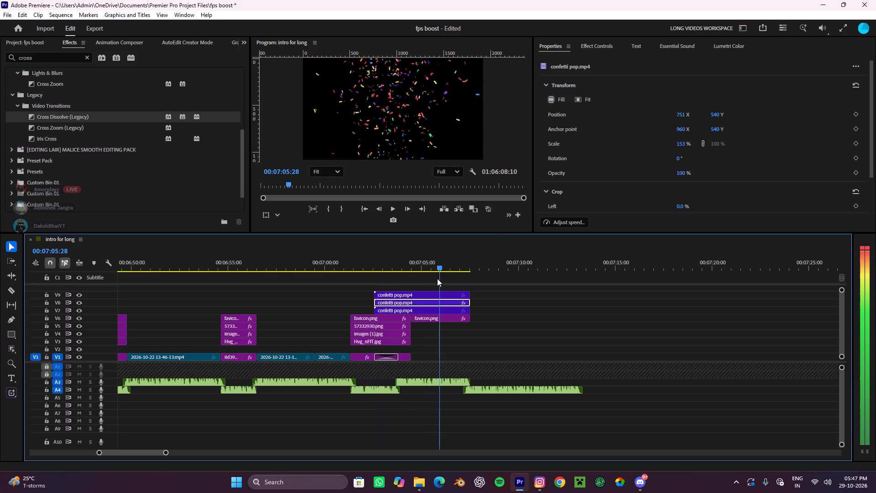
pyautogui.moveTo(437, 278); pyautogui.dragTo(437, 278)
pyautogui.moveTo(683, 113); pyautogui.dragTo(619, 152)
pyautogui.hotkey('ctrl', 'z')
# Rotate the V9 confetti clip to 33°.
pyautogui.click(430, 298)
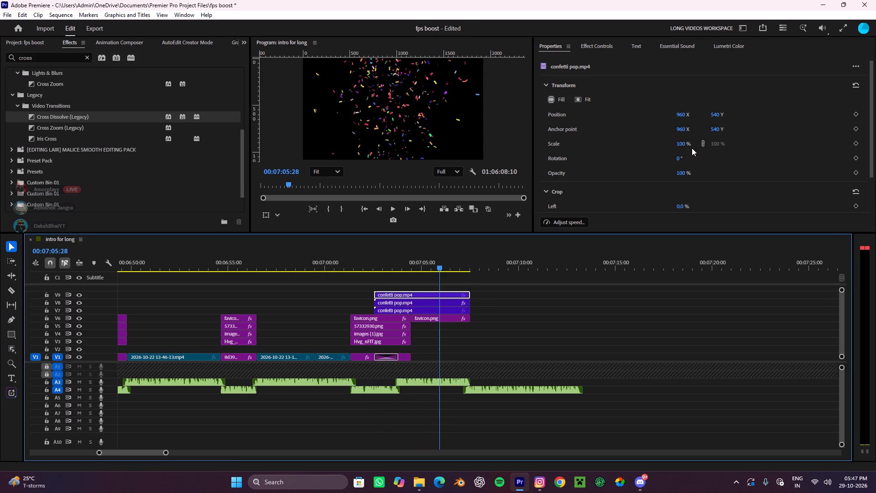
pyautogui.click(678, 141)
pyautogui.click(693, 159)
pyautogui.click(708, 158)
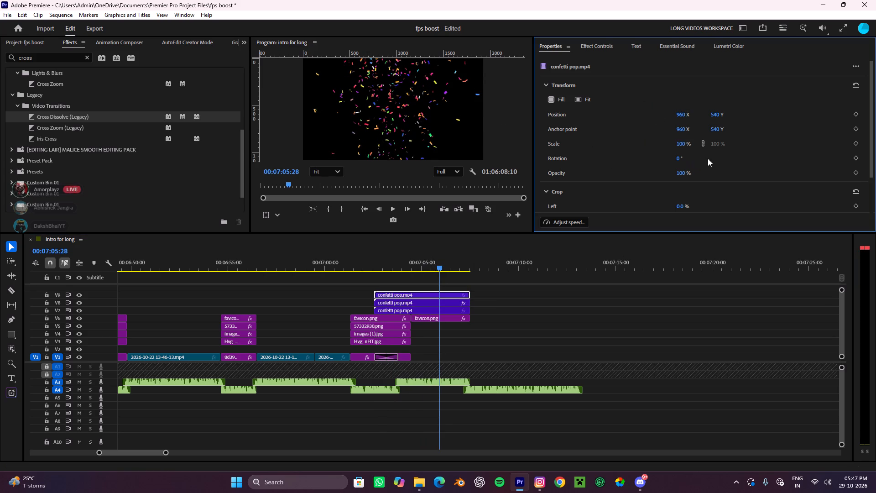
pyautogui.moveTo(677, 157); pyautogui.dragTo(688, 157)
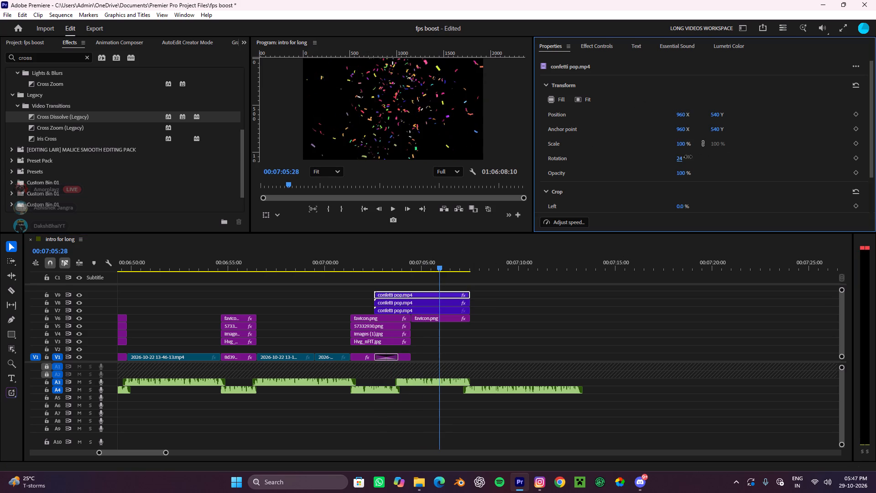
pyautogui.moveTo(688, 157); pyautogui.dragTo(693, 157)
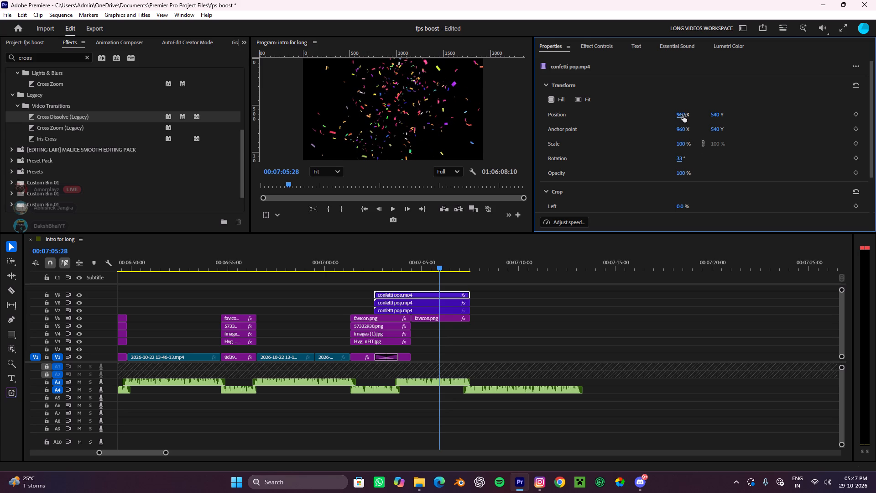
# Position the V9 confetti clip at 430 X, 676 Y and play back the confetti section.
pyautogui.moveTo(684, 114); pyautogui.dragTo(580, 121)
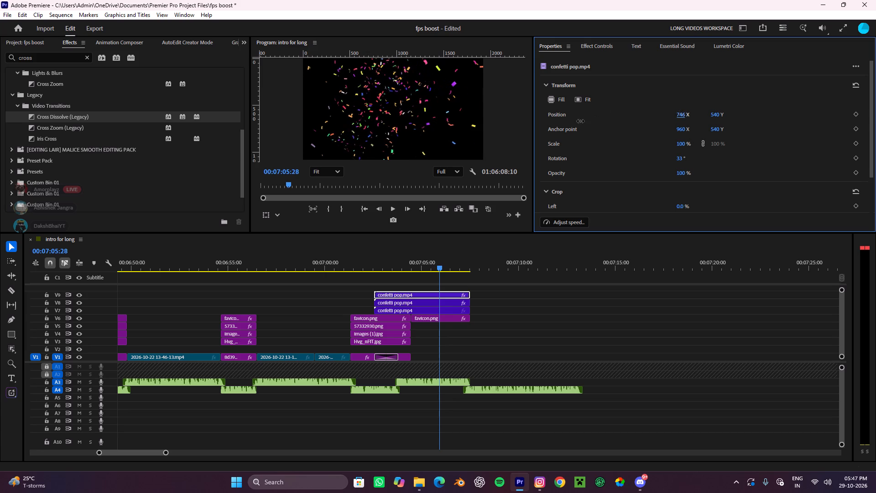
pyautogui.moveTo(580, 121); pyautogui.dragTo(503, 157)
pyautogui.moveTo(719, 113); pyautogui.dragTo(729, 113)
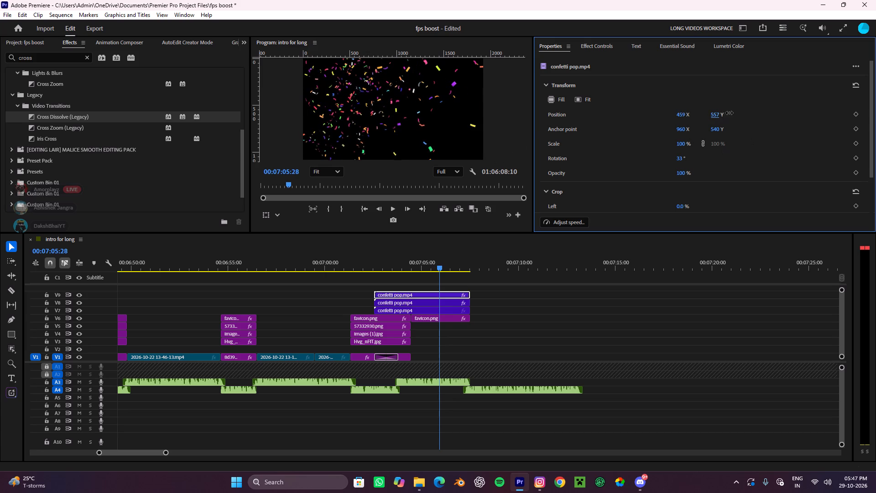
pyautogui.moveTo(729, 113); pyautogui.dragTo(754, 106)
pyautogui.moveTo(680, 114); pyautogui.dragTo(668, 117)
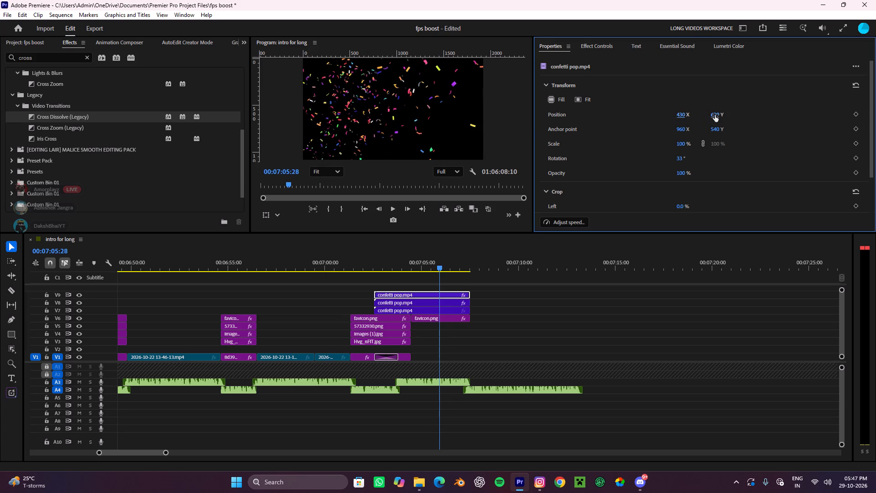
pyautogui.moveTo(715, 115); pyautogui.dragTo(732, 111)
pyautogui.moveTo(457, 262); pyautogui.dragTo(343, 274)
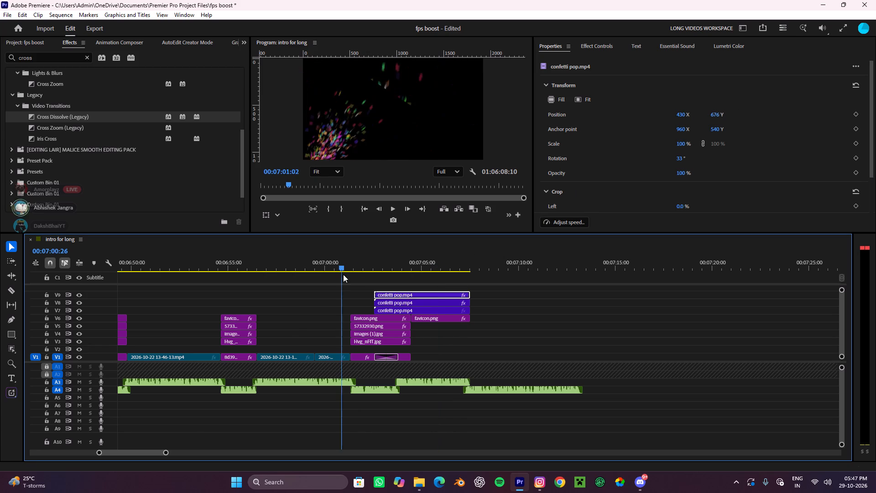
pyautogui.moveTo(343, 274); pyautogui.dragTo(347, 276)
pyautogui.press('space')
pyautogui.click(547, 316)
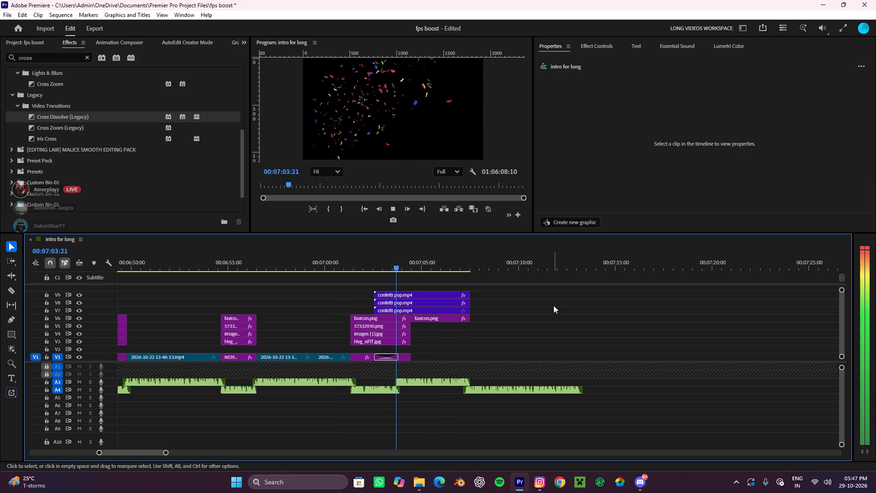
pyautogui.press('space')
# Shift the V7 confetti clip later so it runs past the V8 and V9 copies, and preview it alone around 07:08:06.
pyautogui.click(406, 303)
pyautogui.click(414, 313)
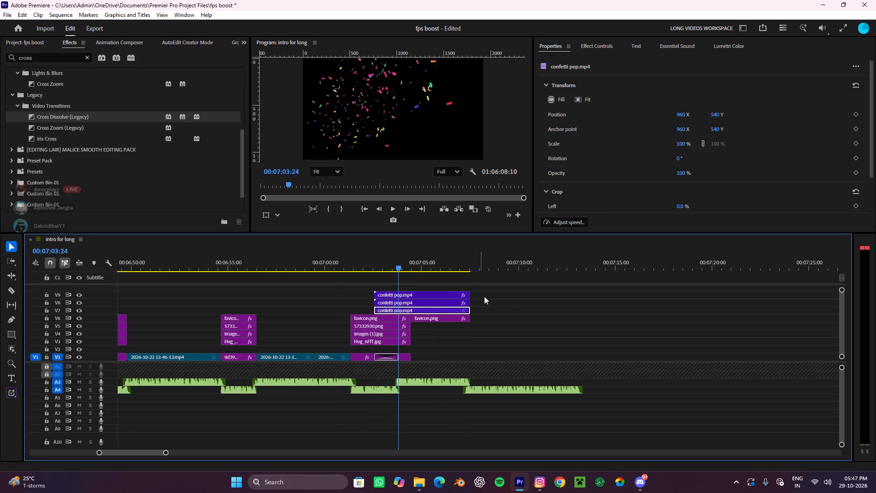
pyautogui.moveTo(448, 309); pyautogui.dragTo(502, 307)
pyautogui.moveTo(420, 257); pyautogui.dragTo(515, 280)
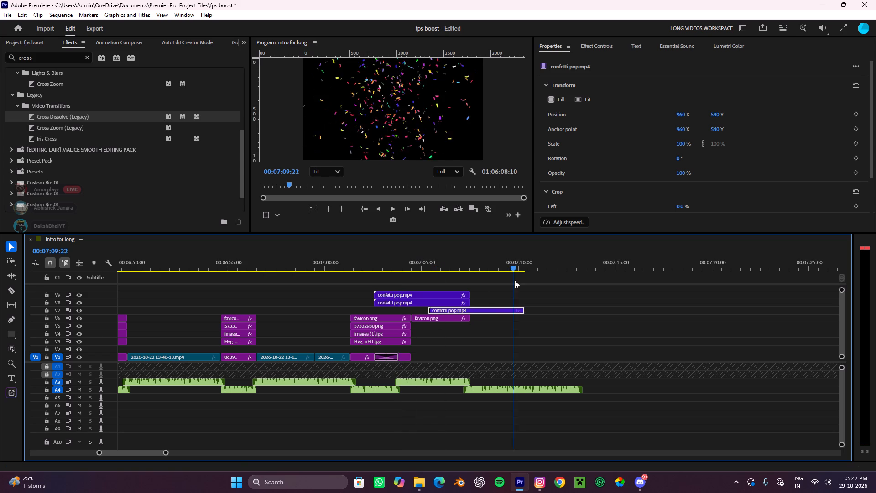
pyautogui.moveTo(515, 280); pyautogui.dragTo(502, 285)
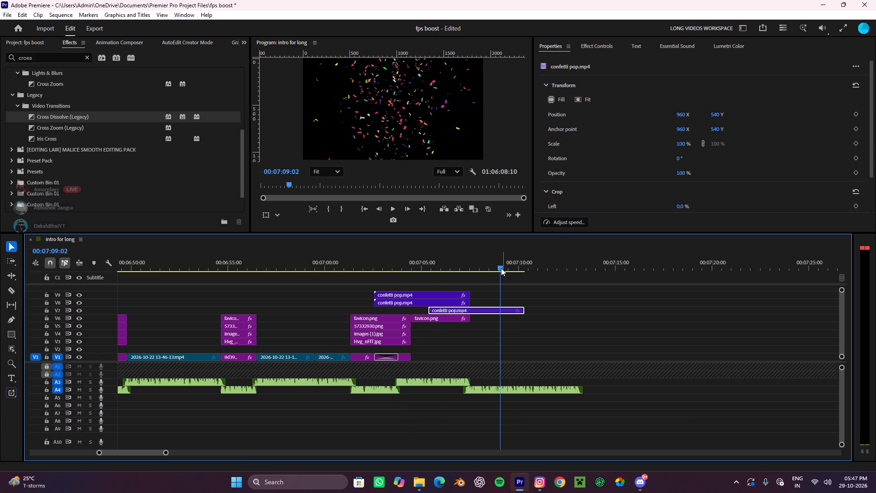
pyautogui.moveTo(498, 268); pyautogui.dragTo(481, 281)
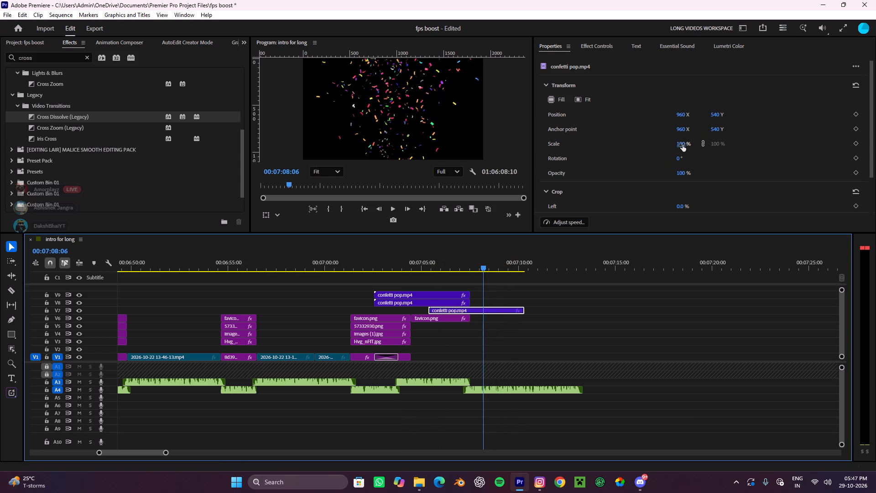
# Position the V7 confetti clip at 1459 X, 641 Y, with its rotation at -49° and scale at 99%.
pyautogui.moveTo(686, 115); pyautogui.dragTo(851, 122)
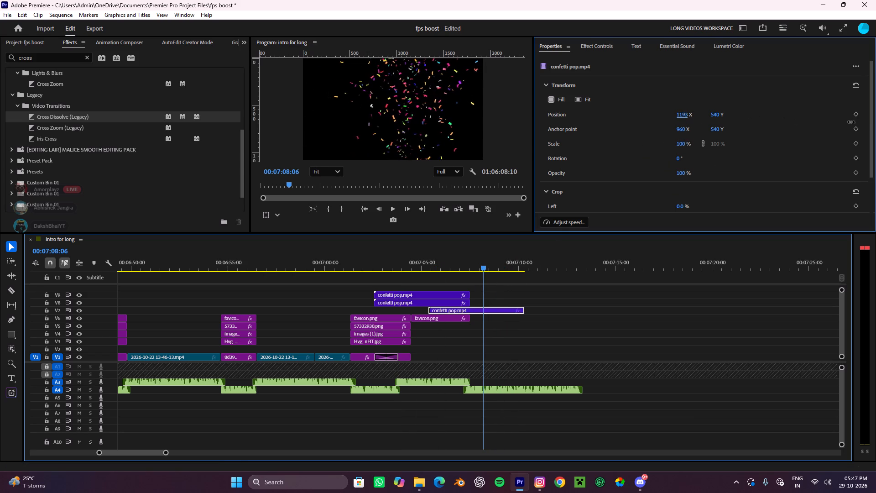
pyautogui.moveTo(851, 122); pyautogui.dragTo(875, 123)
pyautogui.moveTo(679, 156); pyautogui.dragTo(670, 148)
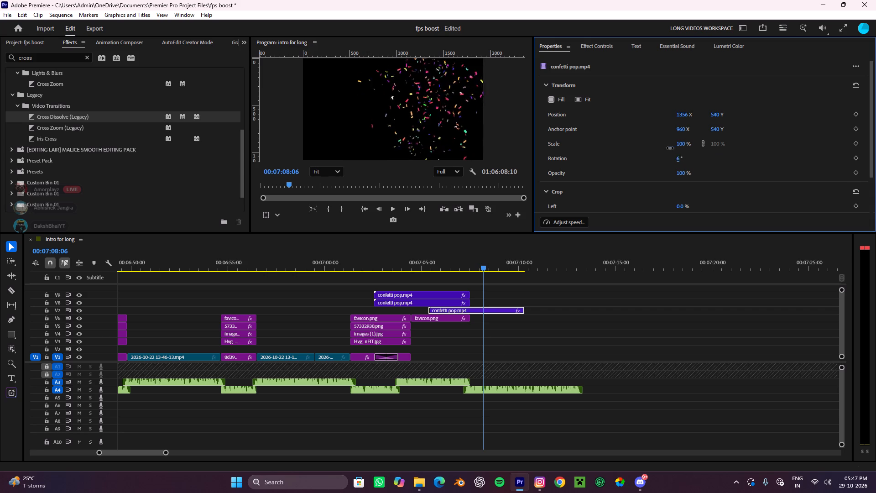
pyautogui.moveTo(670, 148); pyautogui.dragTo(654, 153)
pyautogui.moveTo(679, 115); pyautogui.dragTo(730, 118)
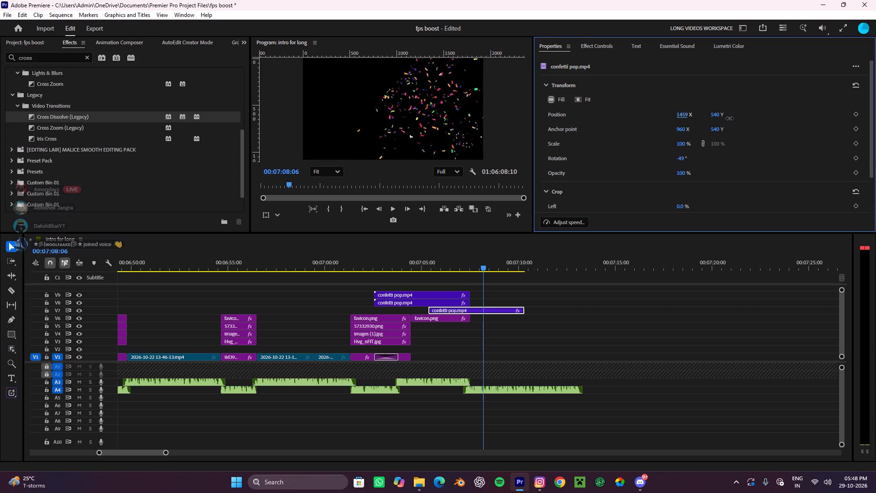
pyautogui.moveTo(730, 118); pyautogui.dragTo(732, 121)
pyautogui.moveTo(718, 117); pyautogui.dragTo(729, 114)
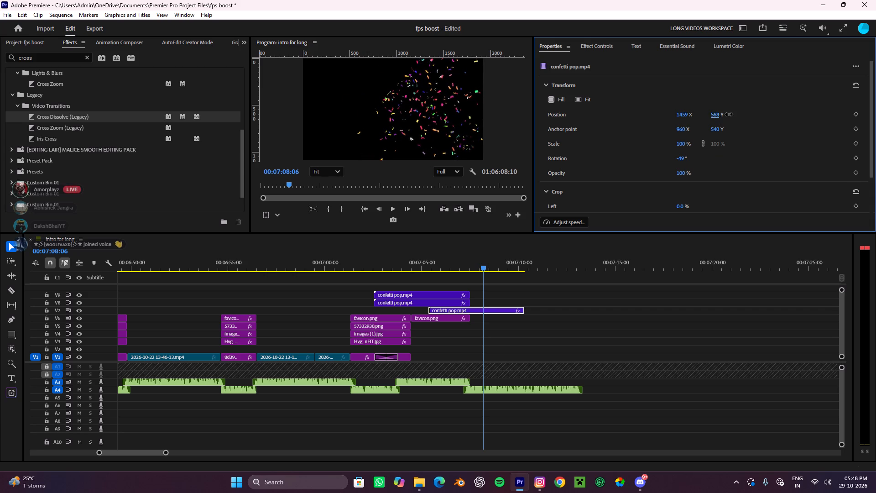
pyautogui.moveTo(729, 114); pyautogui.dragTo(755, 108)
pyautogui.click(685, 142)
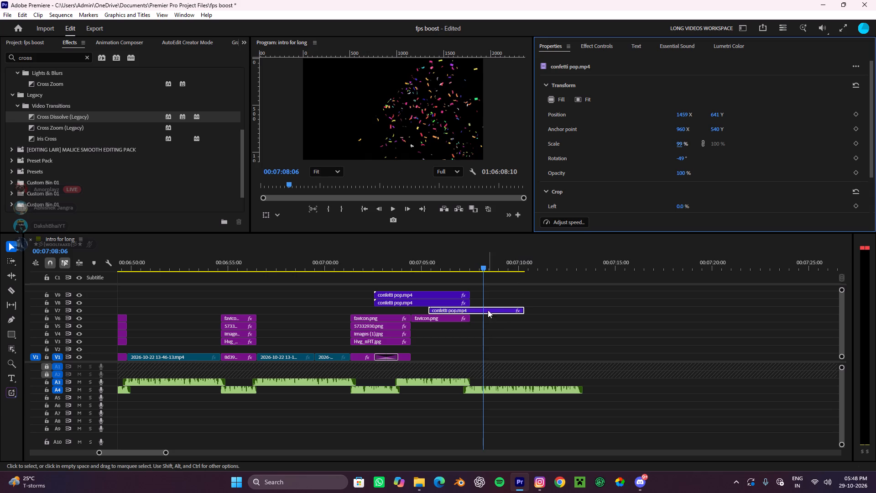
# Move the V7 confetti clip back into alignment under the V8 and V9 copies and play back the section.
pyautogui.moveTo(475, 307); pyautogui.dragTo(420, 311)
pyautogui.moveTo(481, 263); pyautogui.dragTo(320, 286)
pyautogui.press('space')
pyautogui.keyDown('alt'); pyautogui.scroll(-8, 403, 306); pyautogui.keyUp('alt')
pyautogui.click(521, 314)
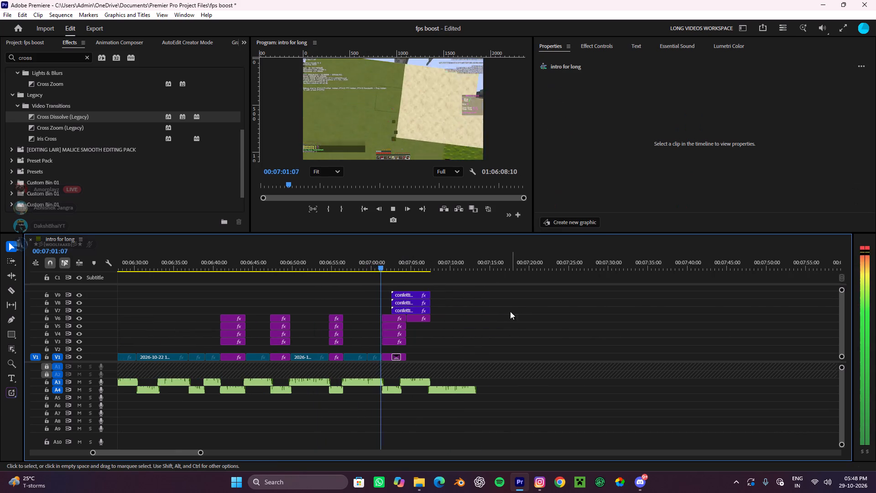
pyautogui.press('space')
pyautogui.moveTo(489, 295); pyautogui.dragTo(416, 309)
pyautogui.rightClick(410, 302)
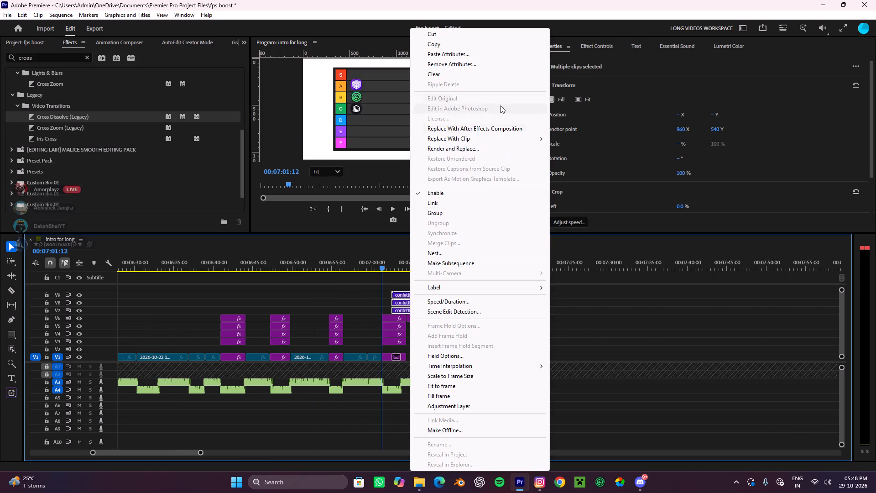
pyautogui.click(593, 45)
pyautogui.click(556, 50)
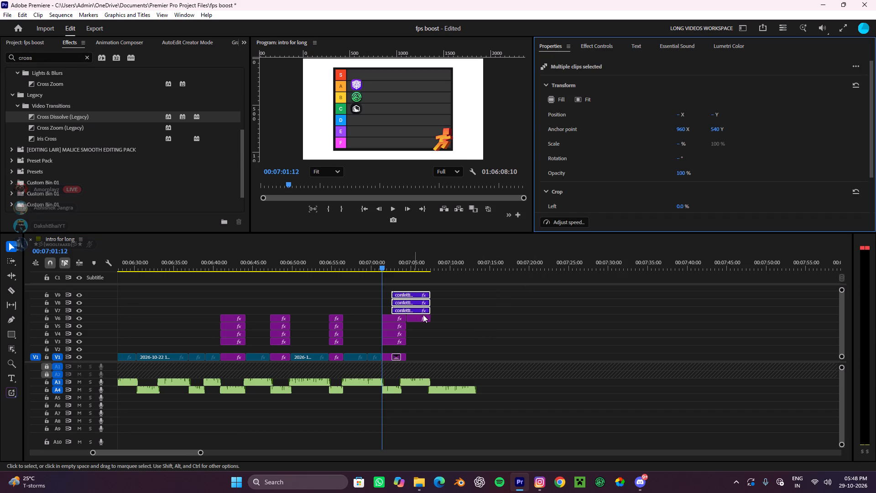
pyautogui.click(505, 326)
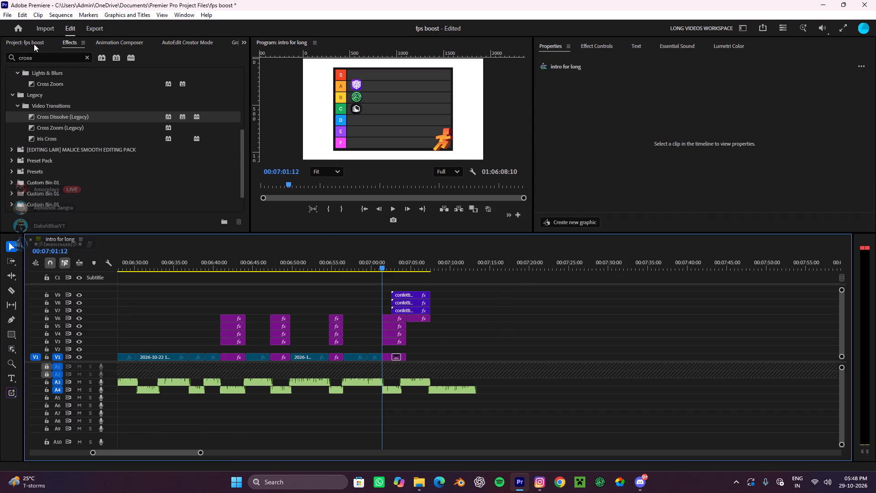
# Search the effects for "luma", apply Luma Key to the confetti clip on V9, and preview it at about 07:04:04.
pyautogui.click(29, 40)
pyautogui.click(78, 42)
pyautogui.moveTo(45, 59); pyautogui.dragTo(22, 56)
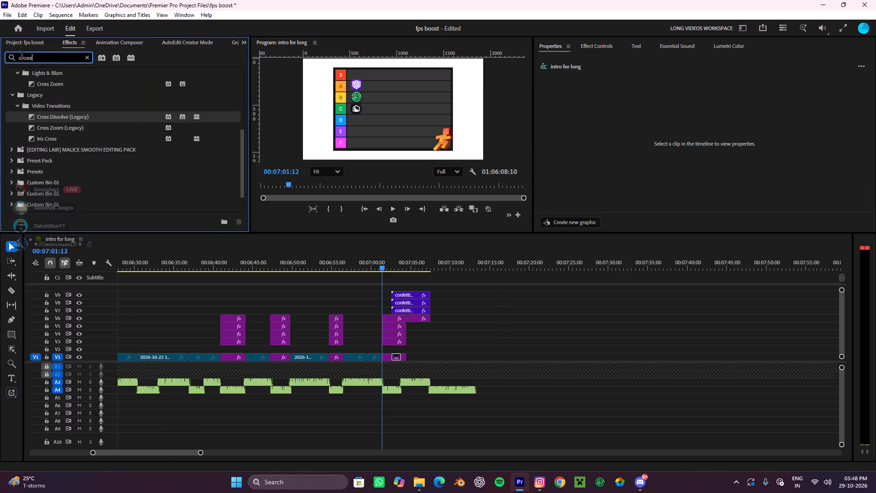
pyautogui.moveTo(22, 56); pyautogui.dragTo(0, 40)
pyautogui.write('lu')
pyautogui.press('m')
pyautogui.press('a')
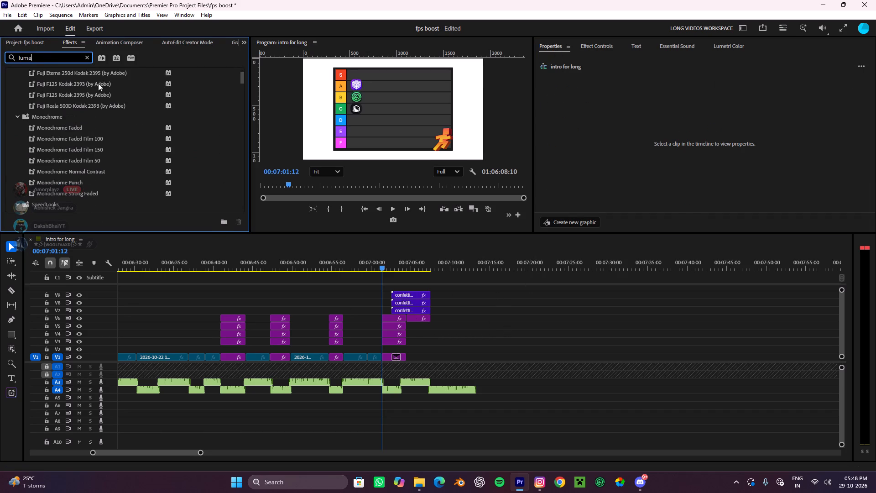
pyautogui.scroll(6, 68, 123)
pyautogui.moveTo(55, 120); pyautogui.dragTo(260, 184)
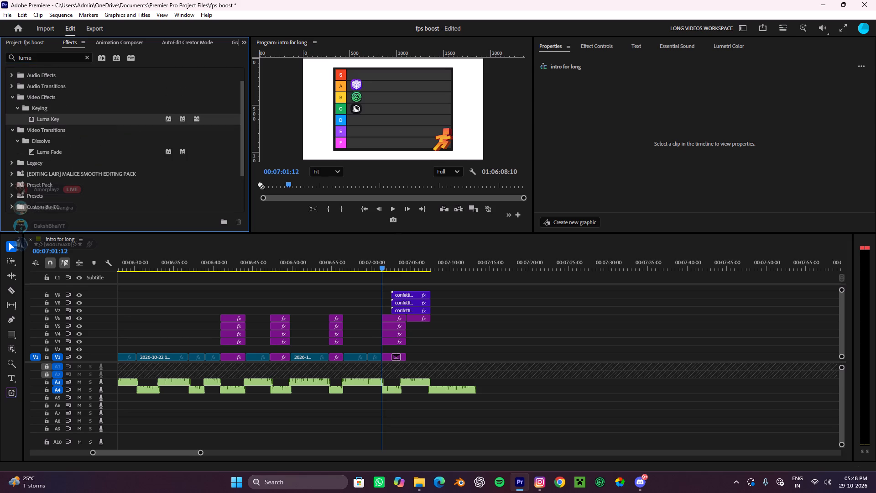
pyautogui.moveTo(260, 184); pyautogui.dragTo(411, 295)
pyautogui.moveTo(388, 262); pyautogui.dragTo(405, 266)
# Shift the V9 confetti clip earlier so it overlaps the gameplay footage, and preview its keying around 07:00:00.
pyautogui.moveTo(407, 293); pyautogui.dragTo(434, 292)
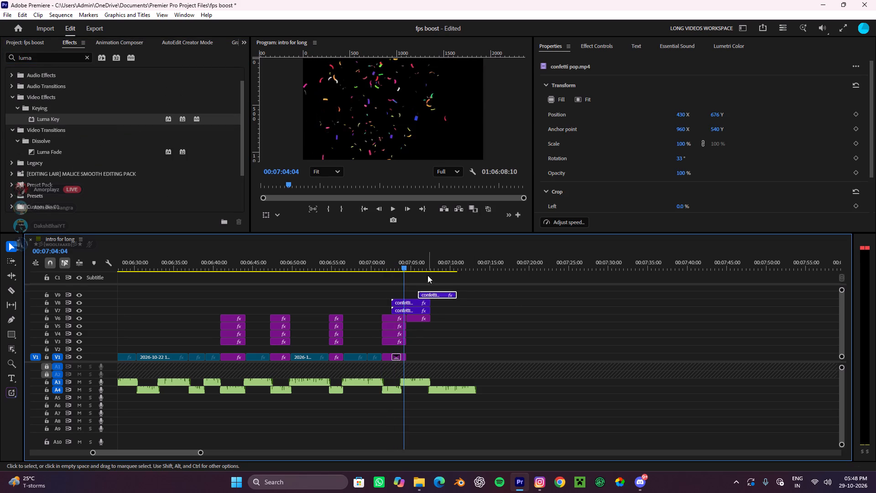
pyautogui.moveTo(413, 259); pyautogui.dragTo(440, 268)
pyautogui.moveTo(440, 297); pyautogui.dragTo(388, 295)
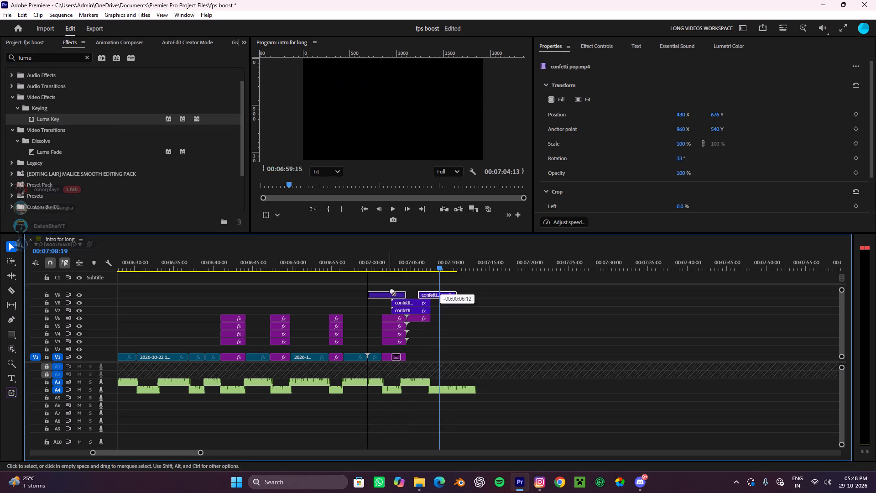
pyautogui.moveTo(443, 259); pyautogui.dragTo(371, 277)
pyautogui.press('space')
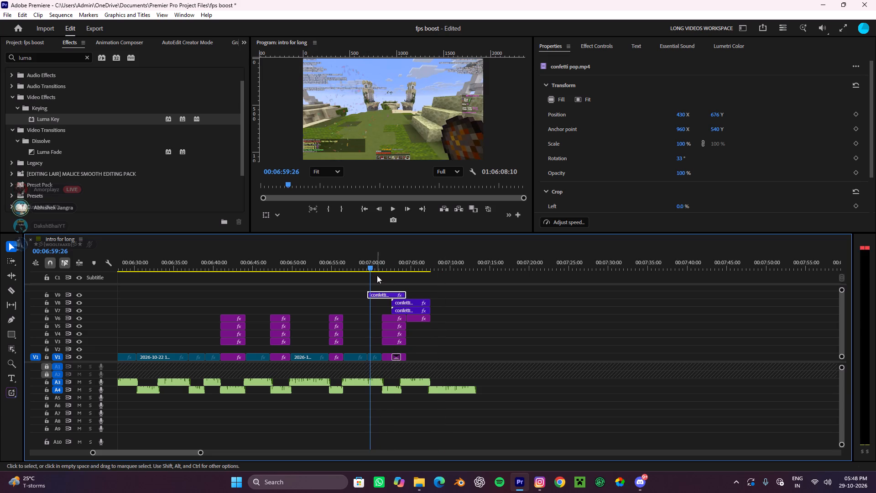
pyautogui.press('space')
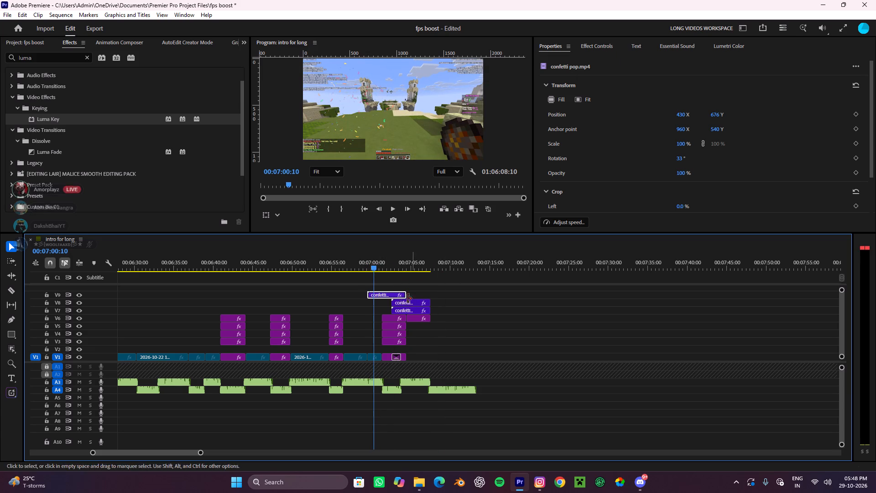
# Remove the Luma Key effect from the V9 confetti clip.
pyautogui.click(592, 48)
pyautogui.scroll(-14, 589, 152)
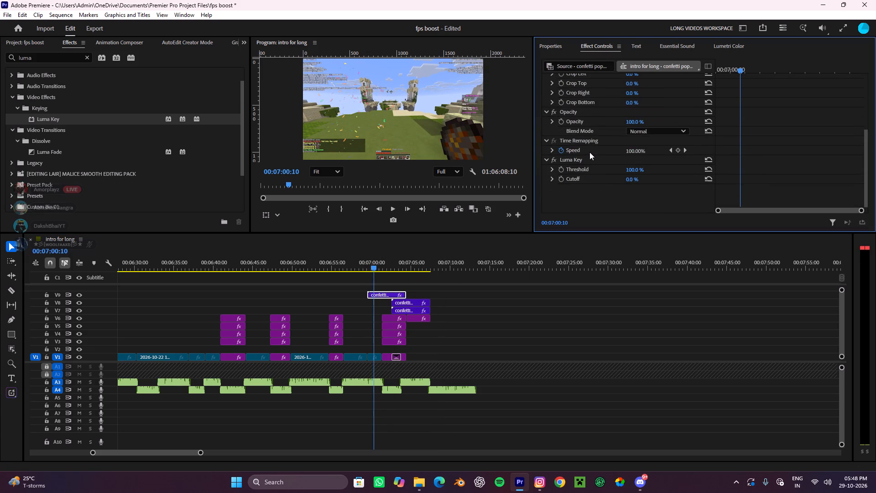
pyautogui.scroll(18, 589, 145)
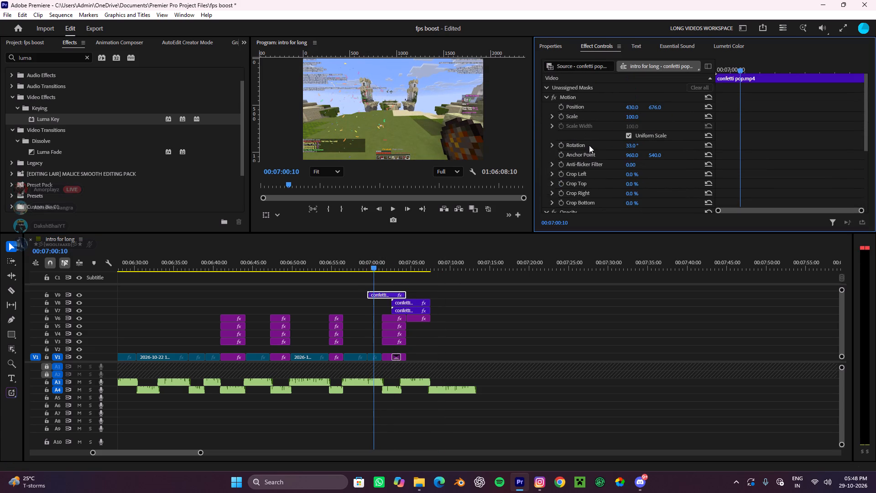
pyautogui.scroll(-14, 589, 145)
pyautogui.click(586, 158)
pyautogui.hotkey('ctrl', 'x')
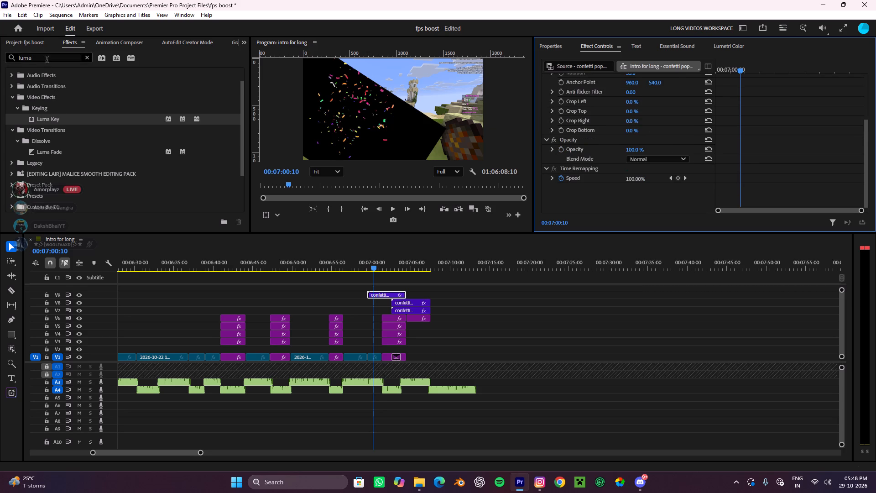
# Search the effects for "key", apply Ultra Key to the V9 confetti clip, and sample its black background as the key color.
pyautogui.moveTo(49, 58); pyautogui.dragTo(0, 57)
pyautogui.write('ke')
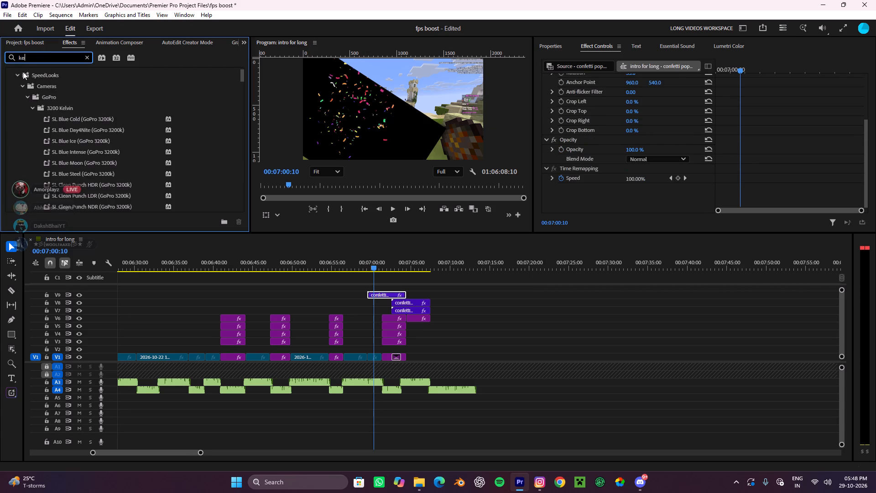
pyautogui.press('y')
pyautogui.scroll(-5, 77, 128)
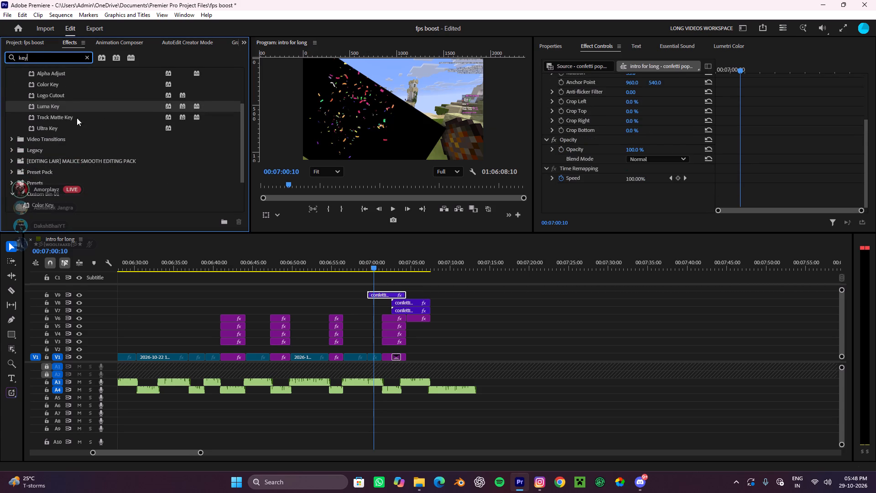
pyautogui.scroll(1, 64, 100)
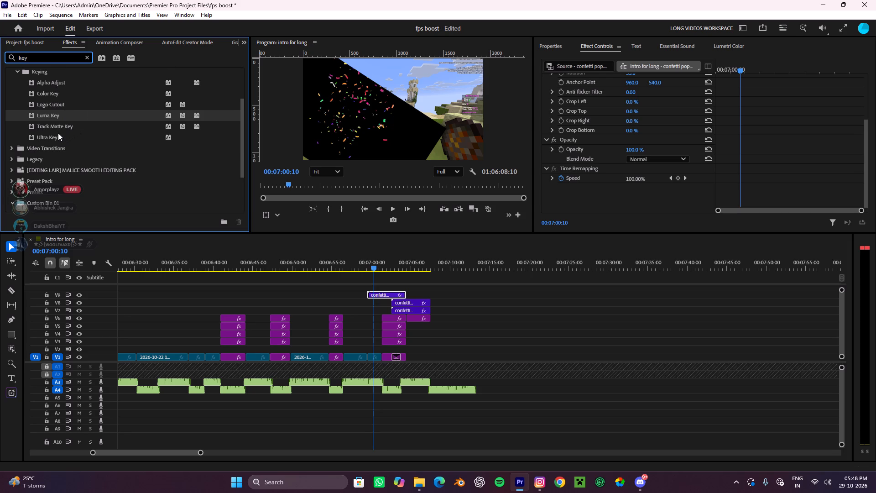
pyautogui.moveTo(47, 136); pyautogui.dragTo(386, 297)
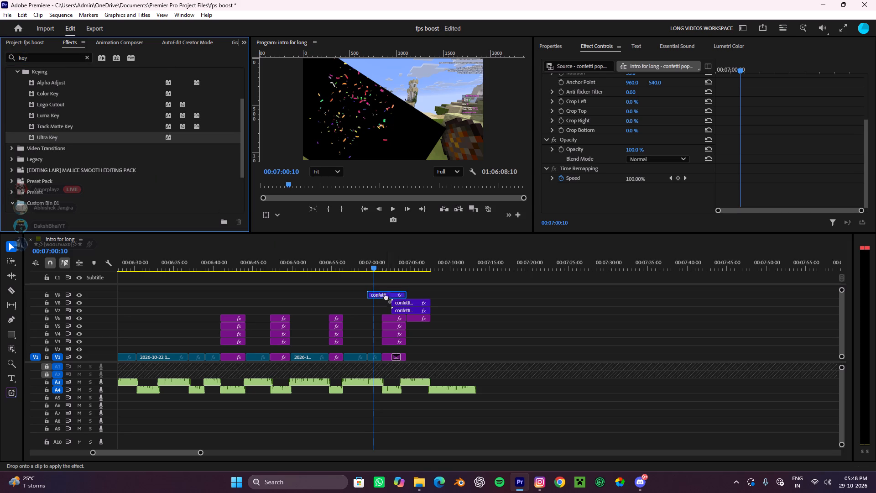
pyautogui.moveTo(386, 297); pyautogui.dragTo(382, 296)
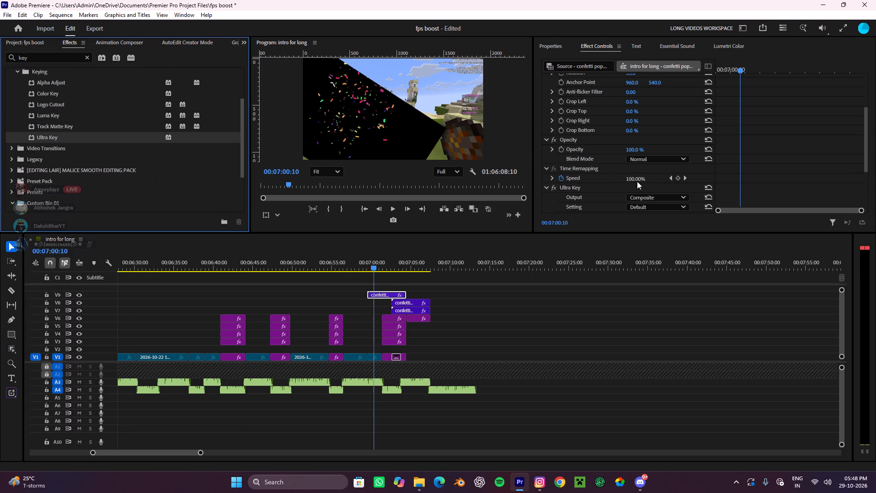
pyautogui.scroll(-9, 615, 175)
pyautogui.click(641, 140)
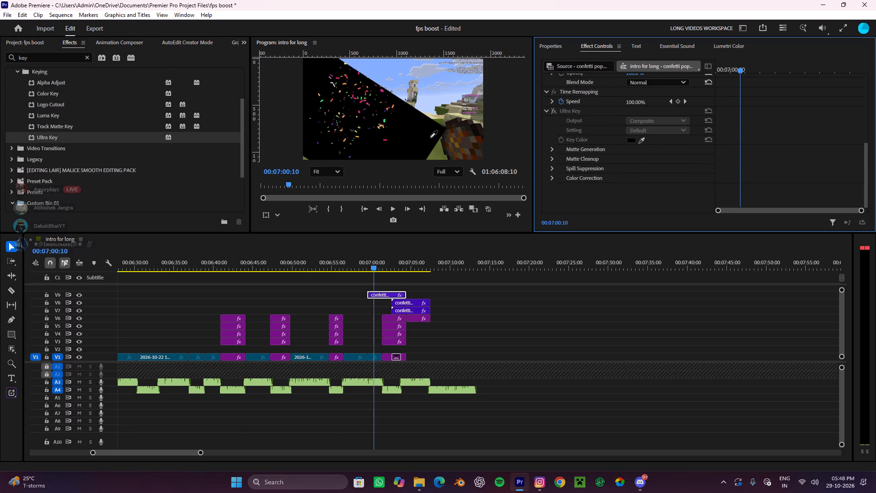
pyautogui.click(414, 136)
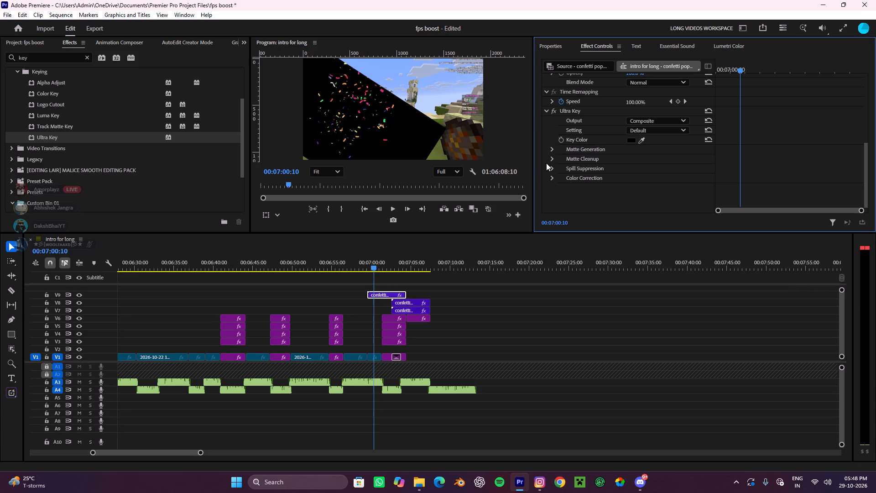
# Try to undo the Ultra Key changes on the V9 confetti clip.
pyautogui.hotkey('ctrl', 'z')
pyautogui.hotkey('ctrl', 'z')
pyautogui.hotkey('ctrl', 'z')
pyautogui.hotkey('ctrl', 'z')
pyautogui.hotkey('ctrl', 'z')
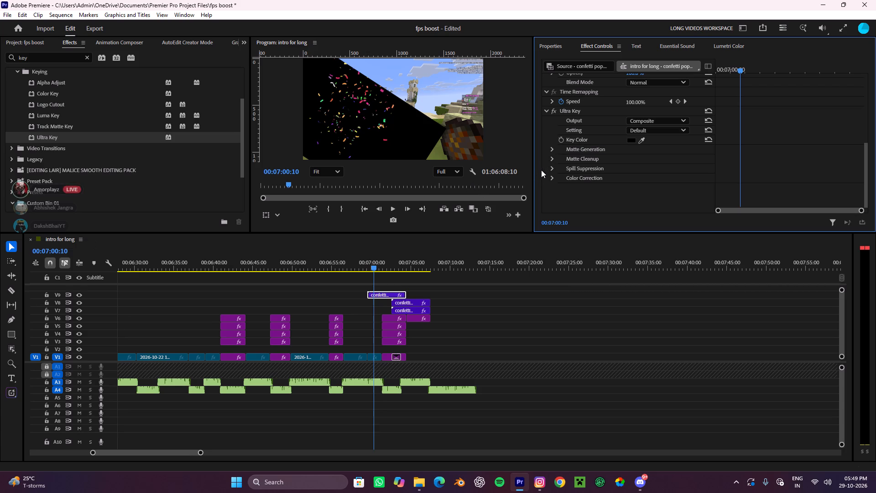
# Set the blend mode of the confetti clips on V9, V8 and V7 to Screen.
pyautogui.scroll(-1, 160, 170)
pyautogui.scroll(1, 125, 154)
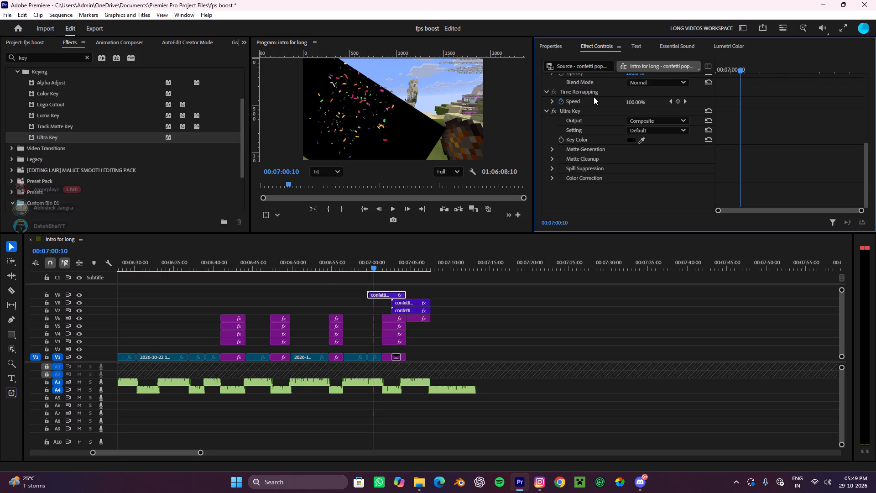
pyautogui.scroll(8, 595, 117)
pyautogui.click(654, 156)
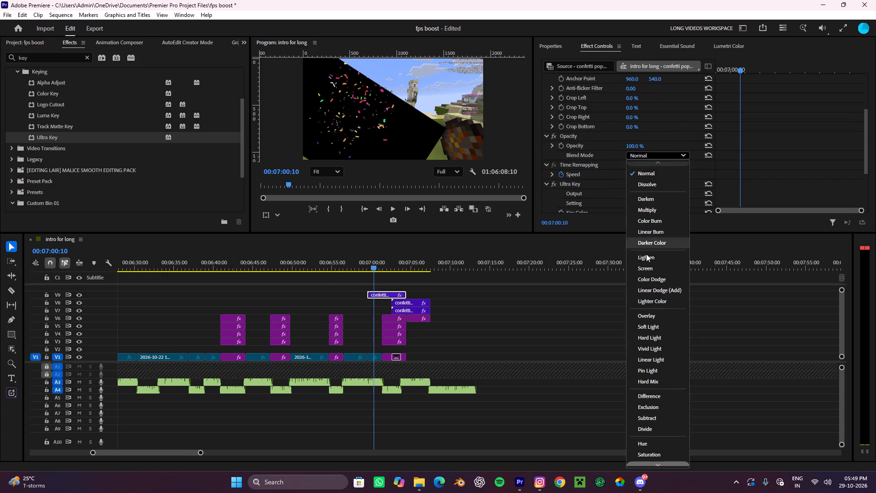
pyautogui.click(658, 266)
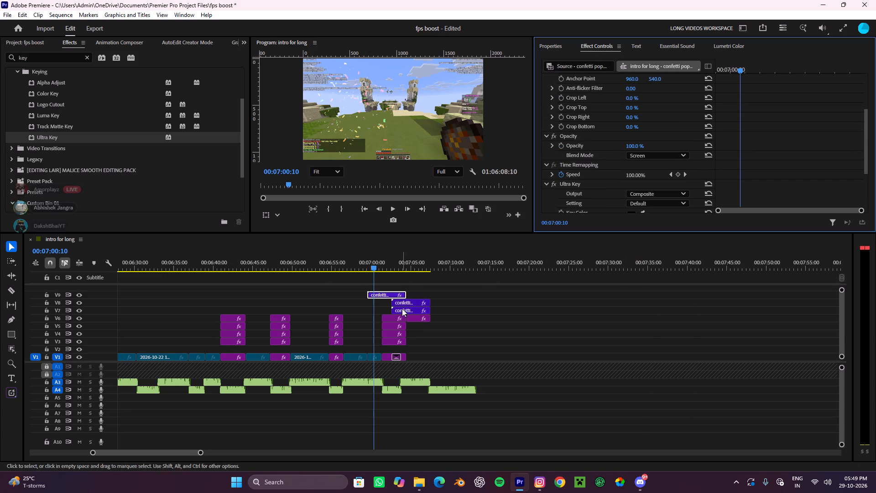
pyautogui.click(413, 303)
pyautogui.scroll(-14, 619, 184)
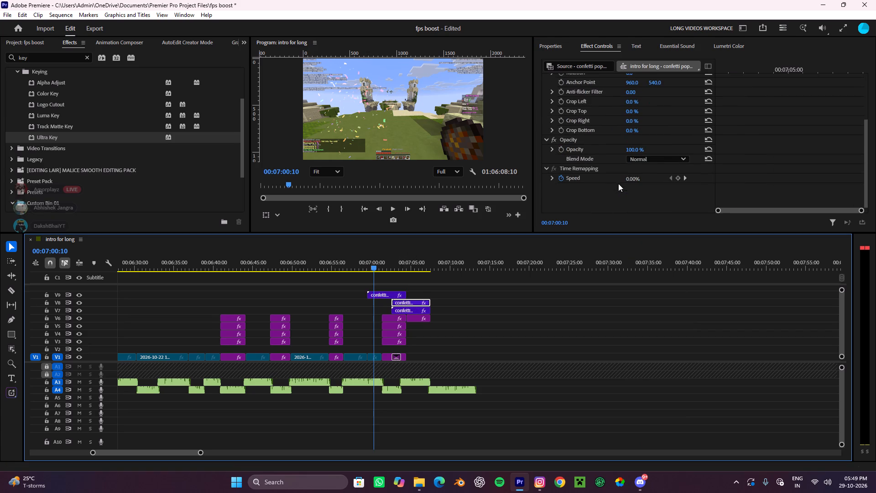
pyautogui.scroll(-1, 618, 184)
pyautogui.click(661, 156)
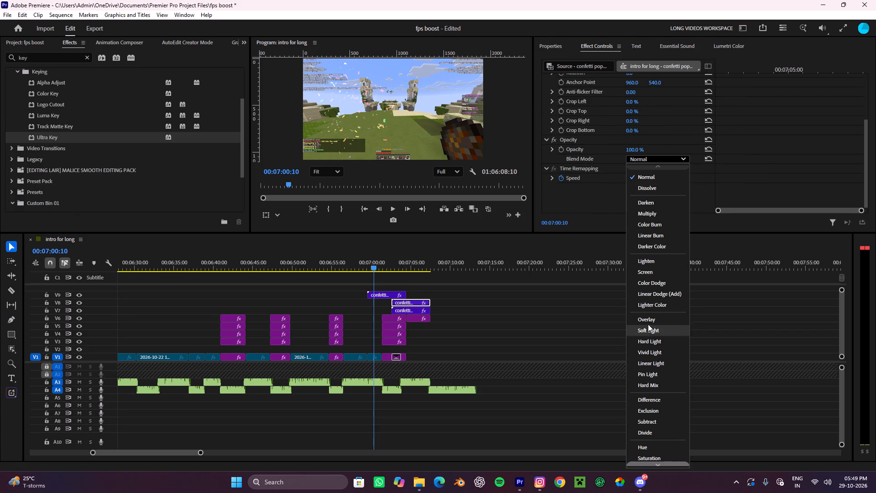
pyautogui.click(644, 271)
pyautogui.click(412, 307)
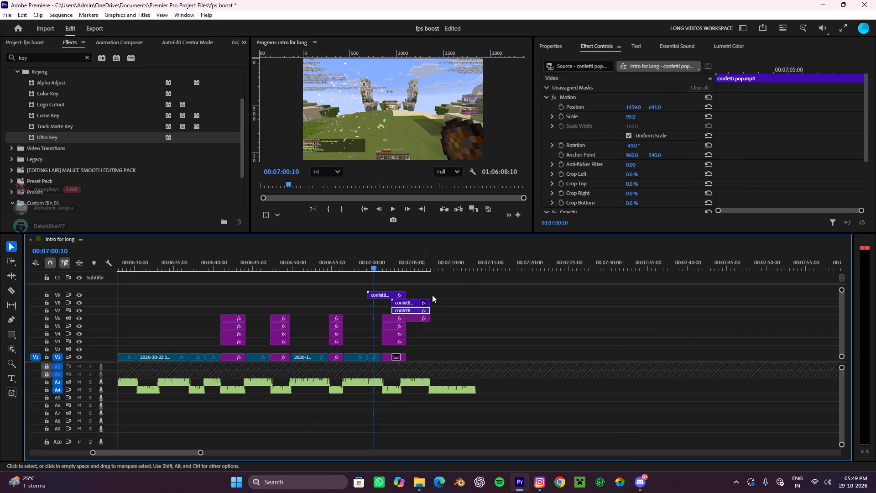
pyautogui.scroll(-8, 614, 162)
pyautogui.click(654, 159)
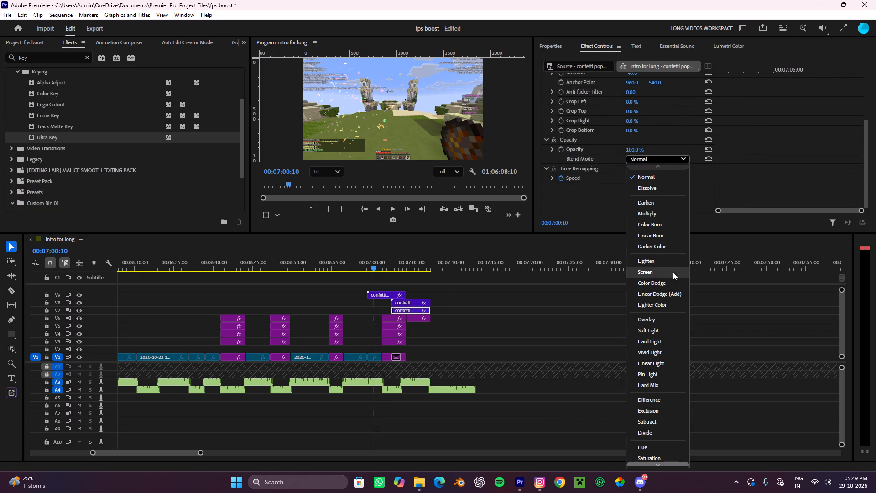
pyautogui.click(651, 277)
# Move the V9 confetti clip back into alignment above the V8 and V7 copies.
pyautogui.moveTo(388, 292); pyautogui.dragTo(405, 288)
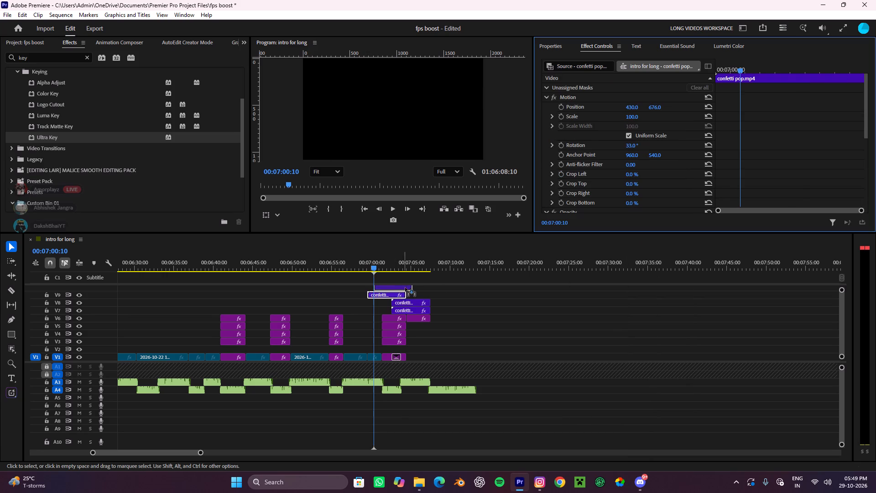
pyautogui.moveTo(405, 288); pyautogui.dragTo(417, 296)
pyautogui.click(422, 295)
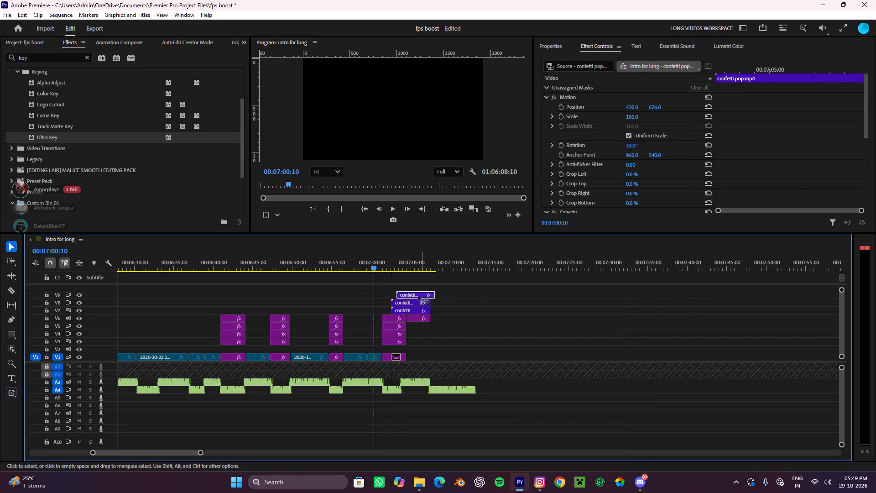
pyautogui.click(466, 293)
# Play back the tier-list reveal and examine how the blended confetti looks over the board and the enlarged runner icon.
pyautogui.press('space')
pyautogui.keyDown('alt'); pyautogui.scroll(-5, 507, 309); pyautogui.keyUp('alt')
pyautogui.keyDown('alt'); pyautogui.scroll(5, 507, 309); pyautogui.keyUp('alt')
pyautogui.scroll(-5, 507, 309)
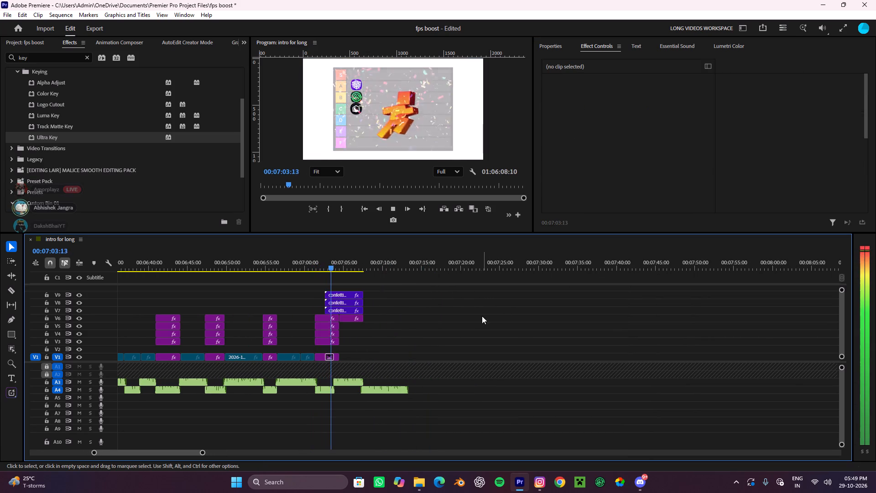
pyautogui.keyDown('alt'); pyautogui.scroll(5, 454, 324); pyautogui.keyUp('alt')
pyautogui.press('space')
pyautogui.keyDown('alt'); pyautogui.scroll(7, 356, 329); pyautogui.keyUp('alt')
pyautogui.keyDown('alt'); pyautogui.scroll(-1, 341, 332); pyautogui.keyUp('alt')
pyautogui.keyDown('alt'); pyautogui.scroll(18, 341, 332); pyautogui.keyUp('alt')
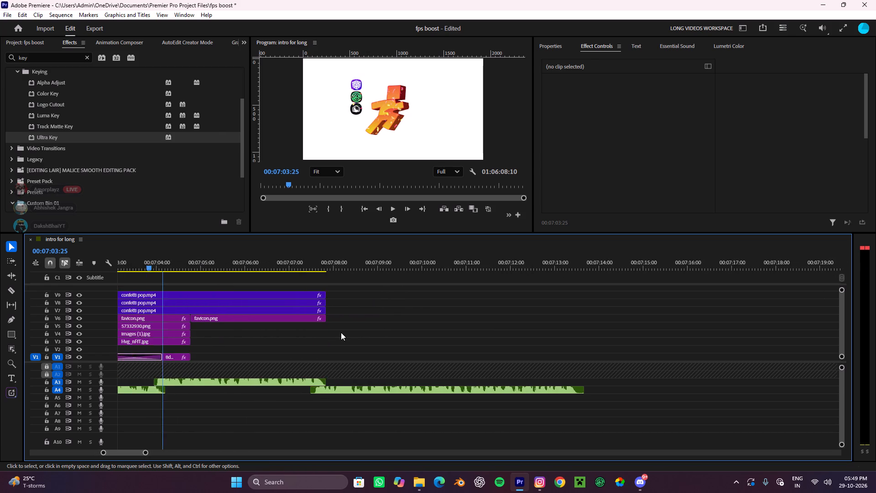
pyautogui.keyDown('alt'); pyautogui.scroll(3, 341, 332); pyautogui.keyUp('alt')
pyautogui.moveTo(228, 262); pyautogui.dragTo(165, 279)
pyautogui.press('space')
pyautogui.keyDown('alt'); pyautogui.scroll(-9, 237, 295); pyautogui.keyUp('alt')
pyautogui.keyDown('alt'); pyautogui.scroll(1, 229, 297); pyautogui.keyUp('alt')
pyautogui.keyDown('alt'); pyautogui.scroll(-1, 227, 299); pyautogui.keyUp('alt')
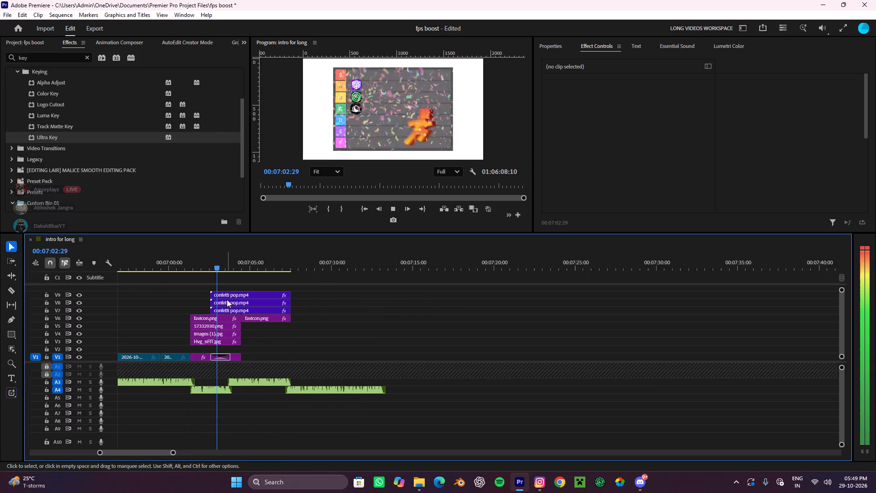
pyautogui.keyDown('alt'); pyautogui.scroll(9, 237, 295); pyautogui.keyUp('alt')
pyautogui.scroll(-1, 232, 298)
pyautogui.scroll(2, 232, 298)
pyautogui.press('space')
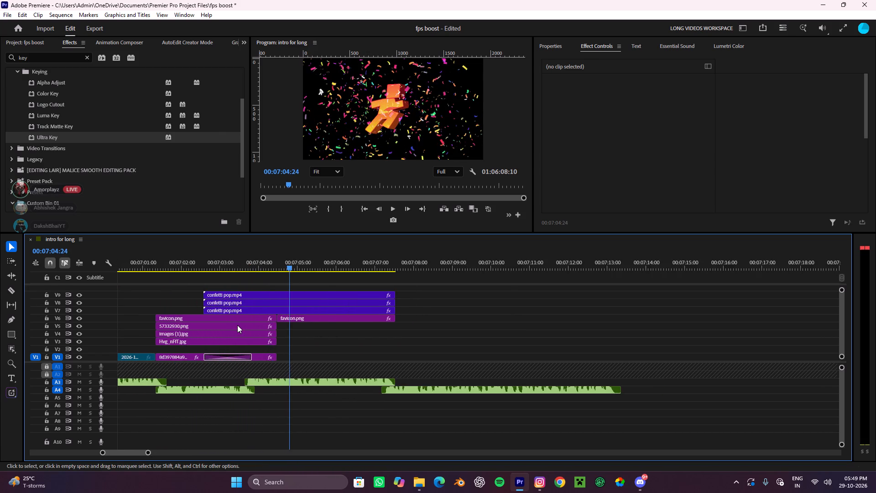
pyautogui.keyDown('alt'); pyautogui.scroll(16, 237, 325); pyautogui.keyUp('alt')
pyautogui.moveTo(480, 260); pyautogui.dragTo(350, 278)
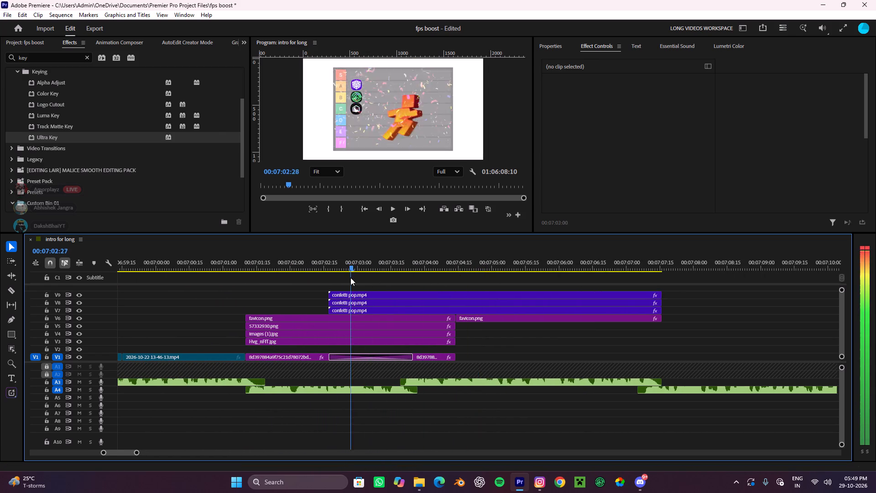
pyautogui.moveTo(350, 278); pyautogui.dragTo(339, 280)
# Shift the first favicon.png clip on V6 earlier and extend its end to meet the second favicon.png clip, previewing the timing.
pyautogui.click(346, 313)
pyautogui.click(340, 315)
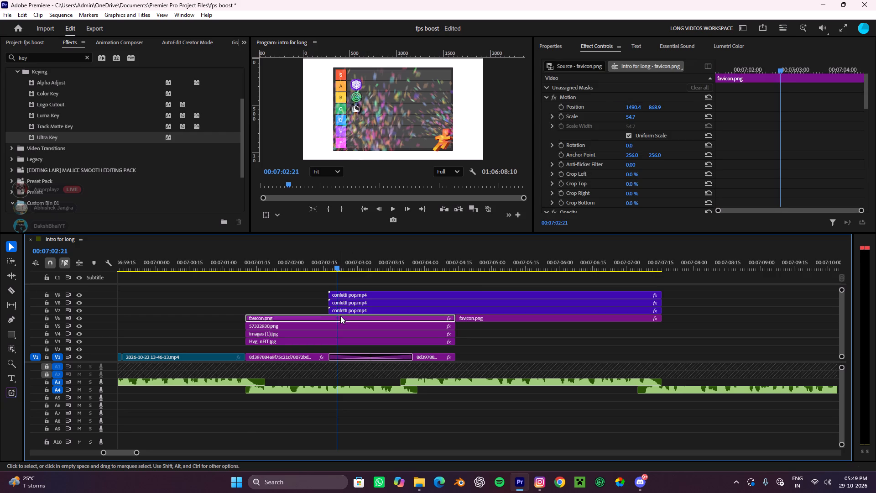
pyautogui.moveTo(340, 316); pyautogui.dragTo(328, 316)
pyautogui.moveTo(328, 262); pyautogui.dragTo(214, 288)
pyautogui.press('space')
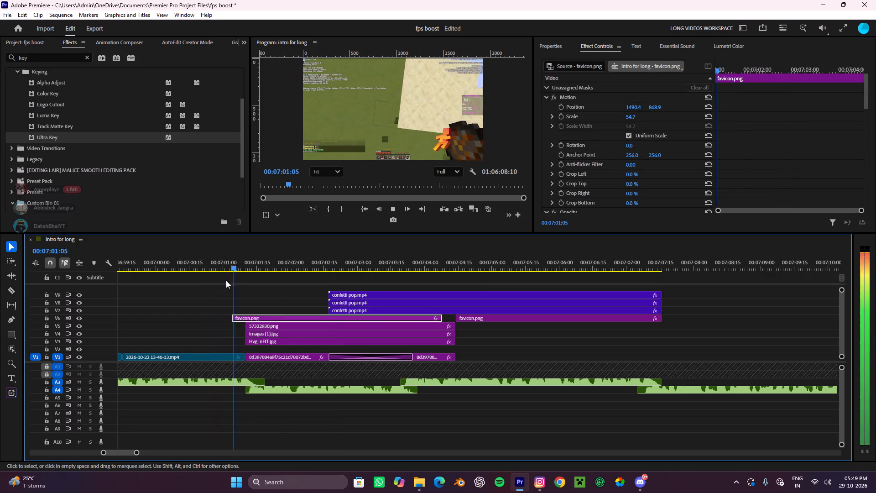
pyautogui.press('space')
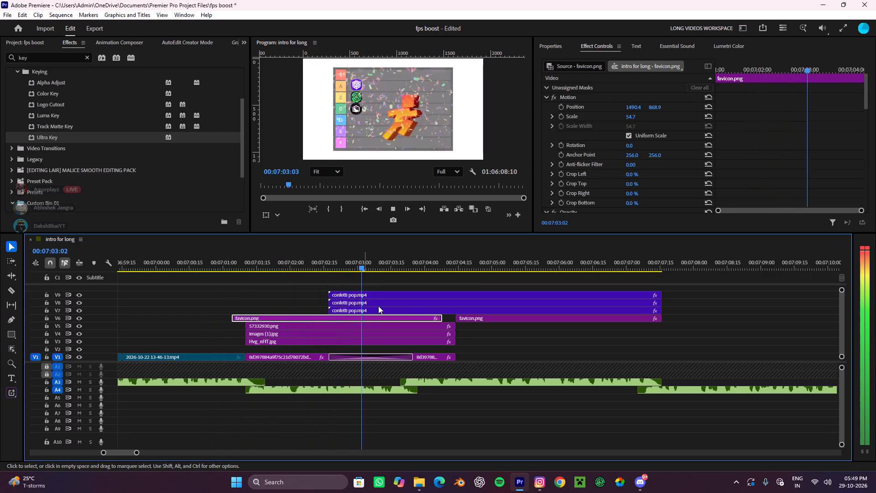
pyautogui.moveTo(444, 318); pyautogui.dragTo(461, 317)
pyautogui.moveTo(318, 318); pyautogui.dragTo(304, 319)
pyautogui.moveTo(443, 316); pyautogui.dragTo(547, 311)
# Split the first favicon.png clip where the other tier-list images begin, delete the overhanging start, and check the frame at 07:01:10.
pyautogui.press('c')
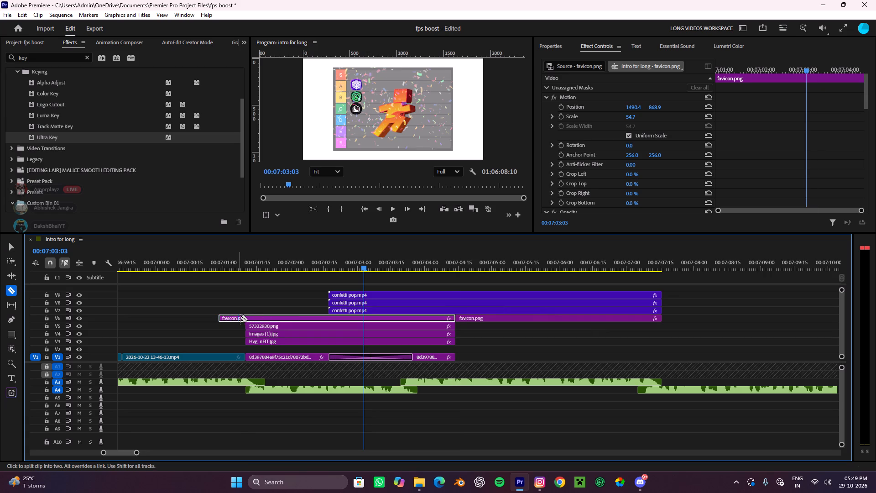
pyautogui.click(243, 317)
pyautogui.press('v')
pyautogui.click(227, 316)
pyautogui.hotkey('ctrl', 'x')
pyautogui.moveTo(337, 258); pyautogui.dragTo(245, 277)
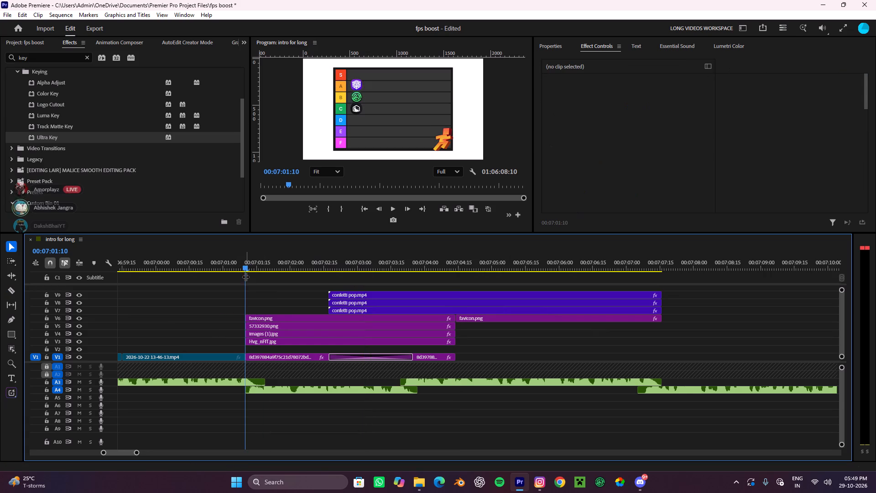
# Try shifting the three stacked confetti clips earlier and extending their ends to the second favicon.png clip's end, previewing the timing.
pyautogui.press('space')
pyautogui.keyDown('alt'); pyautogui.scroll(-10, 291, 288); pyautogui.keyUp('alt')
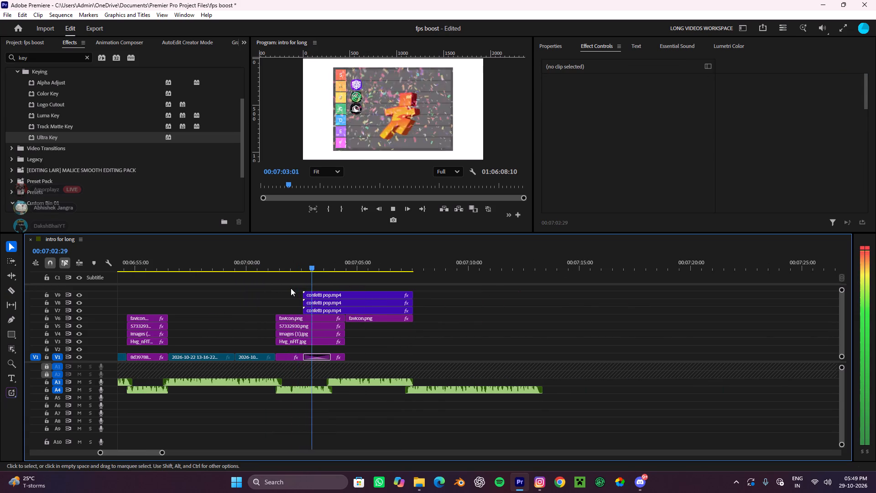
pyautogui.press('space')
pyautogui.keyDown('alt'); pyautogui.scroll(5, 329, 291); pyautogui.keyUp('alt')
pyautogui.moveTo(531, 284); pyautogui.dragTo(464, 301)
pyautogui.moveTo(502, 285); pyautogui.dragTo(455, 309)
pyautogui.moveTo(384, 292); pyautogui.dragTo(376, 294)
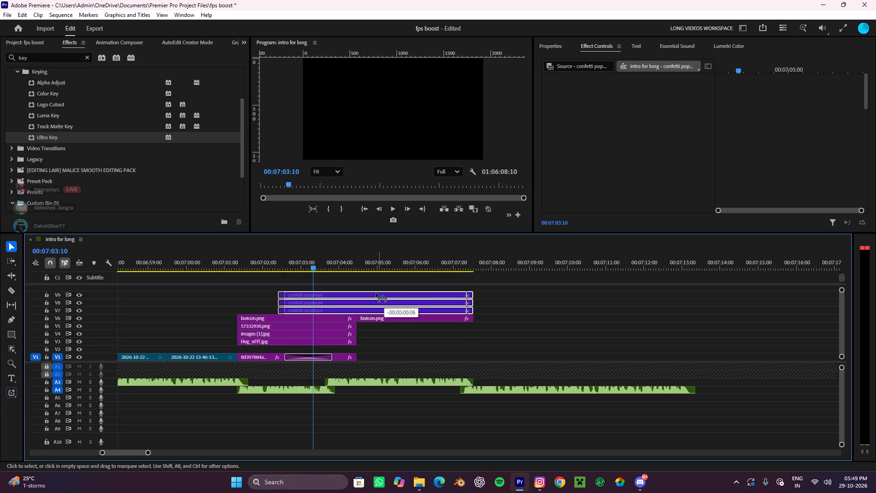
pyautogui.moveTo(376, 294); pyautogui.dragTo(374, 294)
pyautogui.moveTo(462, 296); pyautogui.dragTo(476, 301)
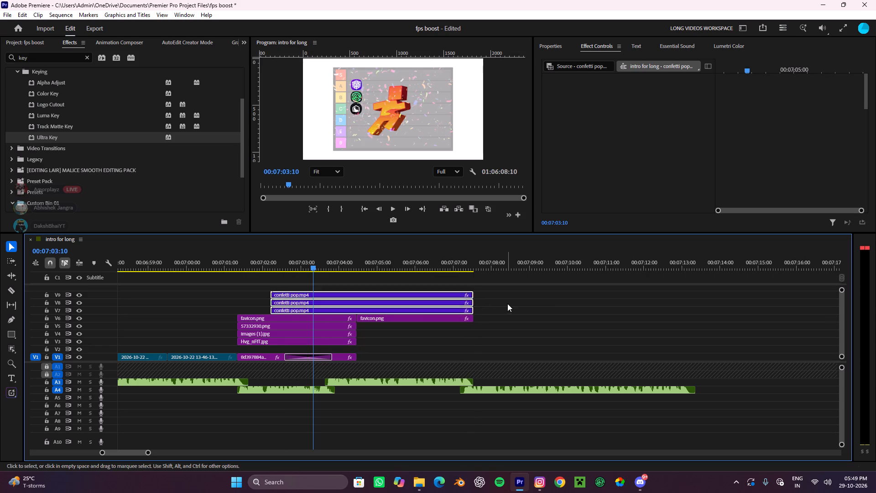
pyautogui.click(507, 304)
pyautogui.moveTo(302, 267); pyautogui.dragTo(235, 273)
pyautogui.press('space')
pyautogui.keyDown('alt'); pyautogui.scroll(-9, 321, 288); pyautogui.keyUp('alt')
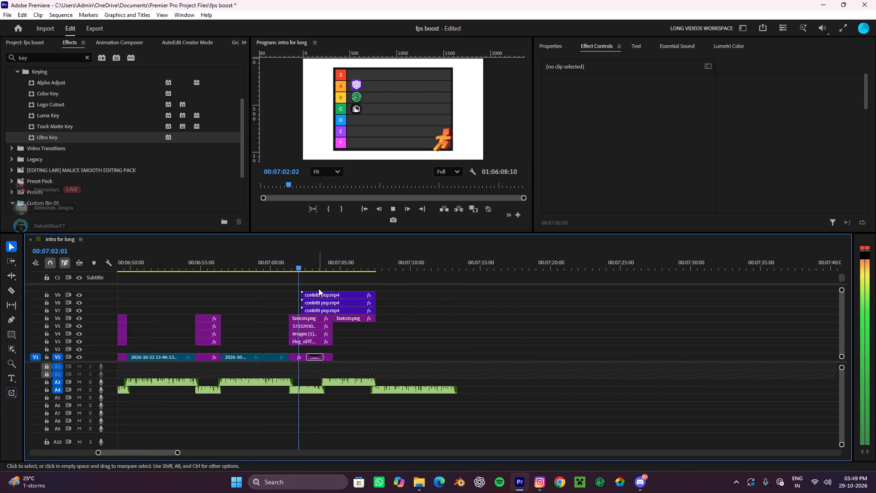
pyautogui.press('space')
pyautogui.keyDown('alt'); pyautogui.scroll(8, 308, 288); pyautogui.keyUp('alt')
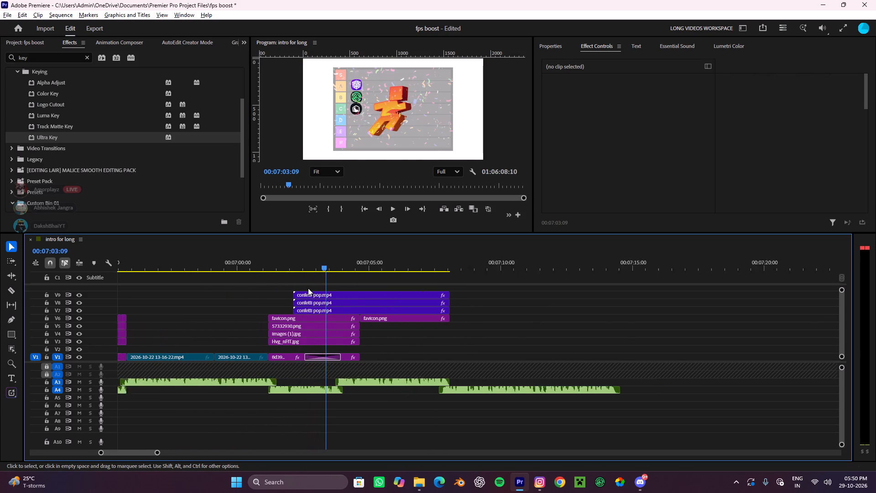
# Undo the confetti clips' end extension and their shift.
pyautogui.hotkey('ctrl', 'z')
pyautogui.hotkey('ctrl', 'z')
# Shift the three confetti clips slightly earlier, extend their ends to match the second favicon.png clip's end, and preview the timing.
pyautogui.keyDown('alt'); pyautogui.scroll(5, 316, 295); pyautogui.keyUp('alt')
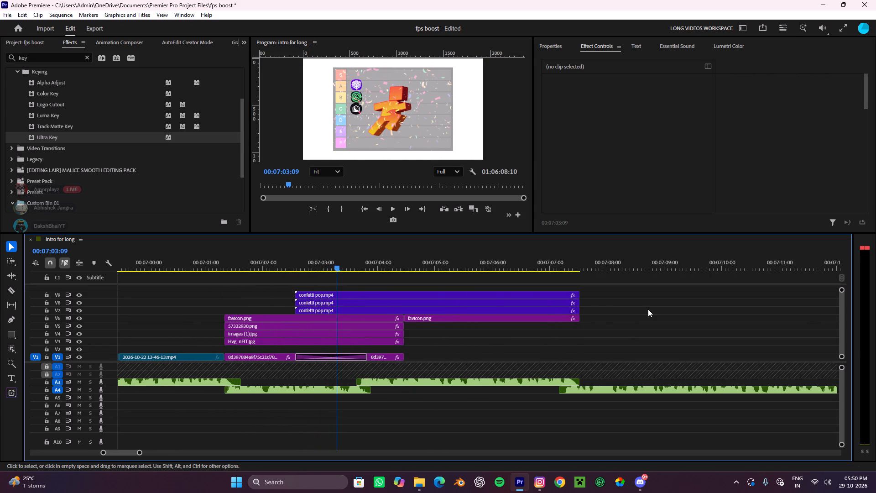
pyautogui.moveTo(643, 293); pyautogui.dragTo(521, 308)
pyautogui.moveTo(332, 293); pyautogui.dragTo(318, 297)
pyautogui.moveTo(569, 293); pyautogui.dragTo(581, 296)
pyautogui.click(620, 321)
pyautogui.moveTo(338, 262); pyautogui.dragTo(240, 278)
pyautogui.press('space')
pyautogui.keyDown('alt'); pyautogui.scroll(-9, 321, 302); pyautogui.keyUp('alt')
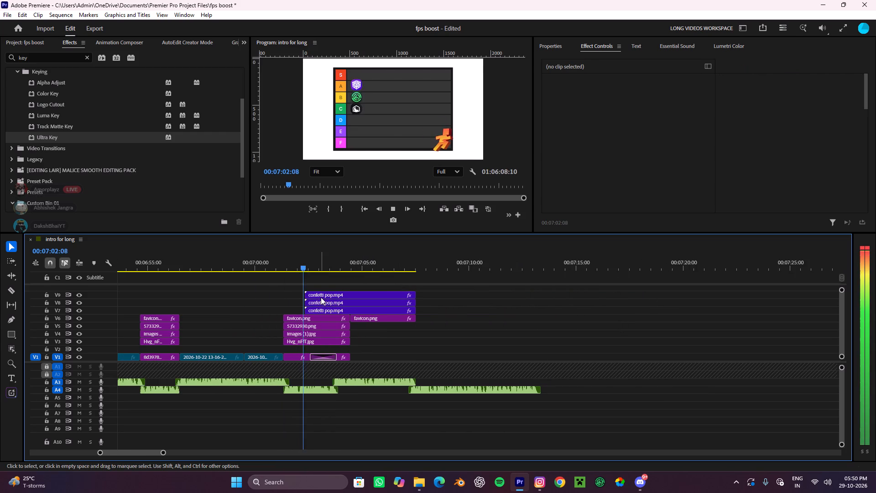
pyautogui.keyDown('alt'); pyautogui.scroll(-4, 321, 294); pyautogui.keyUp('alt')
pyautogui.keyDown('alt'); pyautogui.scroll(4, 321, 294); pyautogui.keyUp('alt')
pyautogui.press('space')
pyautogui.scroll(-9, 321, 294)
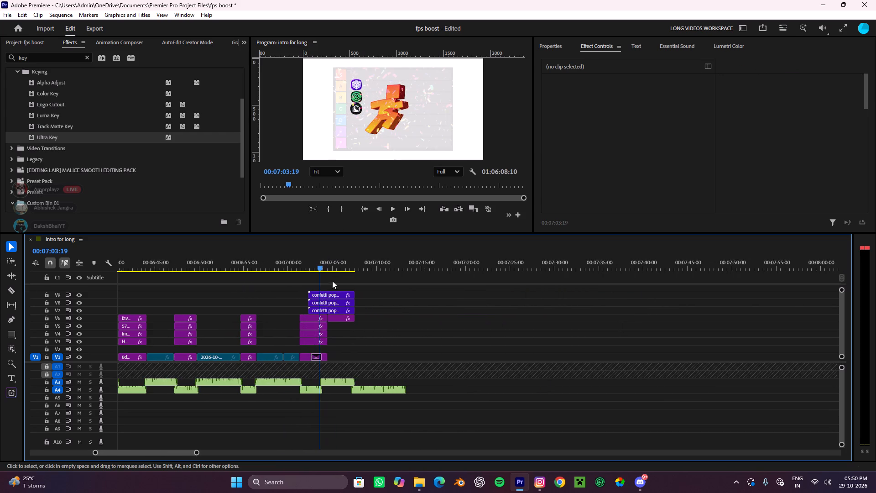
# Search the Animation Composer library for "party".
pyautogui.click(29, 41)
pyautogui.click(72, 41)
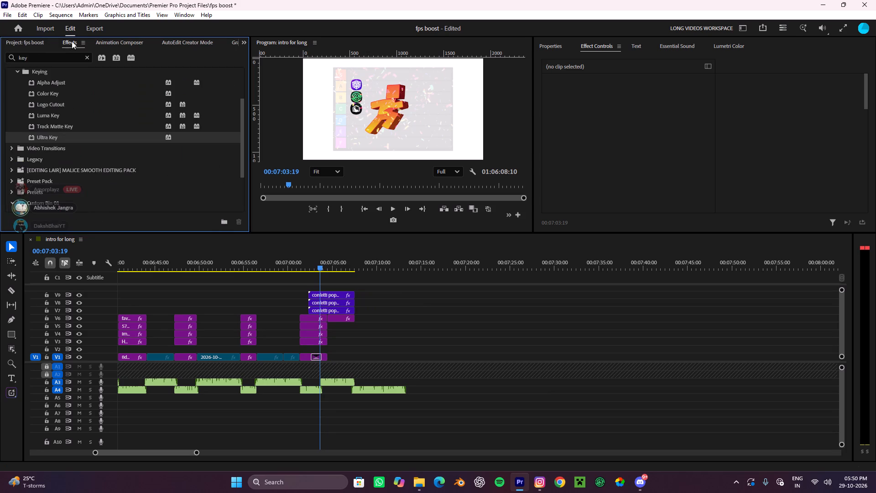
pyautogui.moveTo(43, 56); pyautogui.dragTo(0, 59)
pyautogui.click(126, 47)
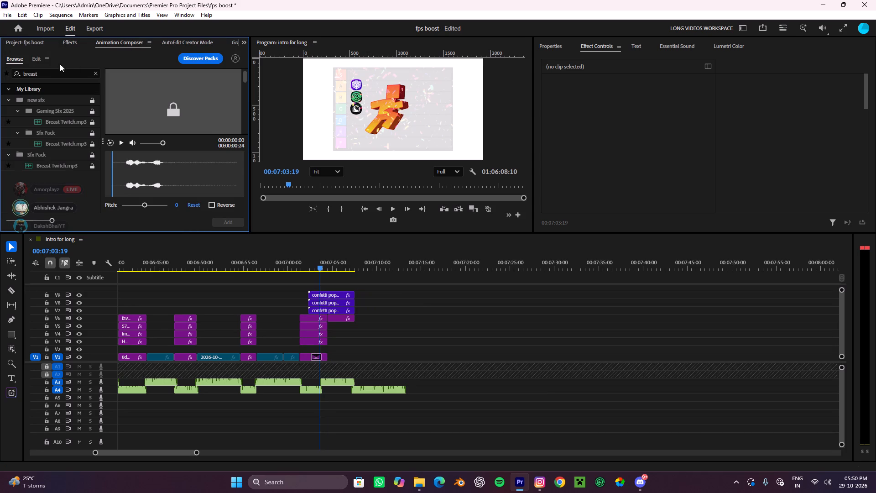
pyautogui.click(52, 68)
pyautogui.moveTo(54, 70); pyautogui.dragTo(0, 75)
pyautogui.write('party')
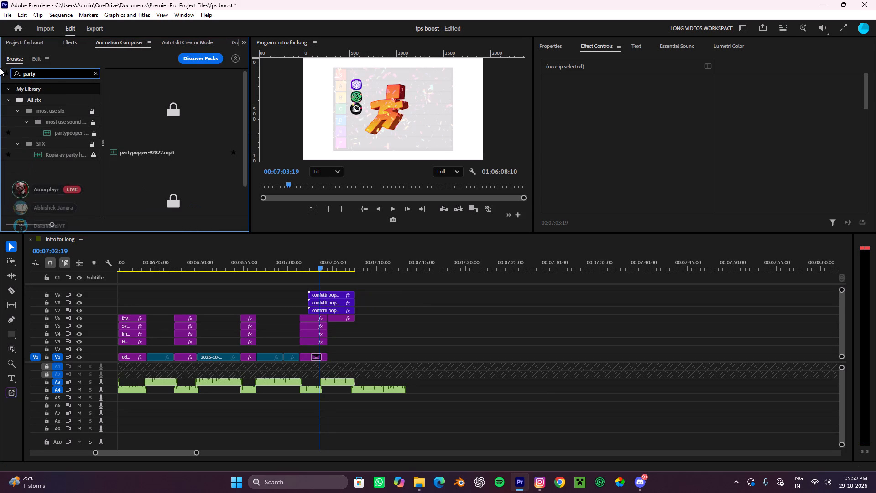
# Audition the party sound effects, including partypopper-92822.mp3, to judge which suits the confetti burst.
pyautogui.click(137, 111)
pyautogui.click(187, 98)
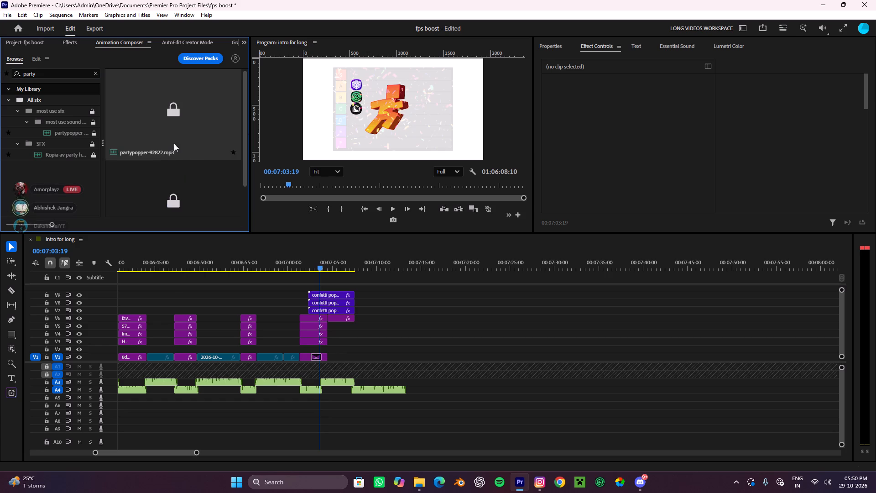
pyautogui.click(141, 188)
pyautogui.click(169, 115)
pyautogui.scroll(-2, 169, 115)
pyautogui.click(215, 105)
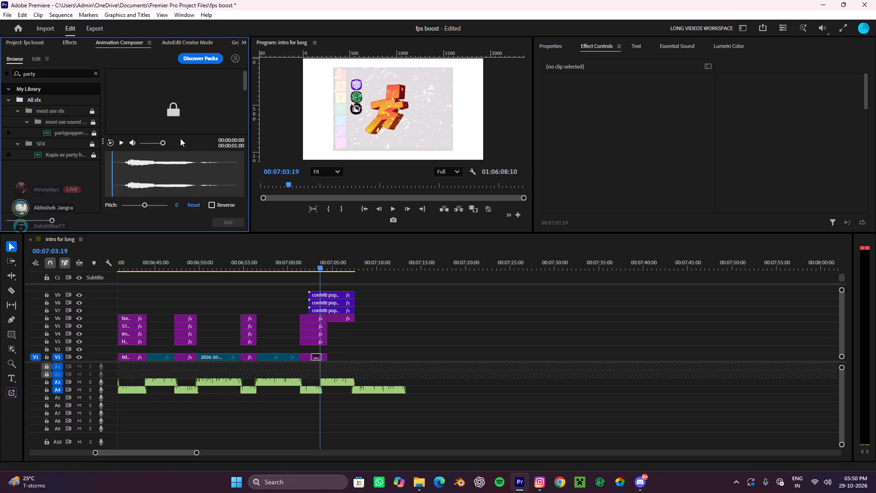
pyautogui.click(183, 116)
pyautogui.click(137, 181)
pyautogui.click(137, 154)
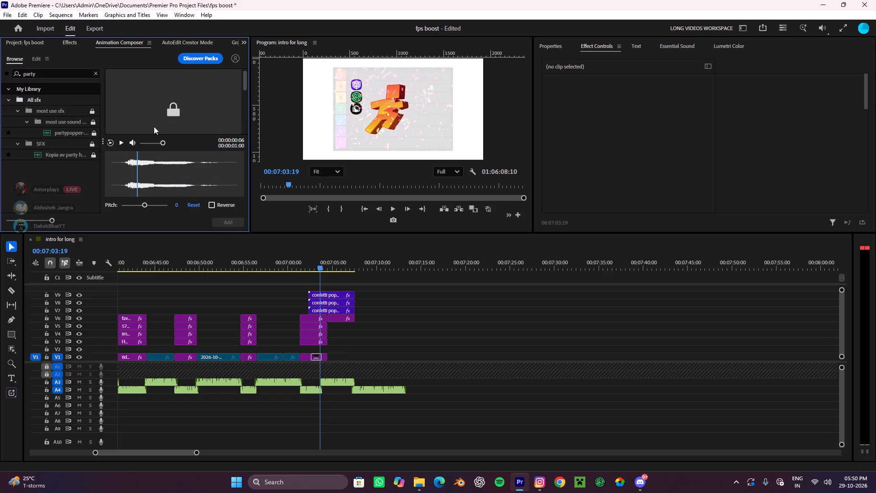
pyautogui.click(167, 112)
pyautogui.click(96, 73)
pyautogui.click(175, 127)
pyautogui.click(170, 104)
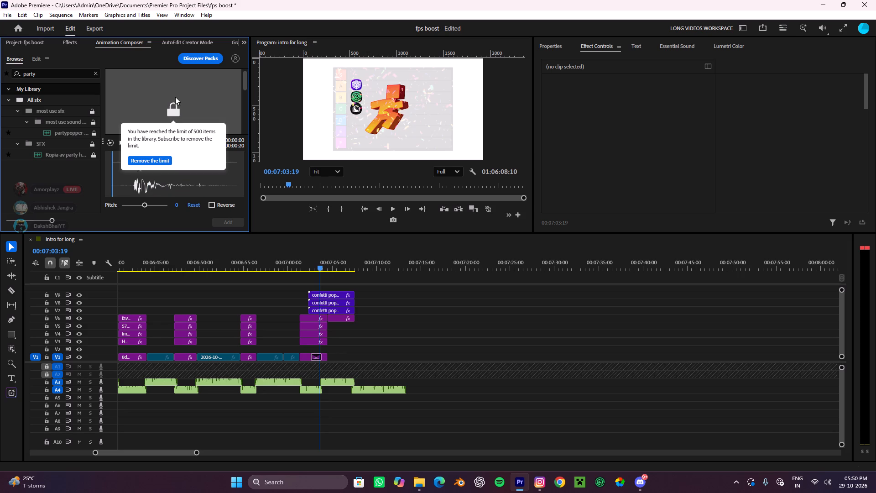
pyautogui.click(175, 97)
pyautogui.click(186, 107)
# Add Kopia av party horn.mp3 to A5 beneath the start of the confetti burst and play back the reveal with it.
pyautogui.scroll(-3, 160, 152)
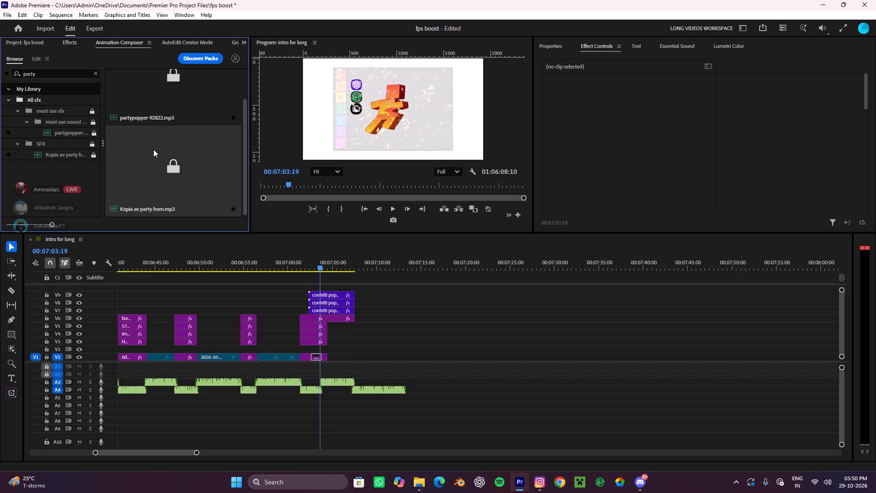
pyautogui.scroll(-2, 171, 147)
pyautogui.moveTo(161, 163); pyautogui.dragTo(307, 399)
pyautogui.keyDown('alt'); pyautogui.scroll(17, 335, 393); pyautogui.keyUp('alt')
pyautogui.moveTo(387, 268); pyautogui.dragTo(349, 269)
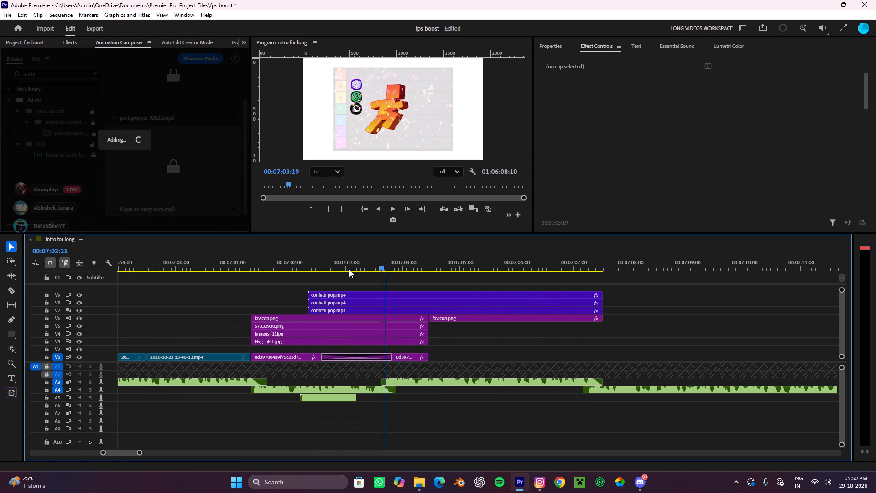
pyautogui.moveTo(349, 269); pyautogui.dragTo(292, 294)
pyautogui.press('space')
pyautogui.press('space')
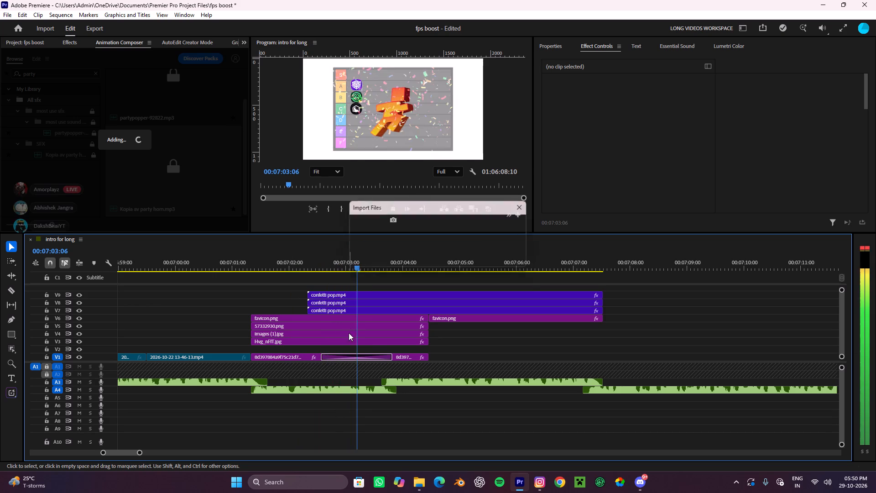
pyautogui.press('space')
pyautogui.moveTo(389, 259); pyautogui.dragTo(290, 285)
pyautogui.press('space')
pyautogui.keyDown('alt'); pyautogui.scroll(-8, 318, 288); pyautogui.keyUp('alt')
pyautogui.press('space')
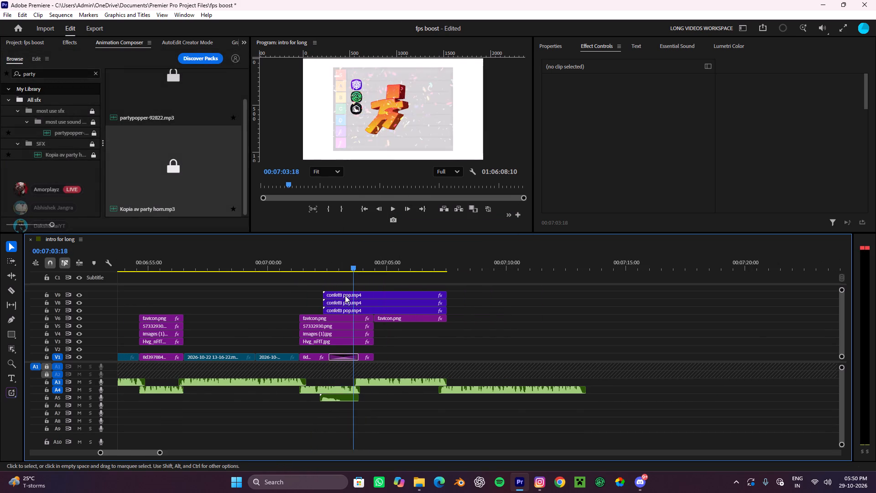
# Move the final reveal's confetti, favicon.png and tier-list image clips down one track together, and play back the section.
pyautogui.click(20, 40)
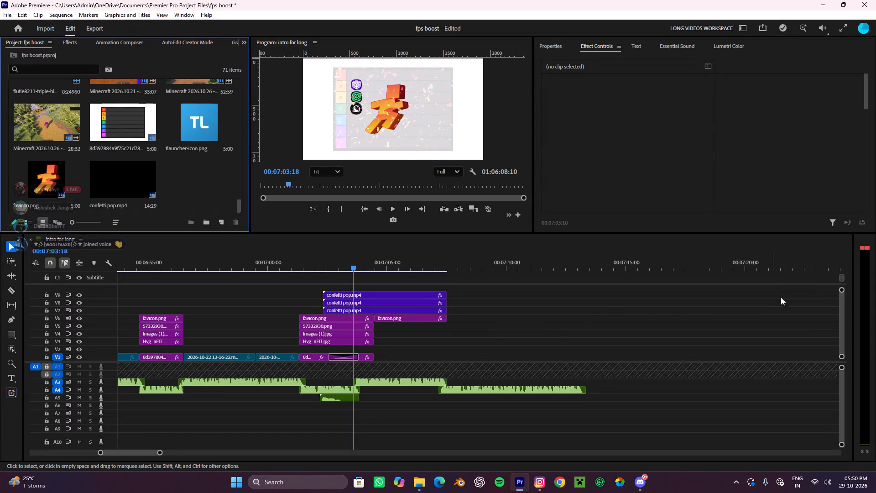
pyautogui.moveTo(844, 309); pyautogui.dragTo(841, 293)
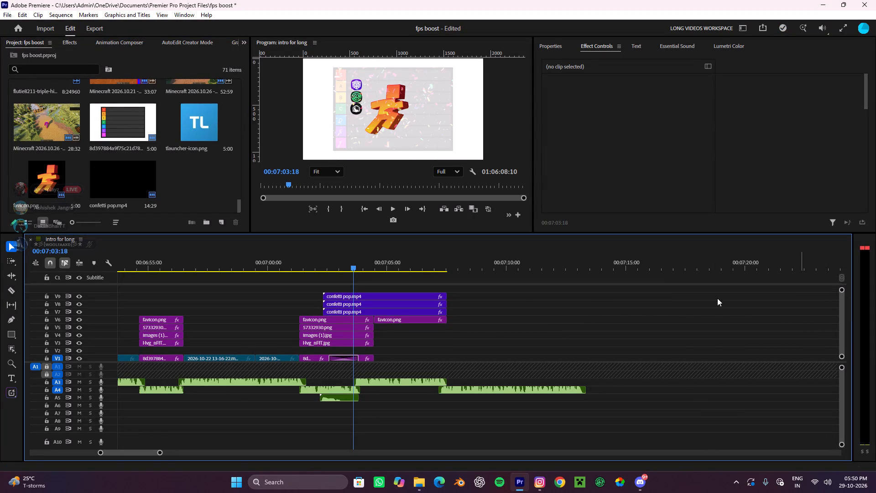
pyautogui.moveTo(521, 297); pyautogui.dragTo(327, 341)
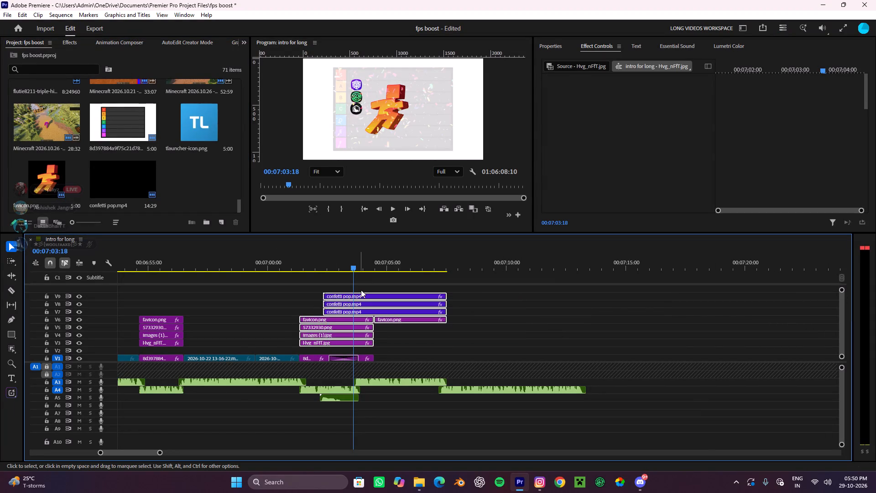
pyautogui.moveTo(355, 293); pyautogui.dragTo(353, 306)
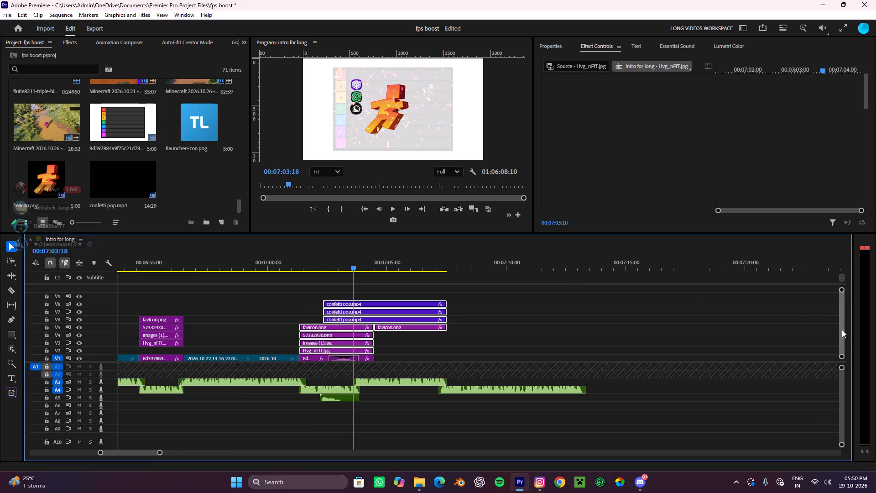
pyautogui.moveTo(842, 330); pyautogui.dragTo(840, 347)
pyautogui.moveTo(559, 314); pyautogui.dragTo(546, 311)
pyautogui.moveTo(352, 260); pyautogui.dragTo(293, 283)
pyautogui.press('space')
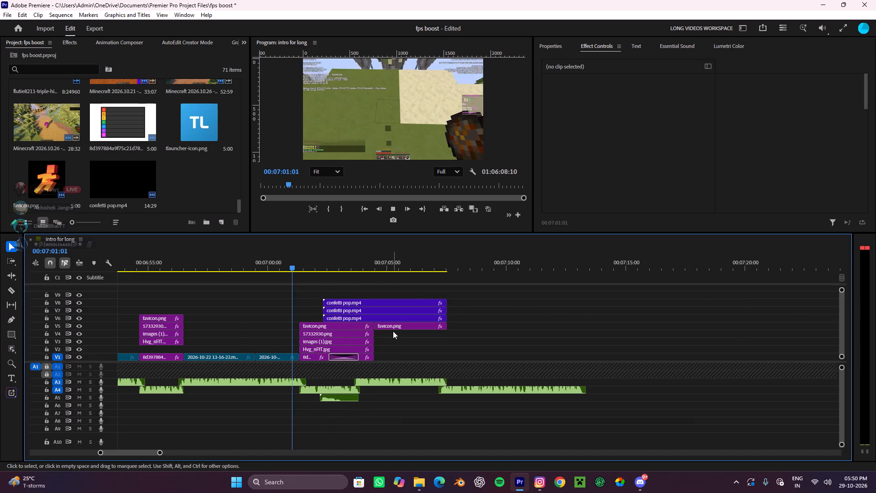
pyautogui.scroll(-5, 393, 331)
pyautogui.keyDown('alt'); pyautogui.scroll(2, 393, 331); pyautogui.keyUp('alt')
pyautogui.scroll(-5, 394, 325)
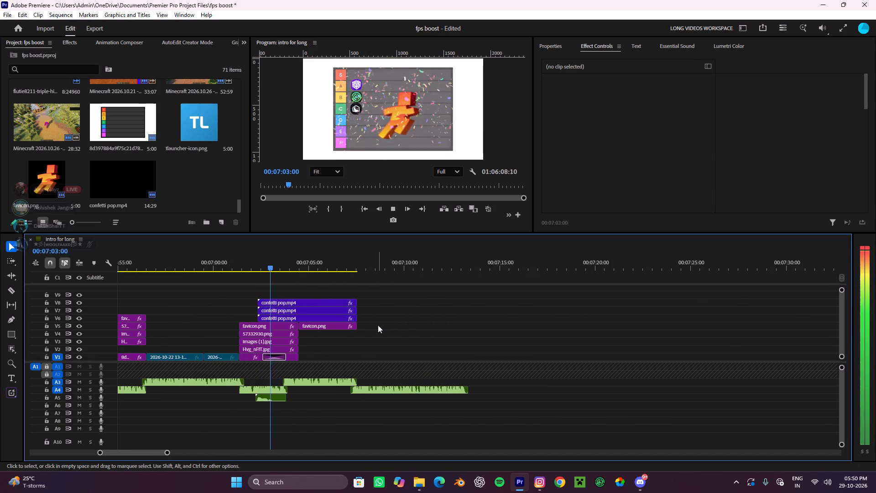
pyautogui.press('space')
# Create an Adjustment Layer with the default settings and place it on V9 above the confetti, starting at 07:03:19.
pyautogui.click(72, 43)
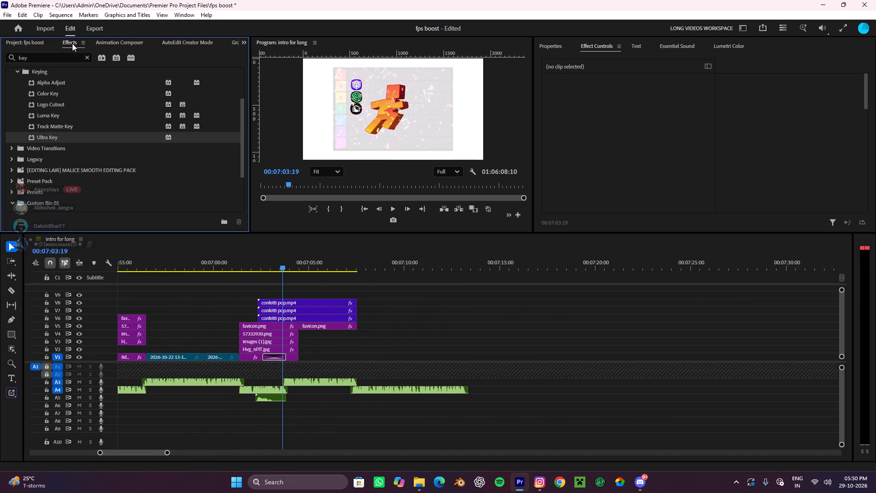
pyautogui.click(33, 41)
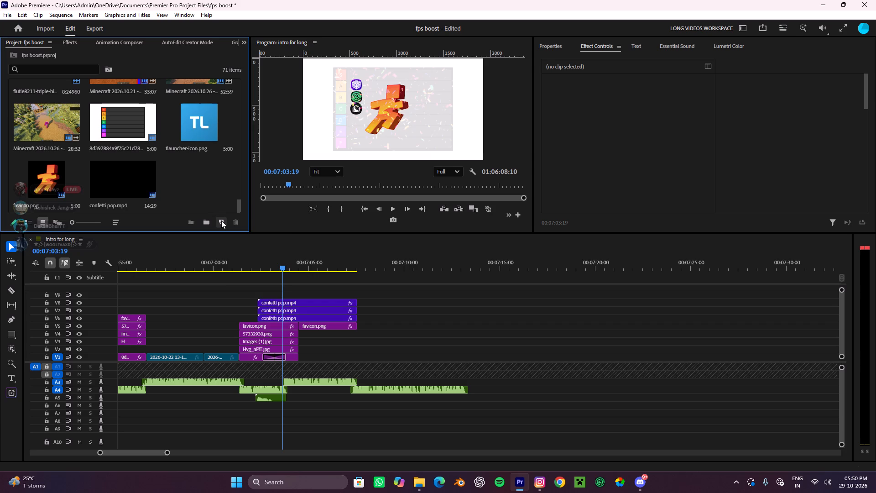
pyautogui.click(221, 220)
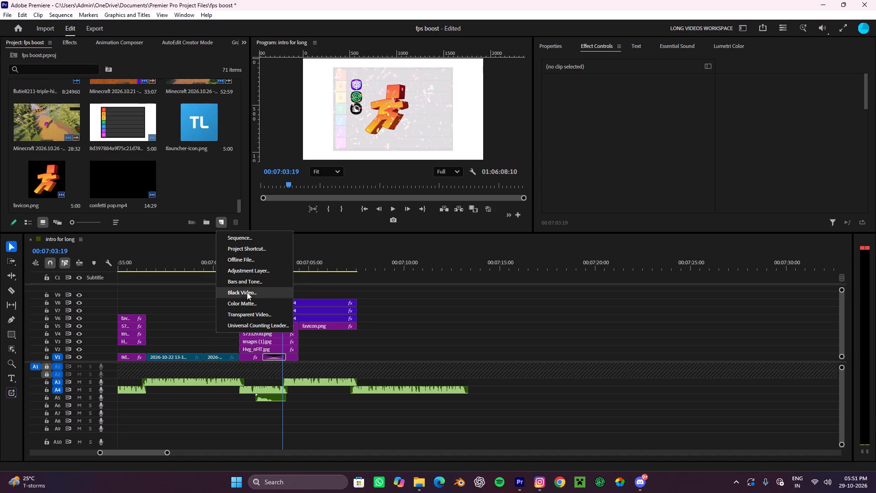
pyautogui.click(265, 271)
pyautogui.click(469, 285)
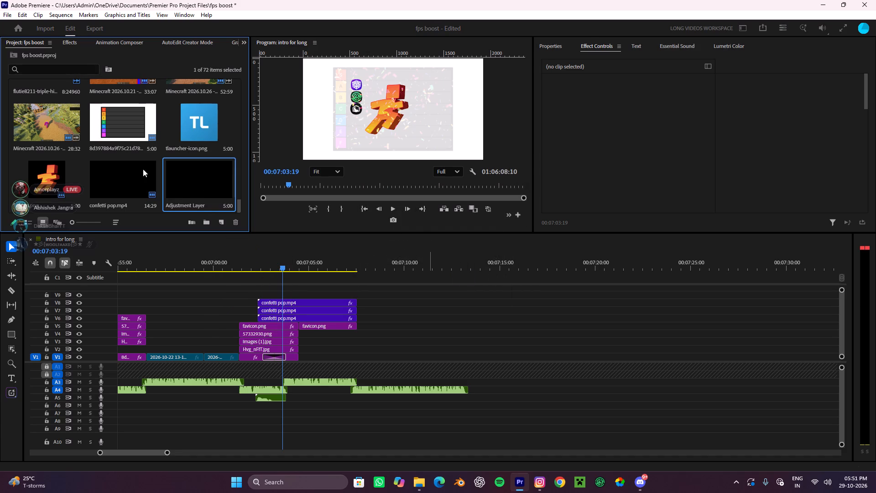
pyautogui.moveTo(184, 181); pyautogui.dragTo(283, 296)
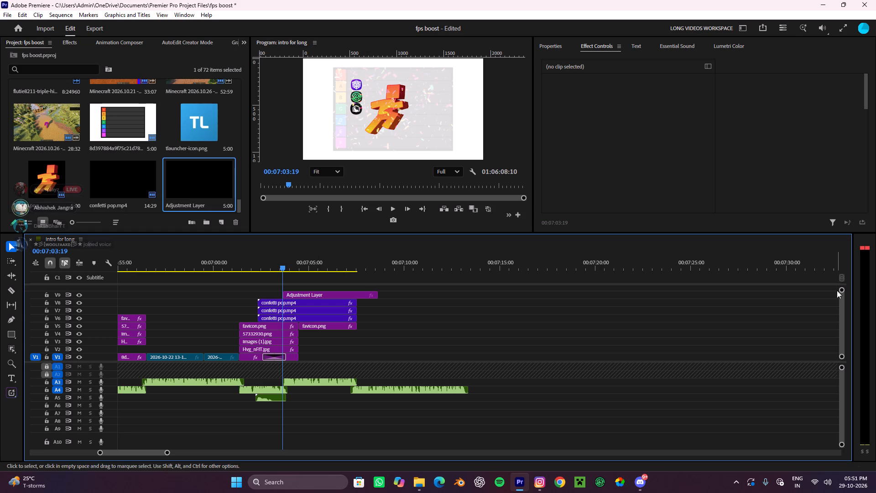
# Split the V9 Adjustment Layer where the tier-list images end and remove the overhanging part.
pyautogui.moveTo(844, 289); pyautogui.dragTo(835, 243)
pyautogui.keyDown('alt'); pyautogui.scroll(9, 307, 288); pyautogui.keyUp('alt')
pyautogui.press('c')
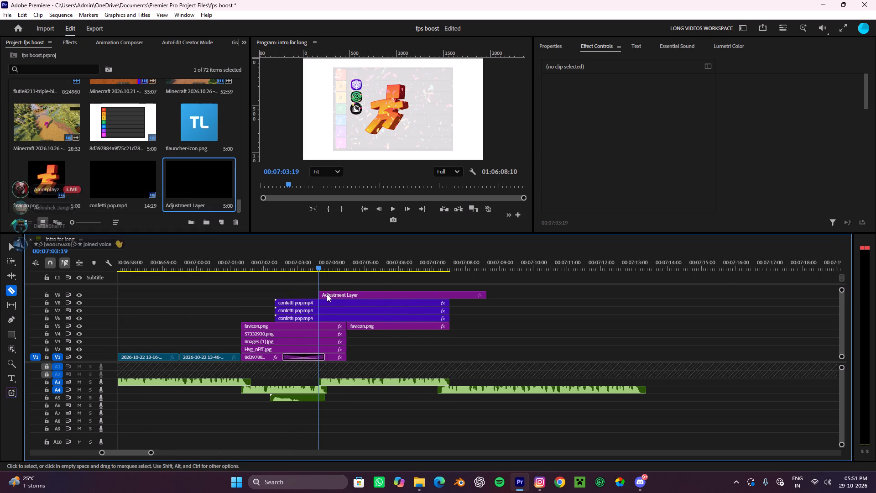
pyautogui.click(349, 298)
pyautogui.press('v')
pyautogui.click(366, 294)
pyautogui.hotkey('ctrl', 'x')
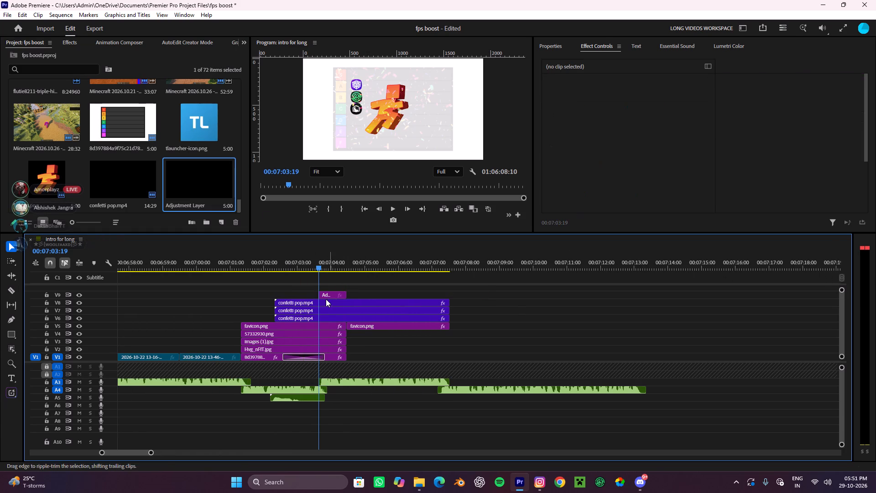
# Split the V8, V7 and V6 confetti clips where the tier-list images end and remove their remainders with the second favicon.png clip.
pyautogui.keyDown('alt'); pyautogui.scroll(4, 326, 299); pyautogui.keyUp('alt')
pyautogui.press('c')
pyautogui.click(357, 304)
pyautogui.click(361, 313)
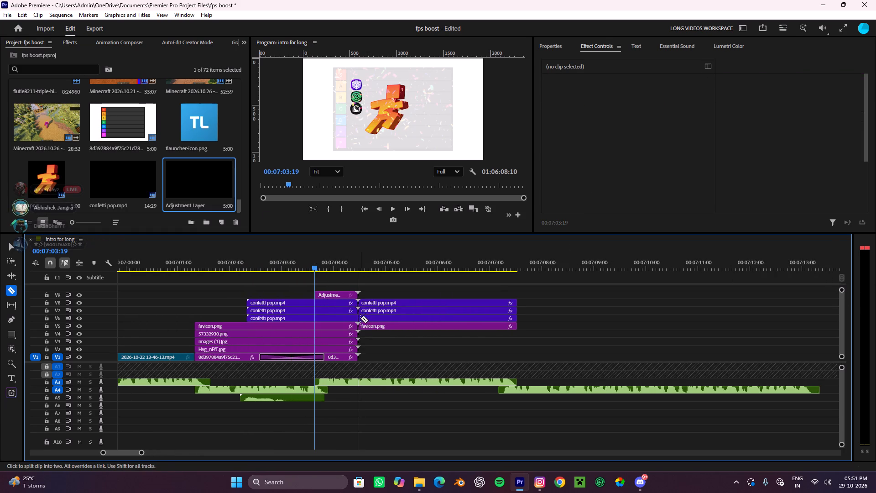
pyautogui.click(360, 318)
pyautogui.press('v')
pyautogui.moveTo(393, 341); pyautogui.dragTo(391, 294)
pyautogui.hotkey('ctrl', 'x')
pyautogui.keyDown('alt'); pyautogui.scroll(-4, 354, 306); pyautogui.keyUp('alt')
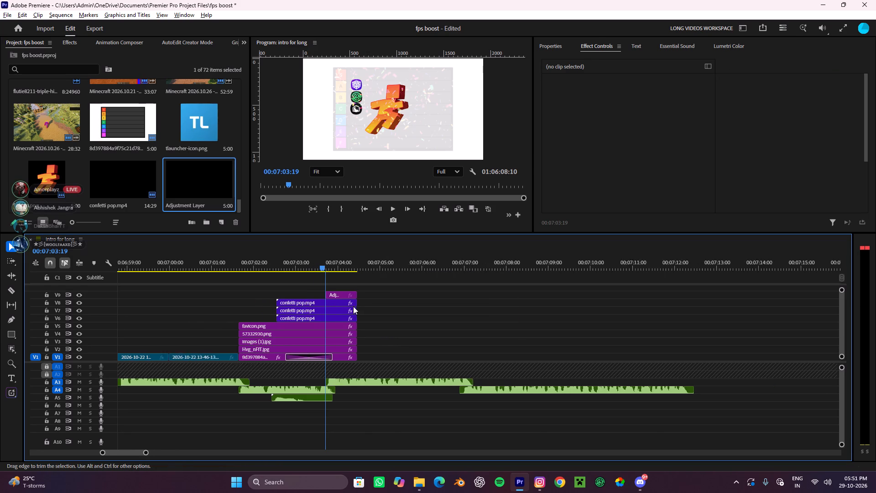
# Extend the start of the V9 Adjustment Layer slightly earlier, to about 07:03:11.
pyautogui.keyDown('alt'); pyautogui.scroll(5, 353, 307); pyautogui.keyUp('alt')
pyautogui.moveTo(315, 294); pyautogui.dragTo(299, 294)
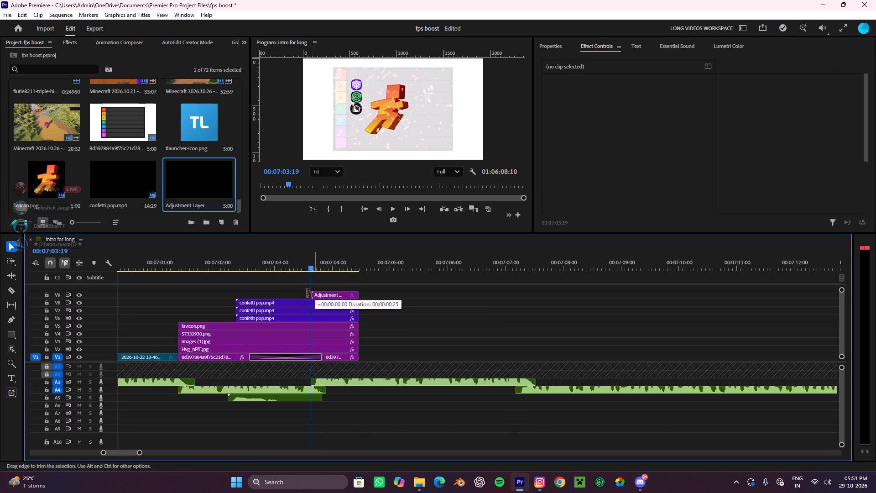
# Search the effects for impact, apply the Malice Impact Shake Mid preset to the V9 Adjustment Layer, and play back from 07:03:07.
pyautogui.moveTo(312, 262); pyautogui.dragTo(289, 271)
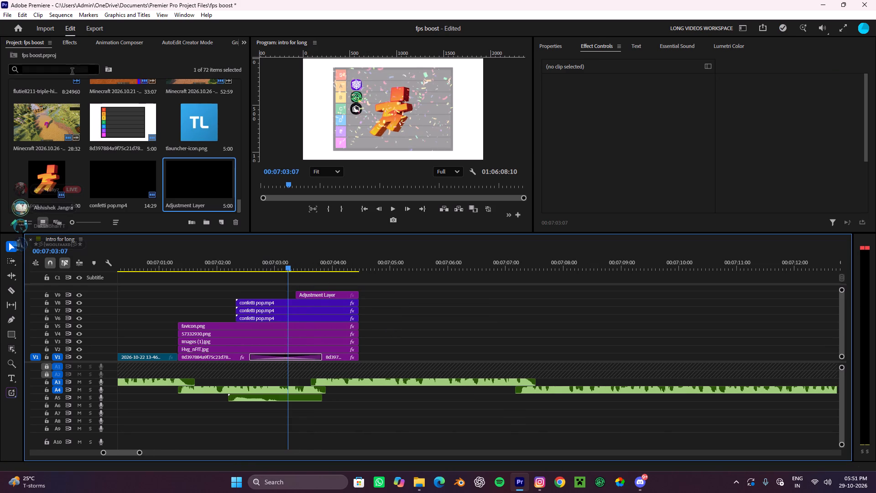
pyautogui.click(74, 40)
pyautogui.moveTo(42, 56); pyautogui.dragTo(0, 56)
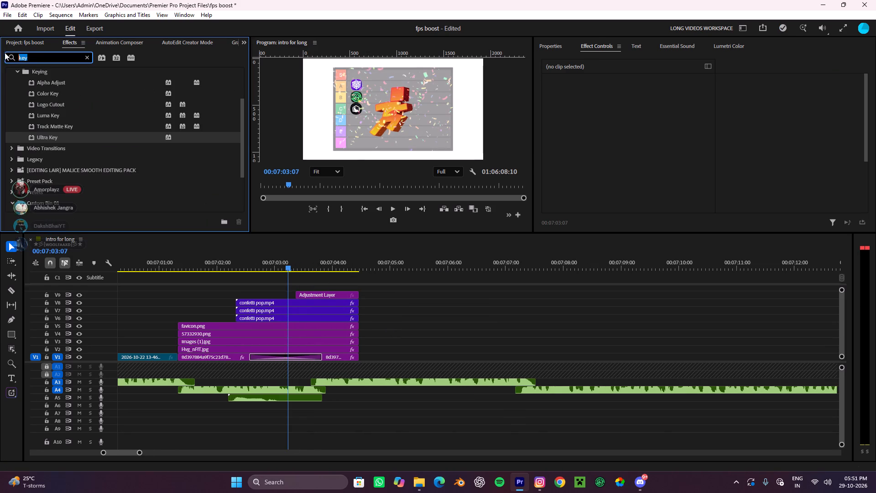
pyautogui.press('i')
pyautogui.press('m')
pyautogui.press('p')
pyautogui.write('ac')
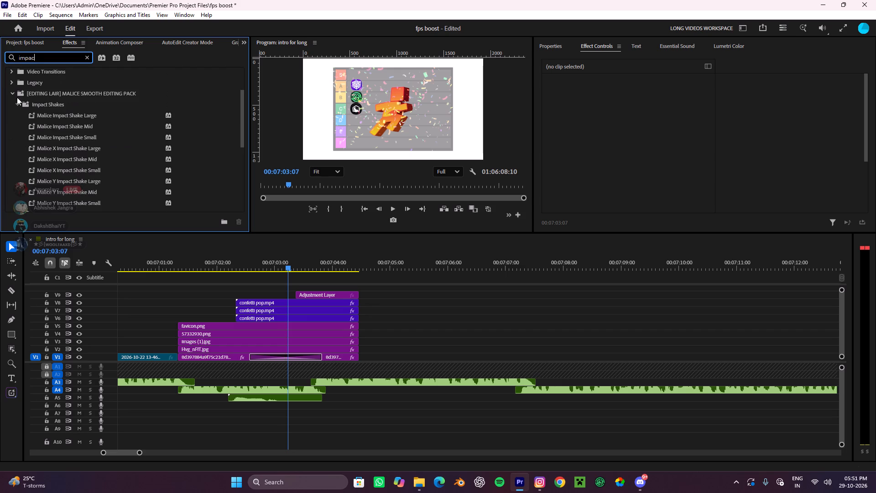
pyautogui.press('t')
pyautogui.moveTo(70, 126); pyautogui.dragTo(326, 293)
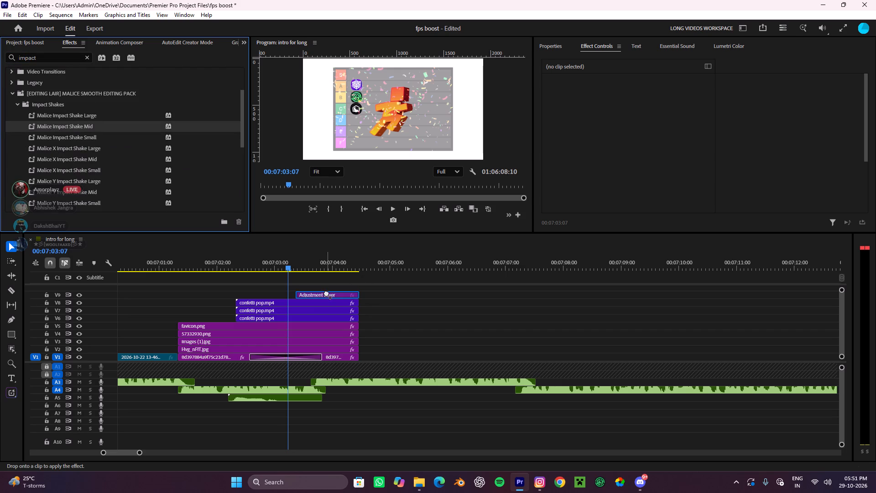
pyautogui.moveTo(326, 293); pyautogui.dragTo(326, 292)
pyautogui.press('space')
pyautogui.press('space')
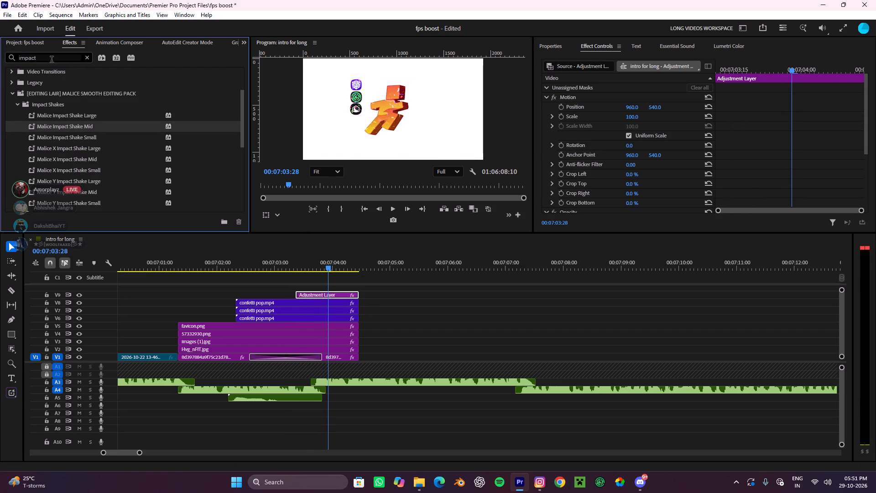
# Clear the impact search term to start a new effects search.
pyautogui.click(84, 58)
pyautogui.click(62, 59)
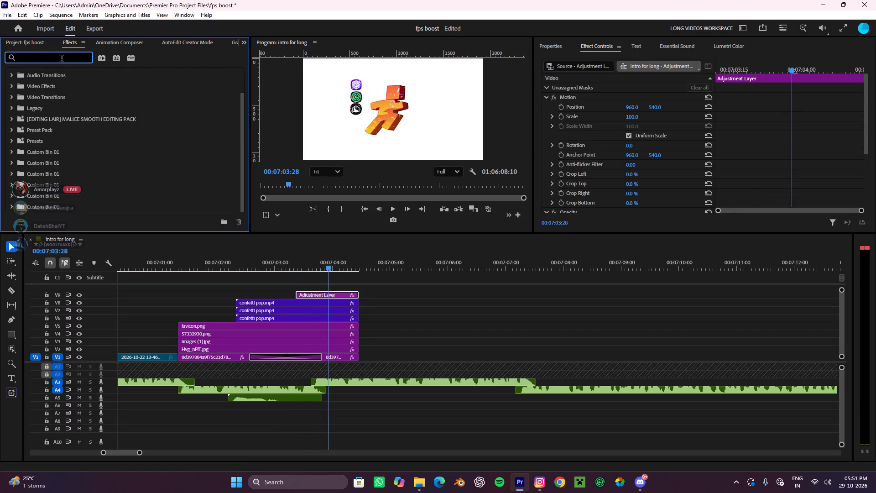
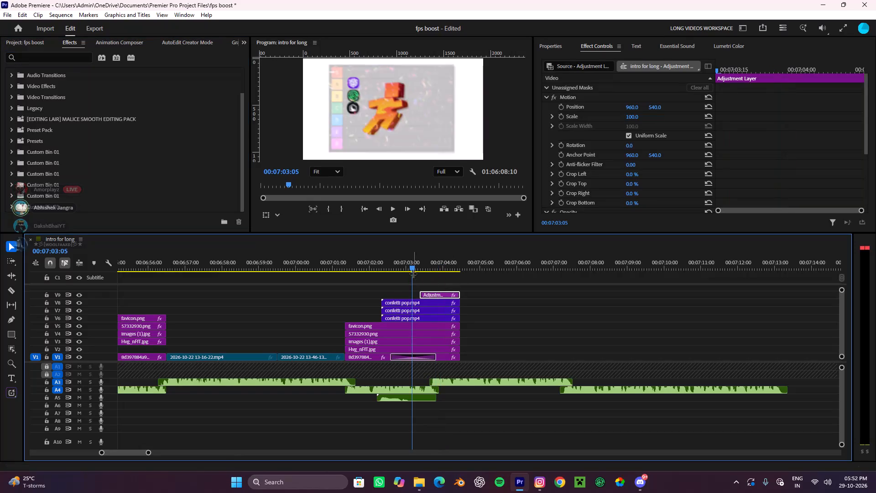
# Preview the reveal from 07:03:05 to about 07:03:26 and search the effects for green, examining the matching presets.
pyautogui.press('space')
pyautogui.press('space')
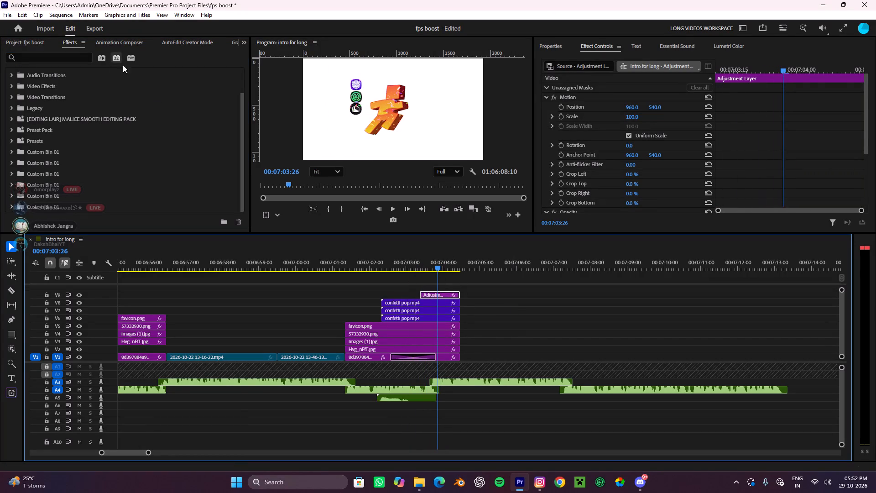
pyautogui.click(60, 60)
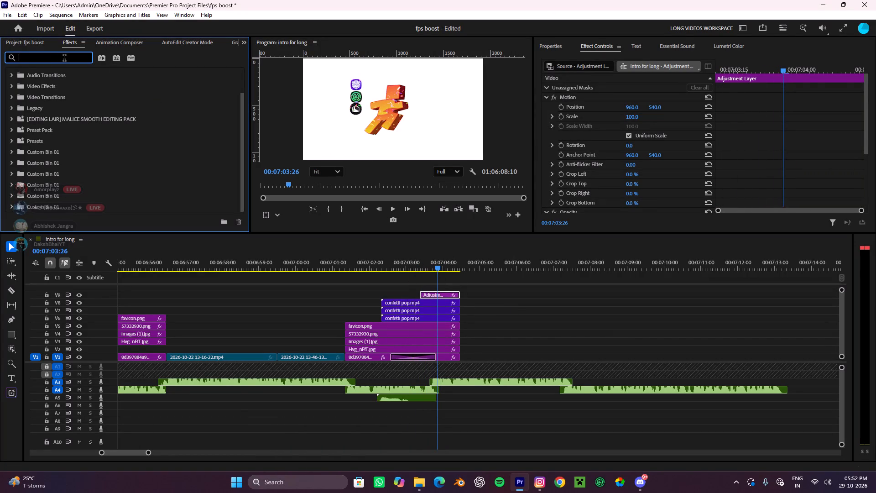
pyautogui.write('green')
pyautogui.scroll(-4, 77, 178)
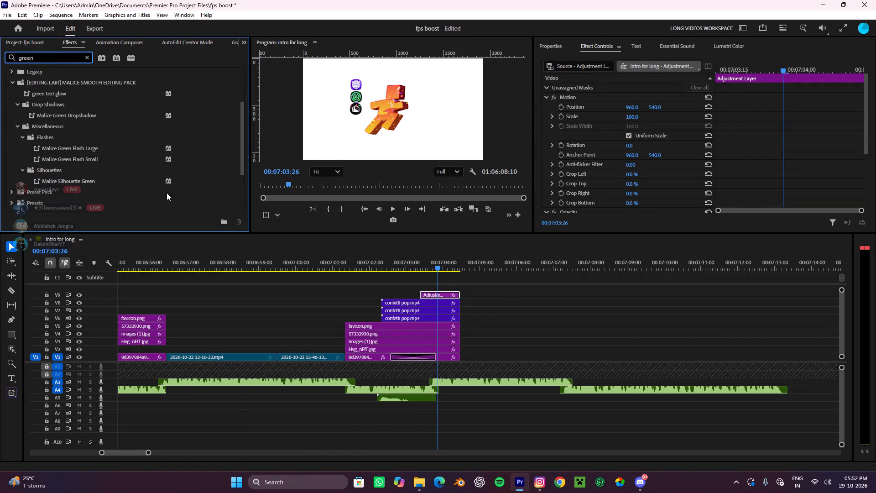
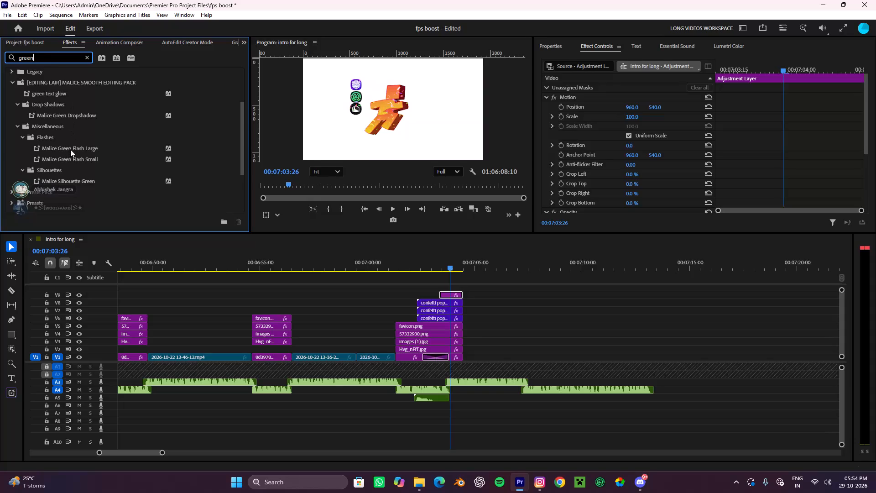
# Apply the Malice Green Flash Large preset to the V9 adjustment layer and play back the reveal through it.
pyautogui.moveTo(73, 147); pyautogui.dragTo(317, 242)
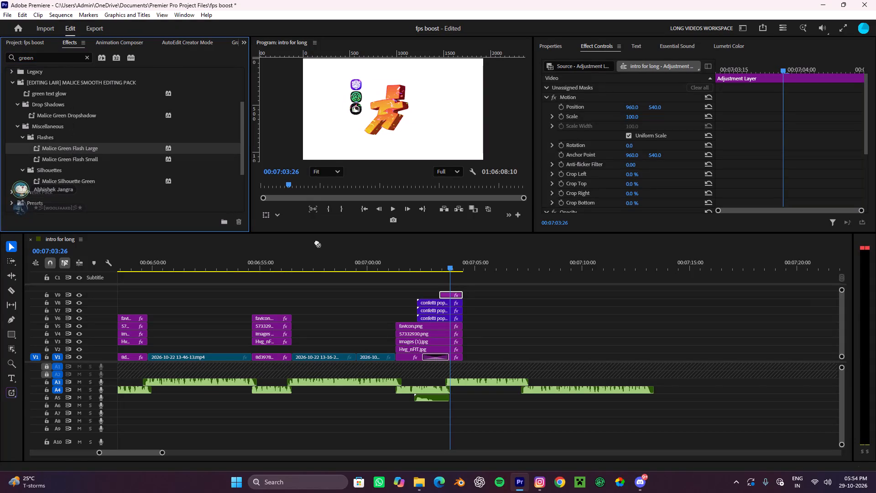
pyautogui.moveTo(317, 242); pyautogui.dragTo(447, 294)
pyautogui.moveTo(450, 263); pyautogui.dragTo(430, 287)
pyautogui.press('space')
pyautogui.click(511, 303)
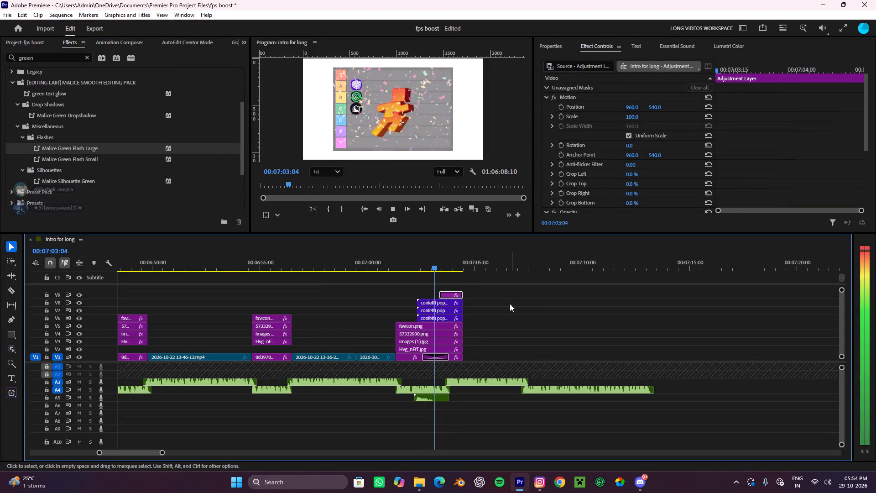
pyautogui.press('space')
# Search the Animation Composer library for reward and place Reward.wav on track A6 beneath the confetti reveal.
pyautogui.keyDown('alt'); pyautogui.scroll(1, 485, 358); pyautogui.keyUp('alt')
pyautogui.keyDown('alt'); pyautogui.scroll(-1, 485, 358); pyautogui.keyUp('alt')
pyautogui.keyDown('alt'); pyautogui.scroll(5, 485, 358); pyautogui.keyUp('alt')
pyautogui.keyDown('alt'); pyautogui.scroll(-2, 304, 272); pyautogui.keyUp('alt')
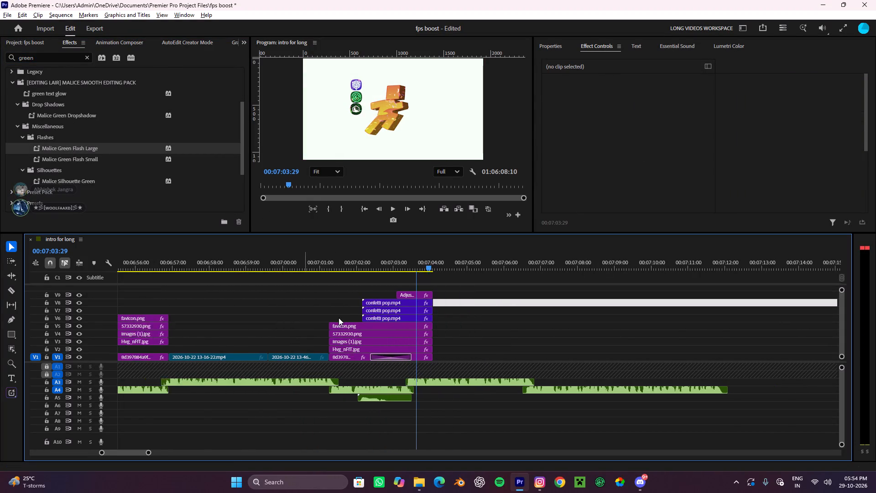
pyautogui.keyDown('alt'); pyautogui.scroll(-2, 339, 318); pyautogui.keyUp('alt')
pyautogui.click(130, 40)
pyautogui.moveTo(56, 74); pyautogui.dragTo(0, 71)
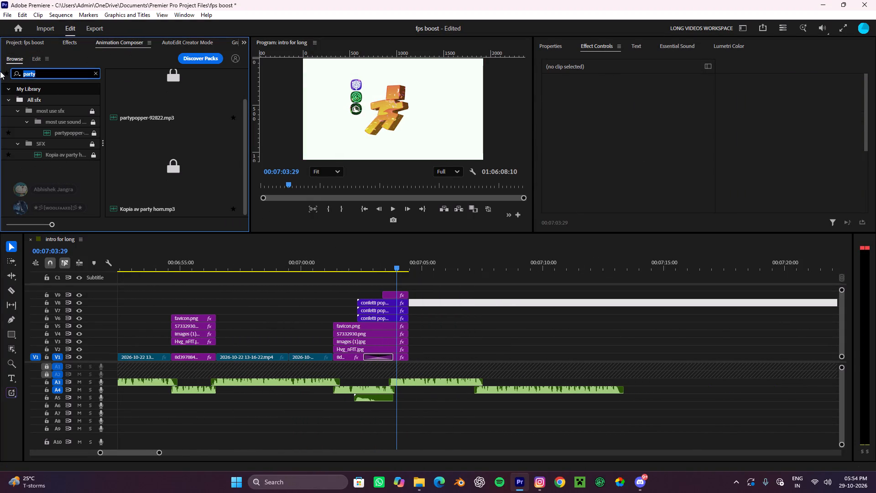
pyautogui.write('re')
pyautogui.press('w')
pyautogui.press('a')
pyautogui.press('r')
pyautogui.press('d')
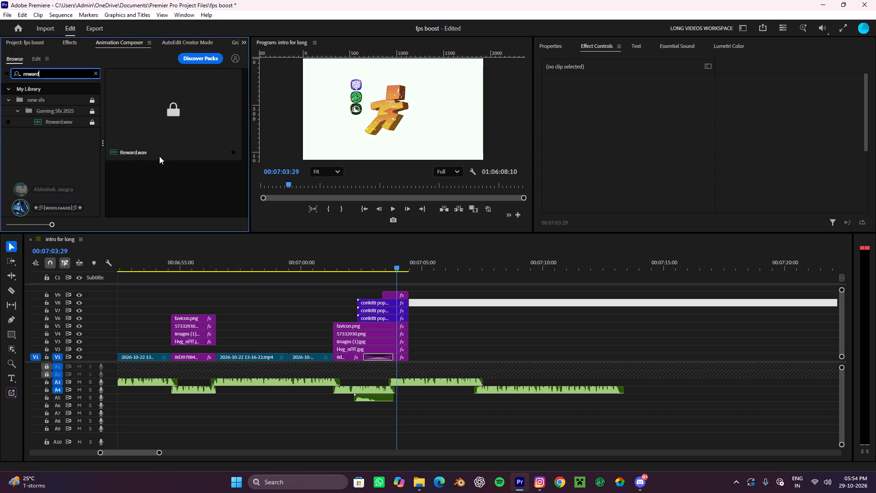
pyautogui.moveTo(142, 100); pyautogui.dragTo(378, 405)
pyautogui.click(378, 405)
pyautogui.keyDown('alt'); pyautogui.scroll(9, 391, 409); pyautogui.keyUp('alt')
pyautogui.click(391, 408)
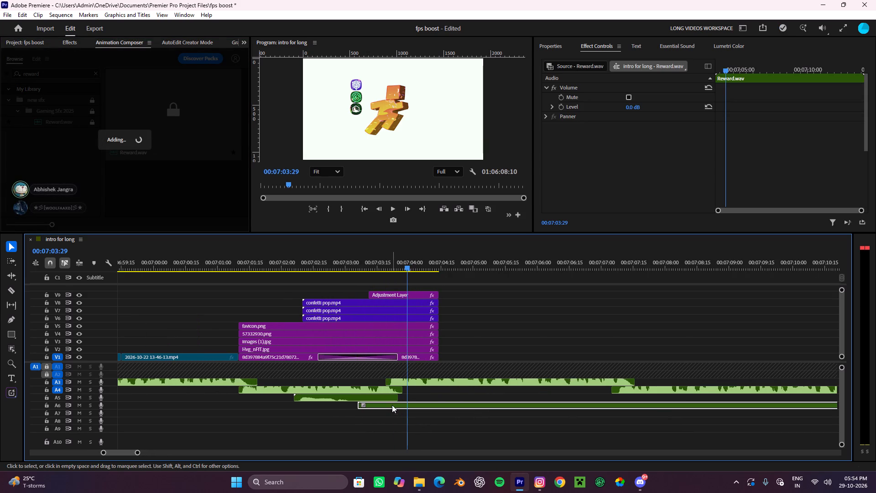
# Cut Reward.wav down to its first chime, start it with the V9 adjustment layer and end it with the reveal clips.
pyautogui.keyDown('alt'); pyautogui.scroll(-4, 417, 399); pyautogui.keyUp('alt')
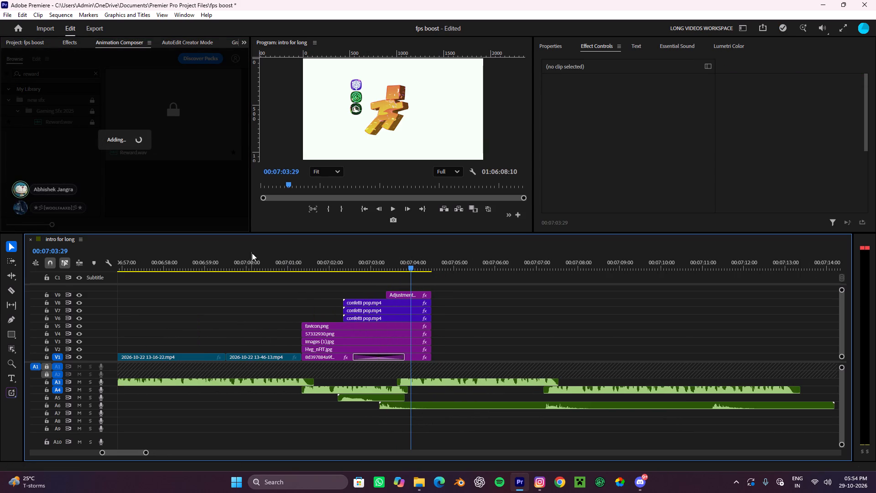
pyautogui.keyDown('alt'); pyautogui.scroll(4, 415, 398); pyautogui.keyUp('alt')
pyautogui.press('c')
pyautogui.click(464, 407)
pyautogui.press('v')
pyautogui.click(479, 404)
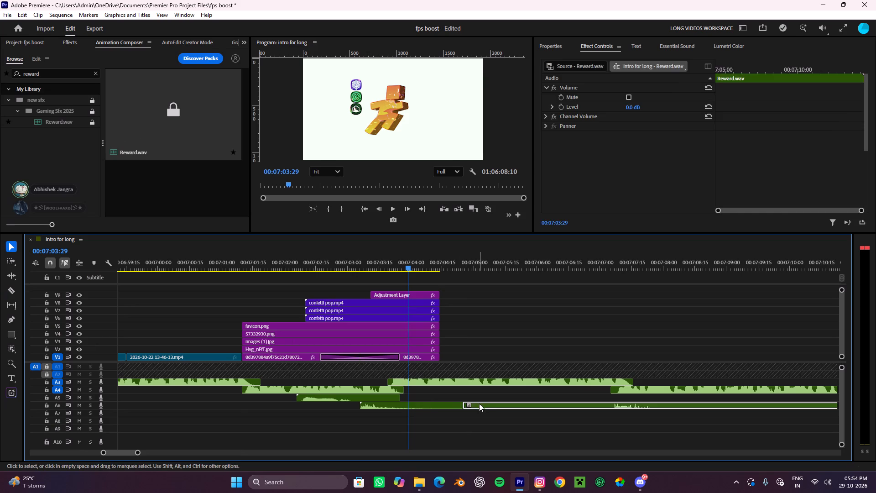
pyautogui.hotkey('ctrl', 'x')
pyautogui.moveTo(415, 407); pyautogui.dragTo(422, 407)
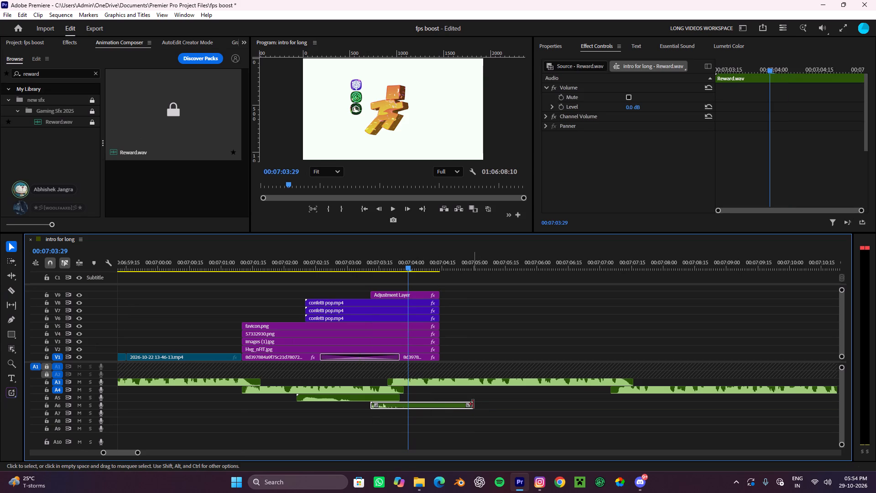
pyautogui.moveTo(473, 404); pyautogui.dragTo(442, 406)
# Play back the tier-list reveal with the reward sound, running past its end to about 00:07:07:02.
pyautogui.keyDown('alt'); pyautogui.scroll(-10, 446, 392); pyautogui.keyUp('alt')
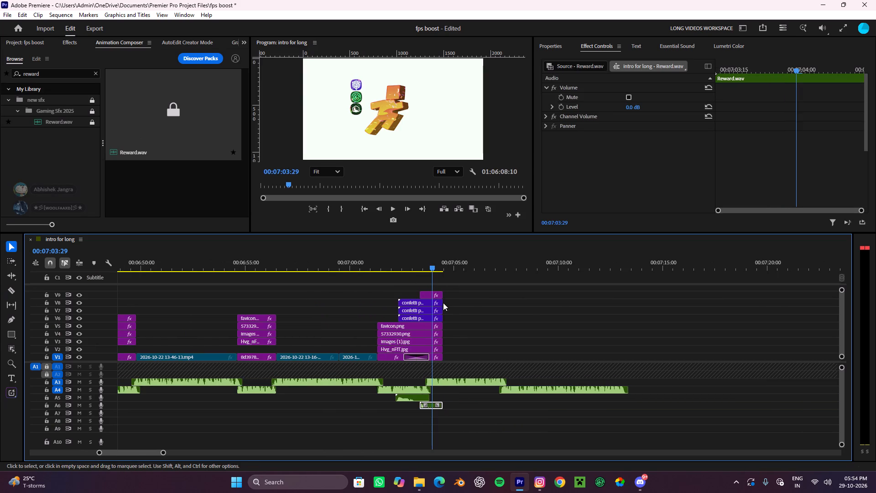
pyautogui.moveTo(432, 265); pyautogui.dragTo(360, 275)
pyautogui.press('space')
pyautogui.keyDown('alt'); pyautogui.scroll(-4, 560, 336); pyautogui.keyUp('alt')
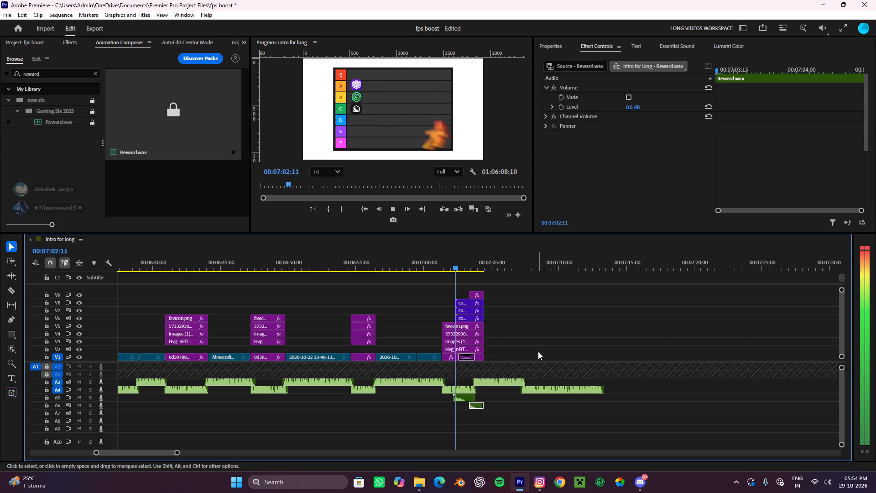
pyautogui.press('space')
pyautogui.moveTo(476, 263); pyautogui.dragTo(448, 268)
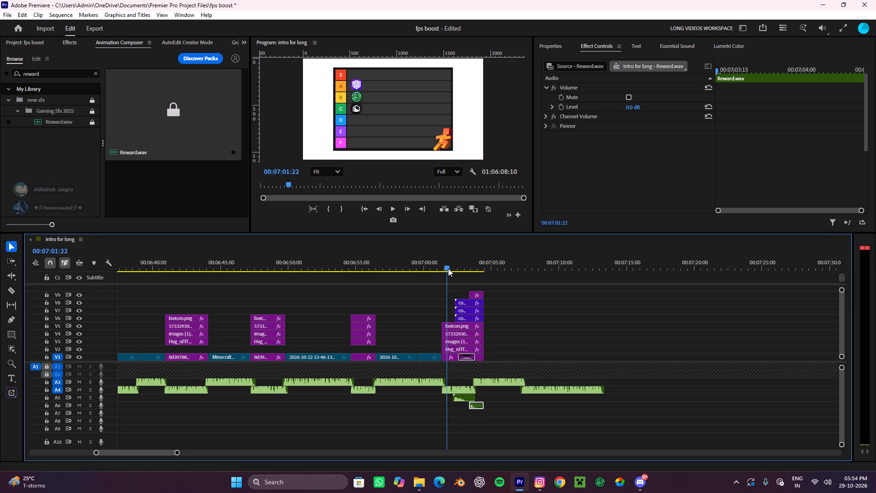
pyautogui.moveTo(448, 268); pyautogui.dragTo(438, 278)
pyautogui.press('space')
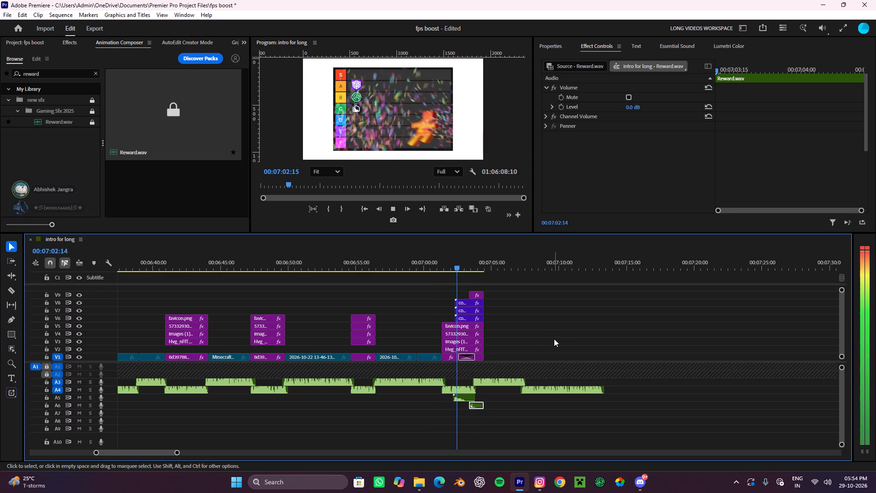
pyautogui.scroll(-3, 554, 339)
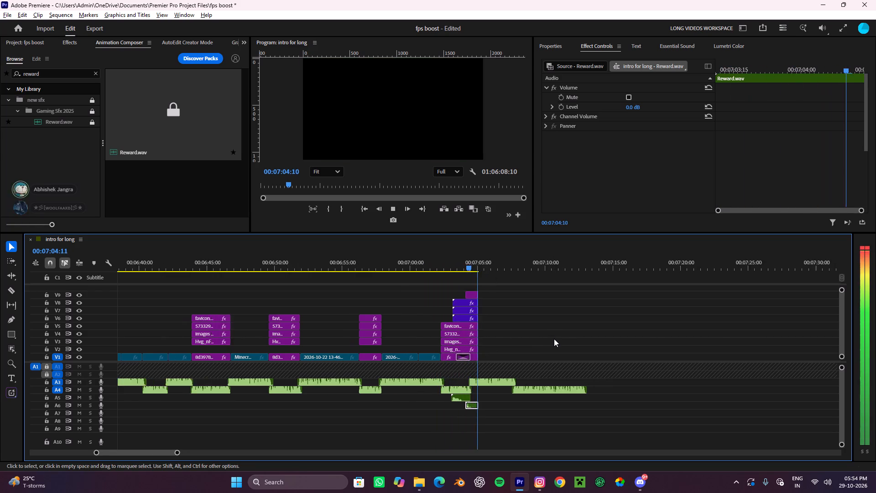
pyautogui.scroll(-5, 554, 339)
pyautogui.keyDown('alt'); pyautogui.scroll(9, 552, 339); pyautogui.keyUp('alt')
pyautogui.keyDown('alt'); pyautogui.scroll(4, 456, 345); pyautogui.keyUp('alt')
pyautogui.press('space')
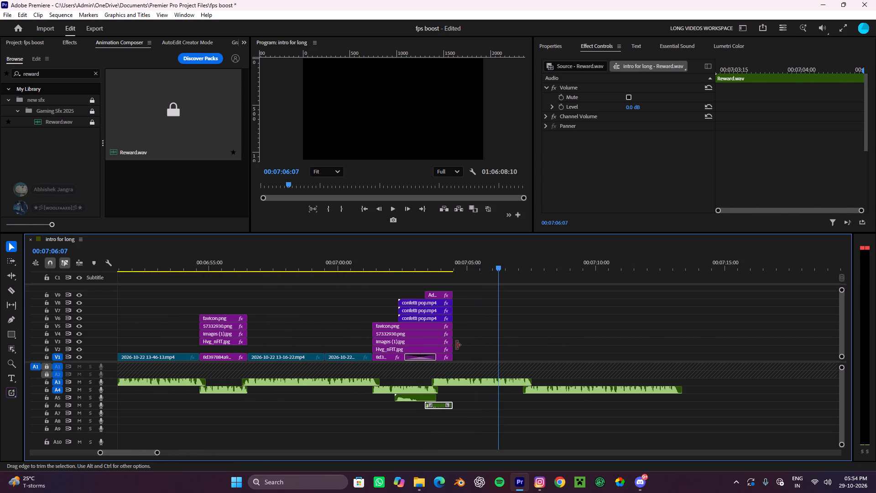
pyautogui.press('space')
pyautogui.keyDown('alt'); pyautogui.scroll(-8, 506, 356); pyautogui.keyUp('alt')
pyautogui.press('space')
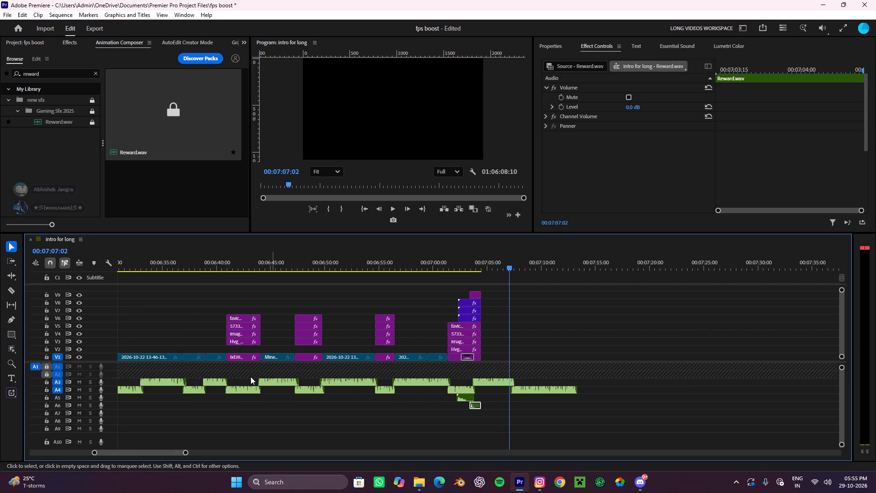
# Remove the last voice clip on track A4, after the reveal.
pyautogui.moveTo(626, 407); pyautogui.dragTo(554, 391)
pyautogui.hotkey('ctrl', 'x')
pyautogui.keyDown('alt'); pyautogui.scroll(-8, 549, 393); pyautogui.keyUp('alt')
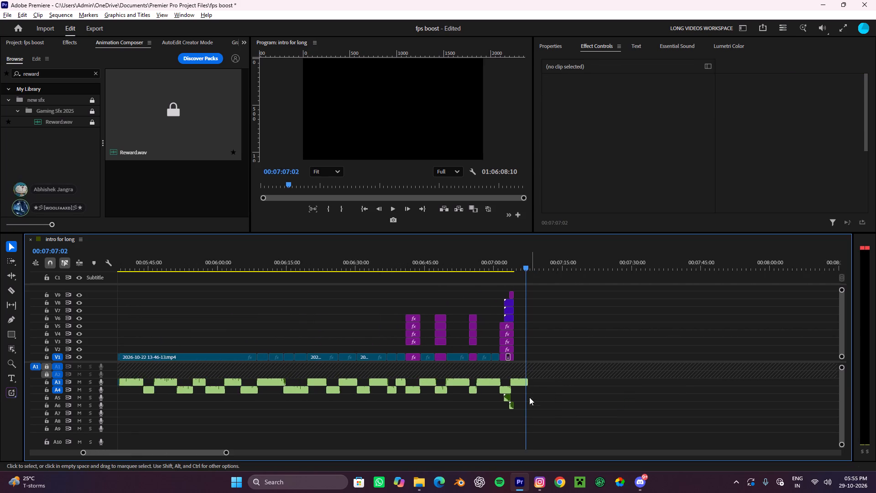
pyautogui.keyDown('alt'); pyautogui.scroll(-5, 503, 386); pyautogui.keyUp('alt')
pyautogui.moveTo(522, 269); pyautogui.dragTo(266, 318)
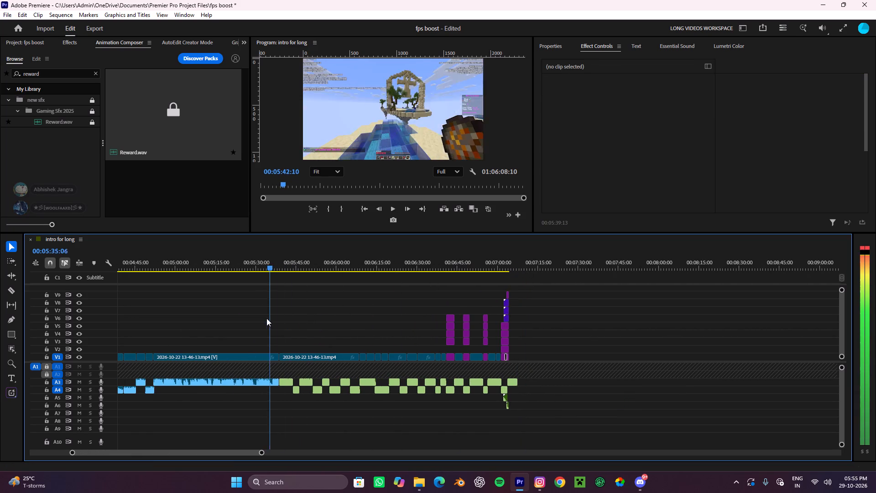
pyautogui.moveTo(266, 318); pyautogui.dragTo(175, 330)
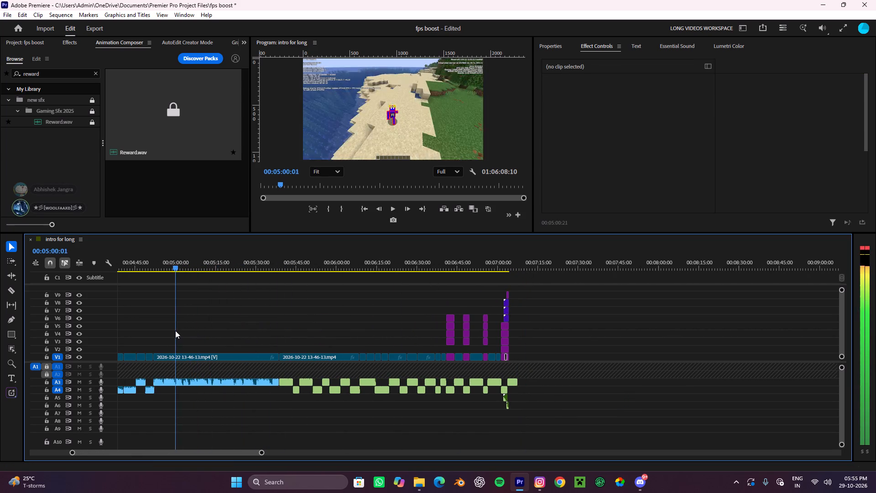
pyautogui.moveTo(175, 330); pyautogui.dragTo(109, 341)
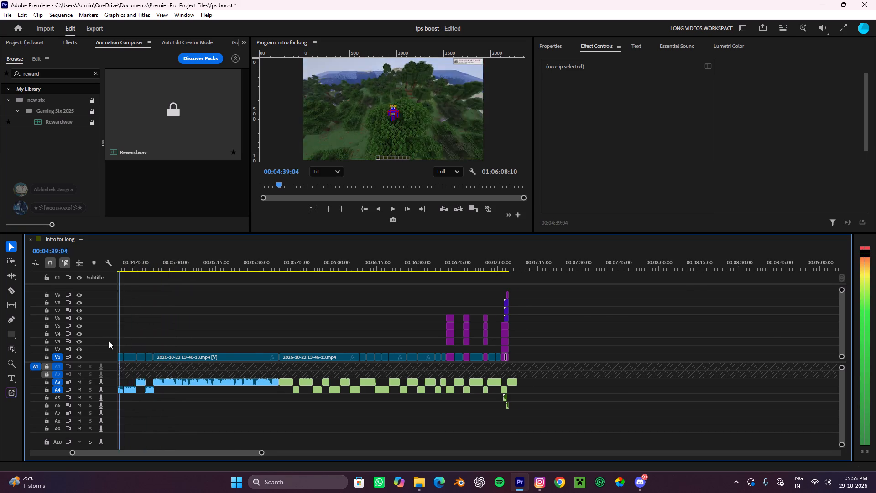
pyautogui.moveTo(109, 341); pyautogui.dragTo(274, 350)
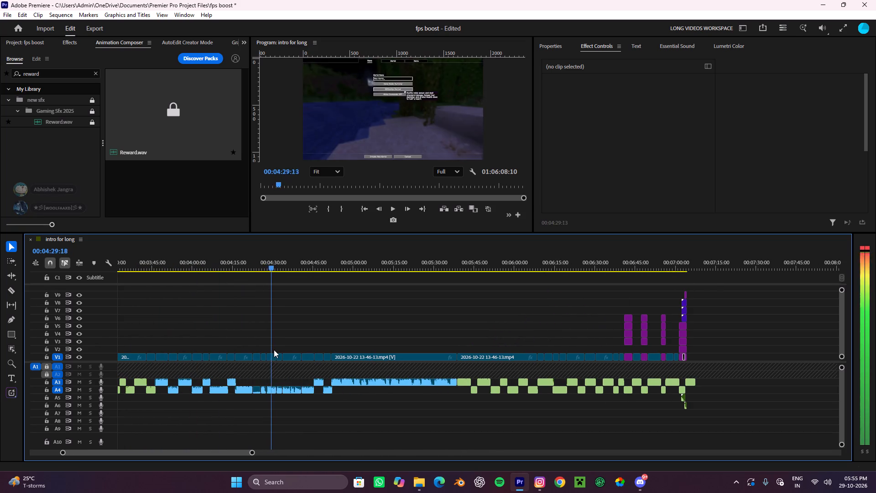
pyautogui.moveTo(274, 350); pyautogui.dragTo(338, 346)
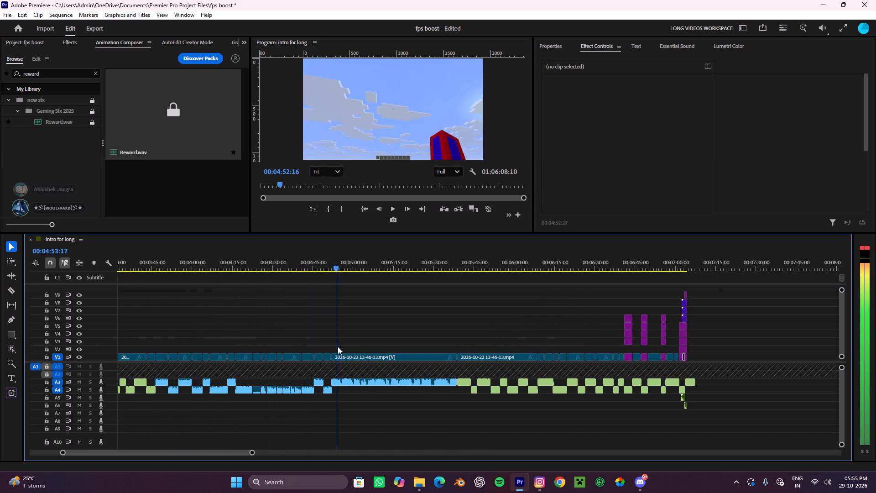
pyautogui.moveTo(338, 346); pyautogui.dragTo(349, 344)
pyautogui.click(368, 355)
pyautogui.press('c')
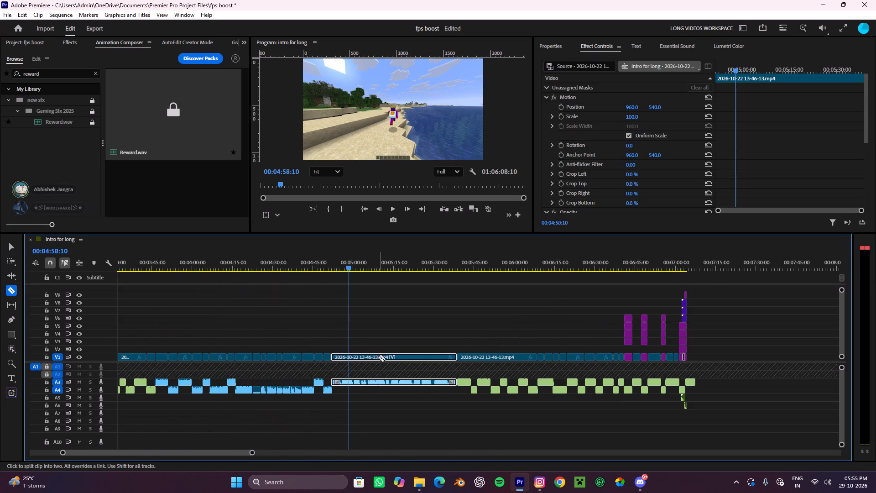
pyautogui.press('v')
pyautogui.keyDown('alt'); pyautogui.moveTo(371, 355); pyautogui.dragTo(829, 367); pyautogui.keyUp('alt')
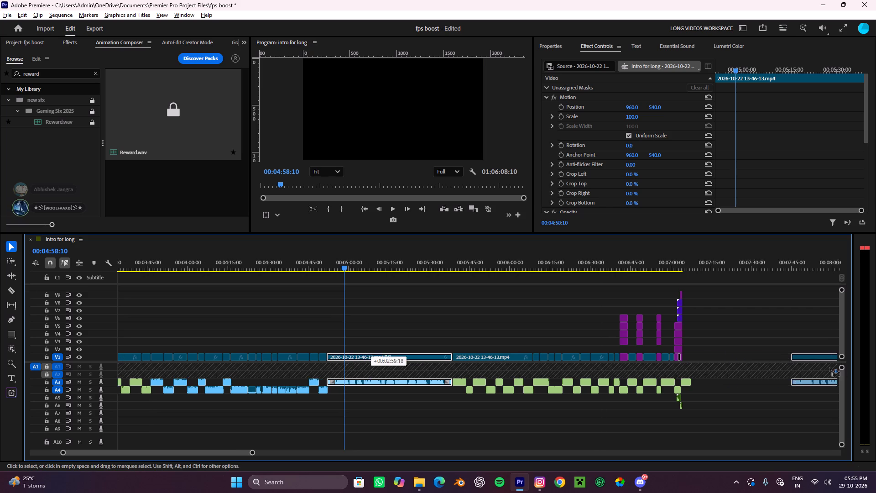
pyautogui.keyDown('alt'); pyautogui.moveTo(829, 367); pyautogui.dragTo(735, 374); pyautogui.keyUp('alt')
# Split the duplicated gameplay clip about 8 seconds in and remove its longer remaining part.
pyautogui.press('c')
pyautogui.click(717, 357)
pyautogui.press('v')
pyautogui.click(730, 358)
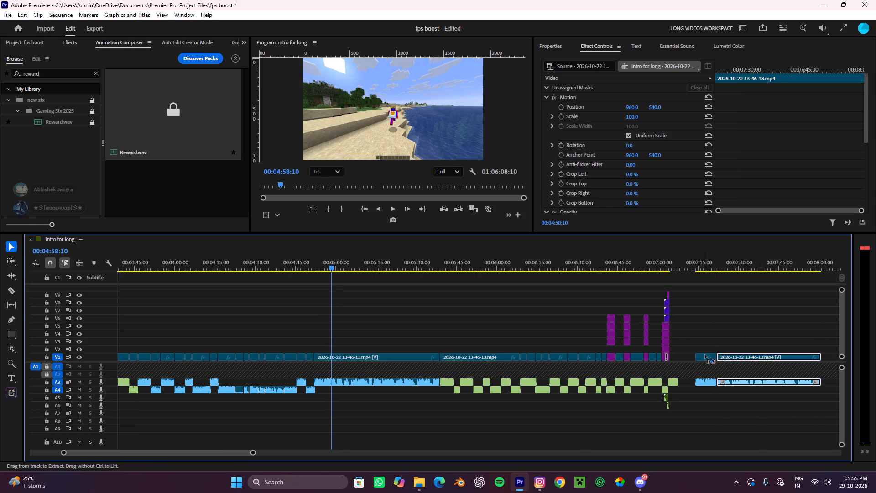
pyautogui.hotkey('ctrl', 'x')
# Unlink the shortened gameplay copy and delete its audio from track A3.
pyautogui.click(703, 357)
pyautogui.rightClick(703, 357)
pyautogui.click(734, 173)
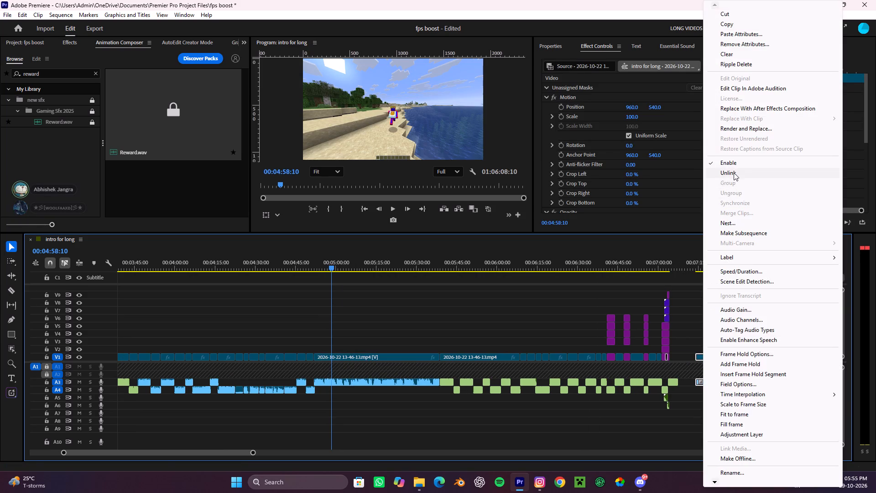
pyautogui.moveTo(760, 395); pyautogui.dragTo(706, 381)
pyautogui.hotkey('ctrl', 'x')
# Move the video-only gameplay clip on V1 so it starts directly at the end of the reveal.
pyautogui.keyDown('alt'); pyautogui.scroll(4, 693, 381); pyautogui.keyUp('alt')
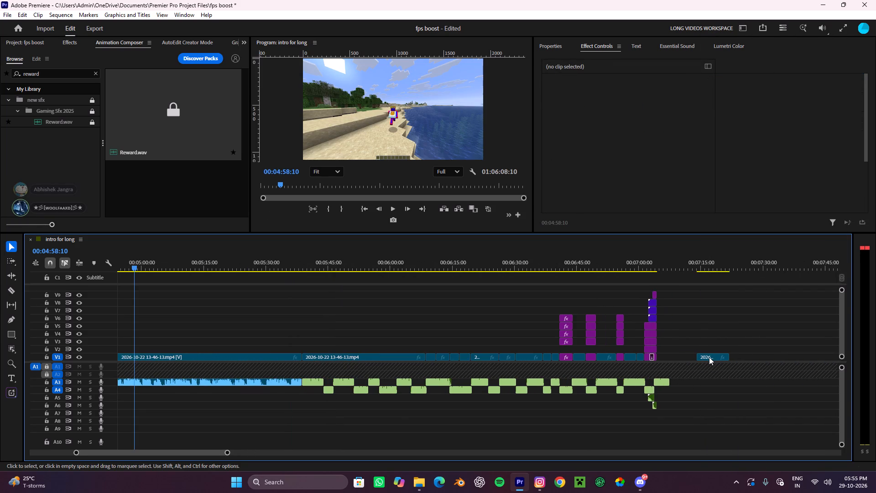
pyautogui.moveTo(714, 356); pyautogui.dragTo(677, 361)
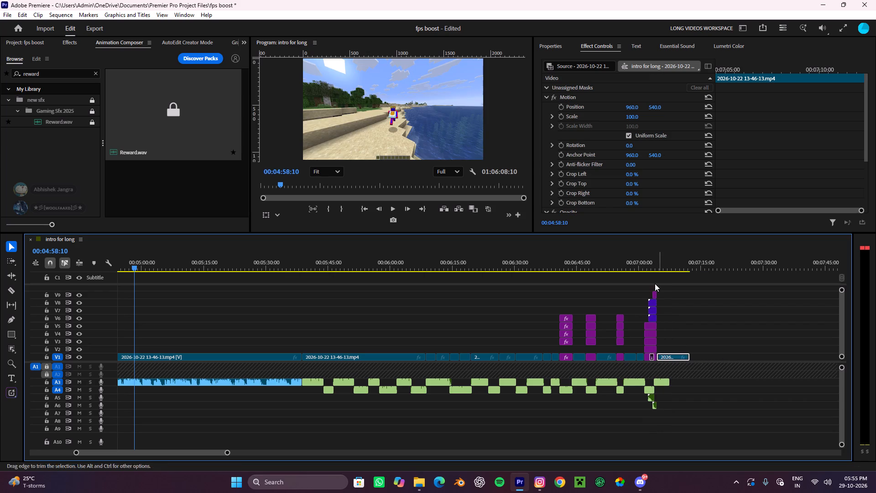
# Play back the reveal and its transition into the added gameplay clip, checking it against the voice audio.
pyautogui.click(644, 263)
pyautogui.press('space')
pyautogui.keyDown('alt'); pyautogui.scroll(5, 704, 319); pyautogui.keyUp('alt')
pyautogui.scroll(-5, 704, 319)
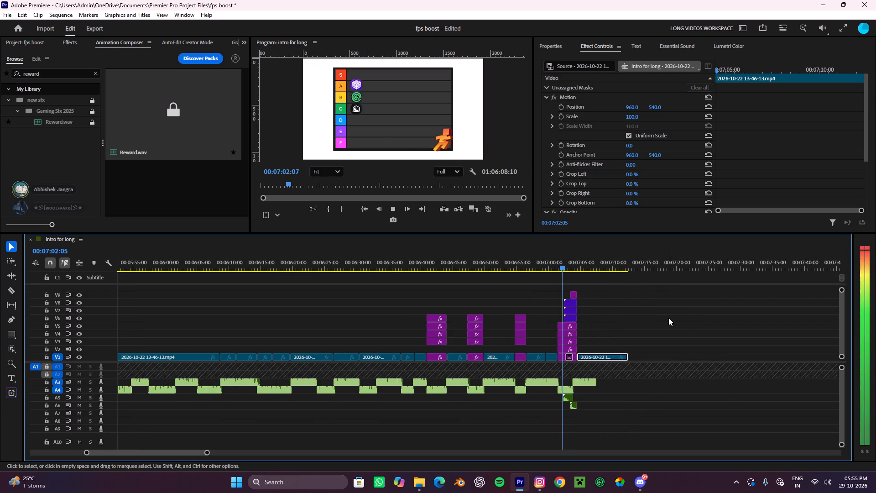
pyautogui.press('space')
pyautogui.keyDown('alt'); pyautogui.scroll(4, 617, 350); pyautogui.keyUp('alt')
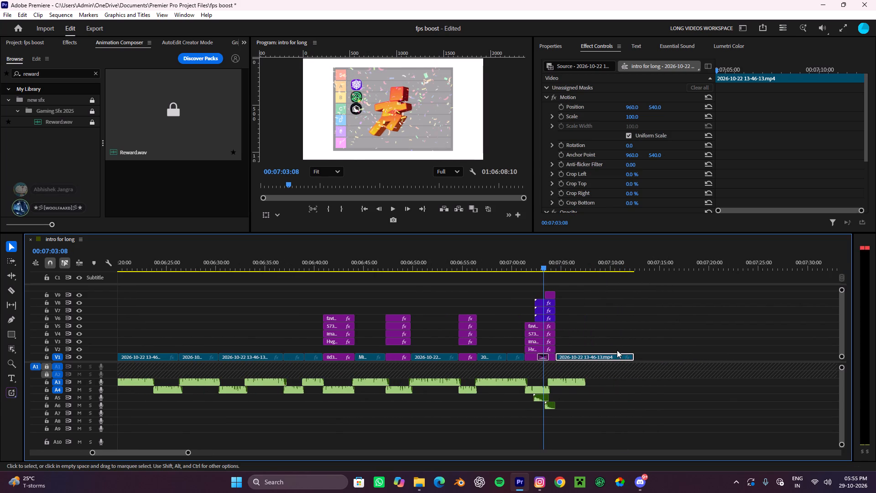
pyautogui.click(641, 343)
pyautogui.keyDown('alt'); pyautogui.scroll(4, 606, 357); pyautogui.keyUp('alt')
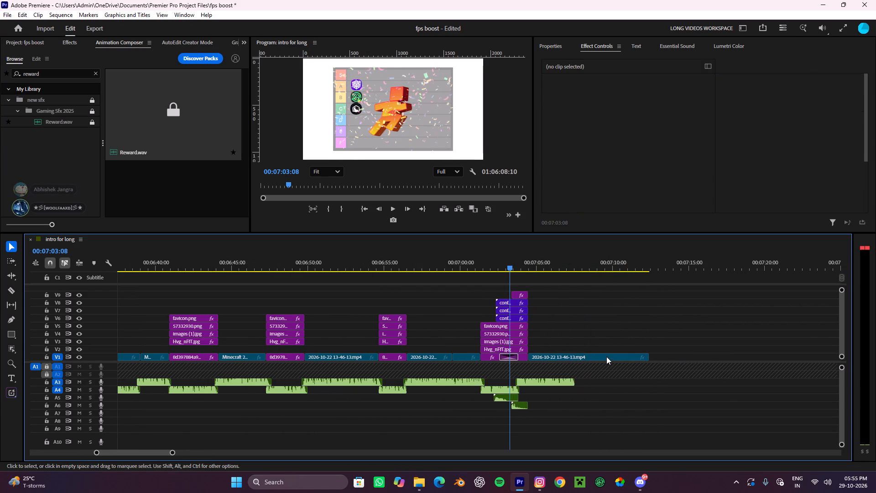
pyautogui.press('space')
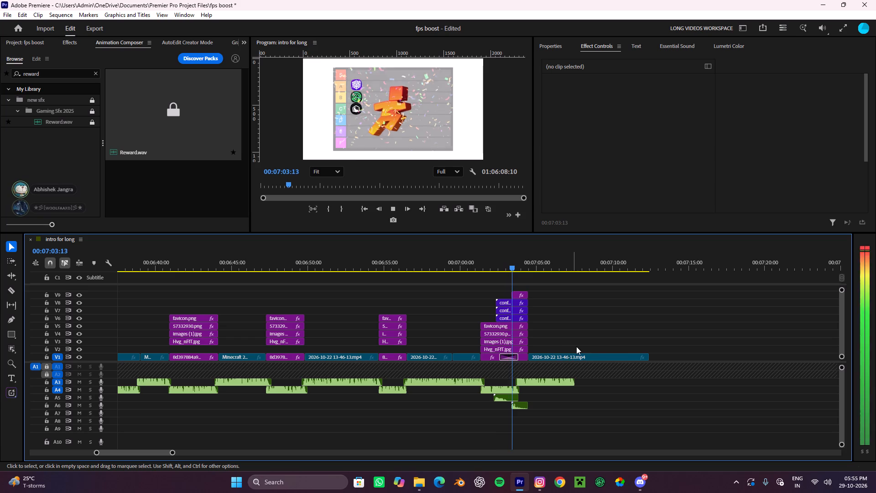
pyautogui.press('space')
pyautogui.press('space')
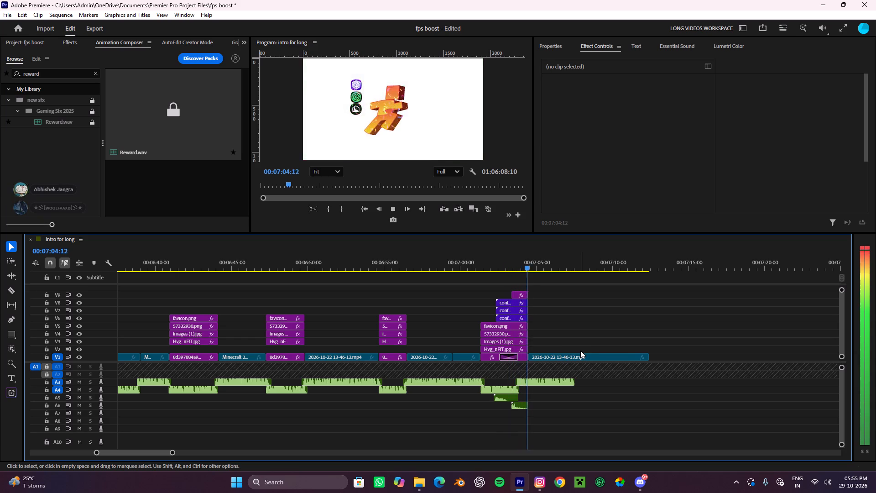
pyautogui.press('space')
# Cut off the V1 gameplay footage before about 00:07:08:13 and move the remaining part to the end of the reveal.
pyautogui.moveTo(552, 265); pyautogui.dragTo(558, 265)
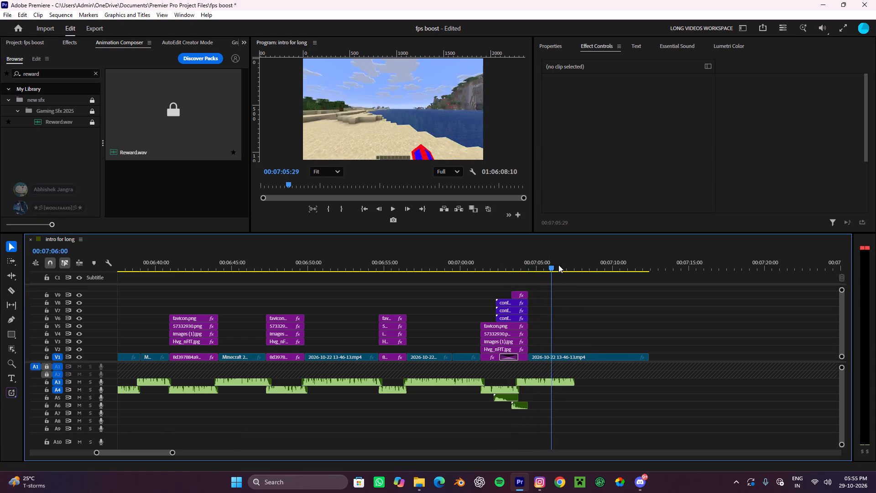
pyautogui.moveTo(558, 265); pyautogui.dragTo(589, 266)
pyautogui.press('c')
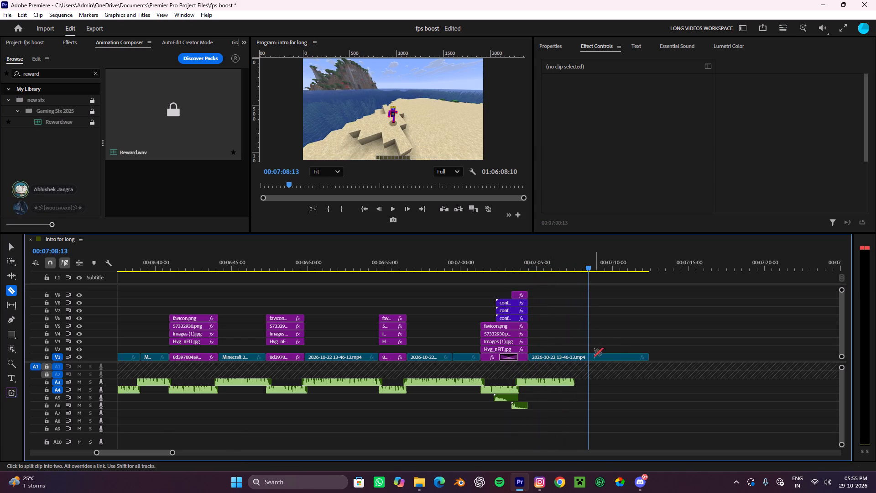
pyautogui.click(593, 358)
pyautogui.press('v')
pyautogui.click(555, 350)
pyautogui.hotkey('ctrl', 'x')
pyautogui.click(566, 353)
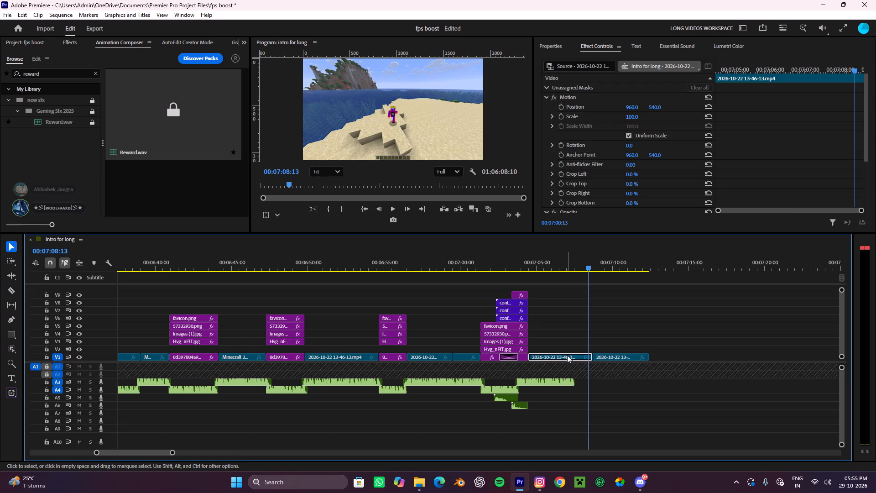
pyautogui.hotkey('ctrl', 'x')
pyautogui.moveTo(609, 357); pyautogui.dragTo(542, 357)
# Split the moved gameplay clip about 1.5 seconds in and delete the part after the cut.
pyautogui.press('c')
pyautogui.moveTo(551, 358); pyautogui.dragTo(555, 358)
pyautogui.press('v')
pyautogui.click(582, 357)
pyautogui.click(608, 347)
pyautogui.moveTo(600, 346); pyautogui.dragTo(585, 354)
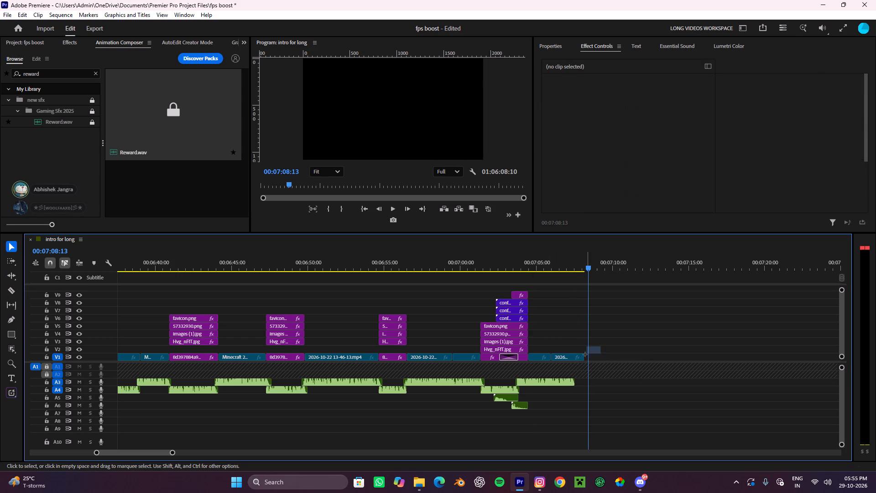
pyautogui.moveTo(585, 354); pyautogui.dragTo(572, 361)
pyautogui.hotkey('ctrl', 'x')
# Play back the end of the reveal into the short gameplay clip to check it against the voice-over.
pyautogui.keyDown('alt'); pyautogui.scroll(-8, 572, 361); pyautogui.keyUp('alt')
pyautogui.scroll(5, 548, 359)
pyautogui.keyDown('alt'); pyautogui.scroll(-4, 551, 352); pyautogui.keyUp('alt')
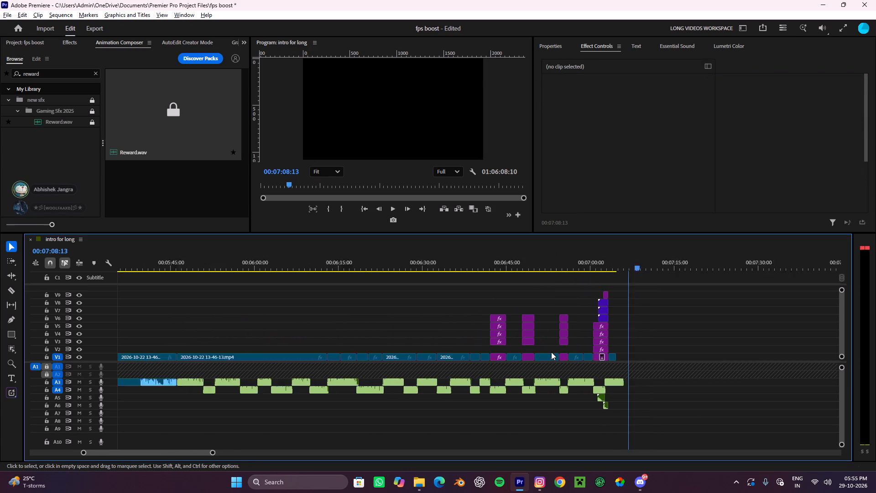
pyautogui.keyDown('alt'); pyautogui.scroll(3, 633, 343); pyautogui.keyUp('alt')
pyautogui.keyDown('alt'); pyautogui.scroll(-1, 633, 343); pyautogui.keyUp('alt')
pyautogui.keyDown('alt'); pyautogui.scroll(13, 633, 343); pyautogui.keyUp('alt')
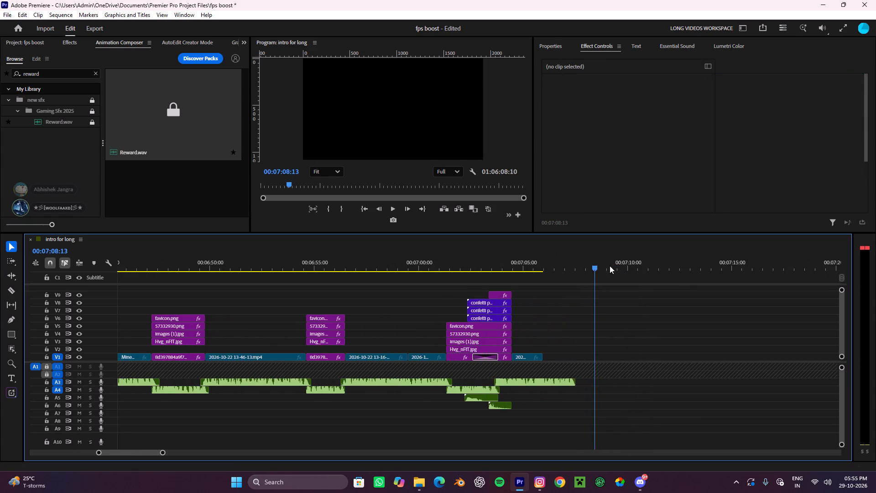
pyautogui.moveTo(602, 267); pyautogui.dragTo(509, 329)
pyautogui.click(598, 325)
pyautogui.press('space')
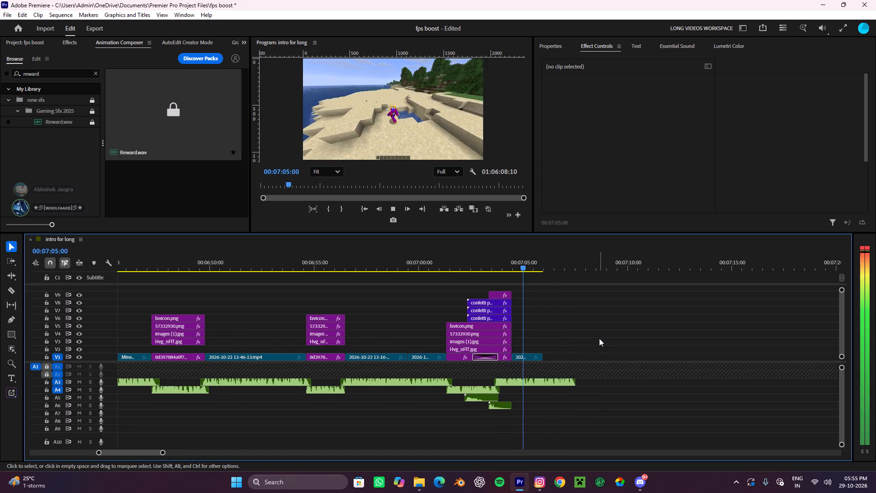
pyautogui.press('space')
# Extend the end of the short V1 gameplay clip to about 00:07:23.
pyautogui.keyDown('alt'); pyautogui.scroll(-4, 561, 363); pyautogui.keyUp('alt')
pyautogui.keyDown('alt'); pyautogui.scroll(2, 560, 363); pyautogui.keyUp('alt')
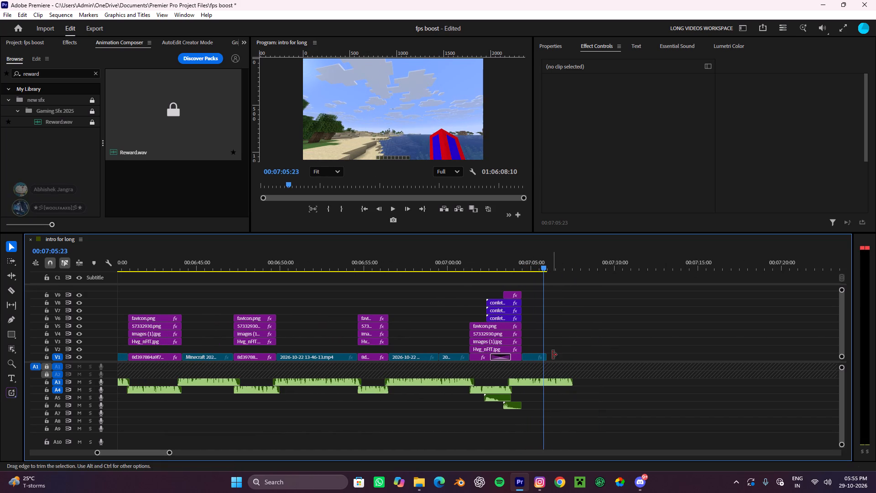
pyautogui.moveTo(569, 349); pyautogui.dragTo(559, 352)
pyautogui.moveTo(549, 356); pyautogui.dragTo(799, 362)
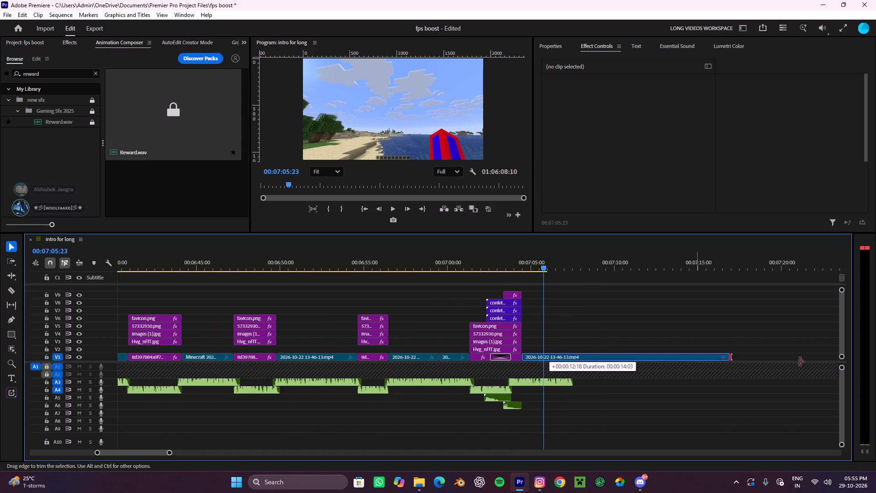
pyautogui.moveTo(799, 362); pyautogui.dragTo(836, 354)
# Cut off the extended gameplay footage before 00:07:16:00 and move the remaining part to the end of the reveal.
pyautogui.keyDown('alt'); pyautogui.scroll(-7, 636, 361); pyautogui.keyUp('alt')
pyautogui.moveTo(579, 270); pyautogui.dragTo(619, 279)
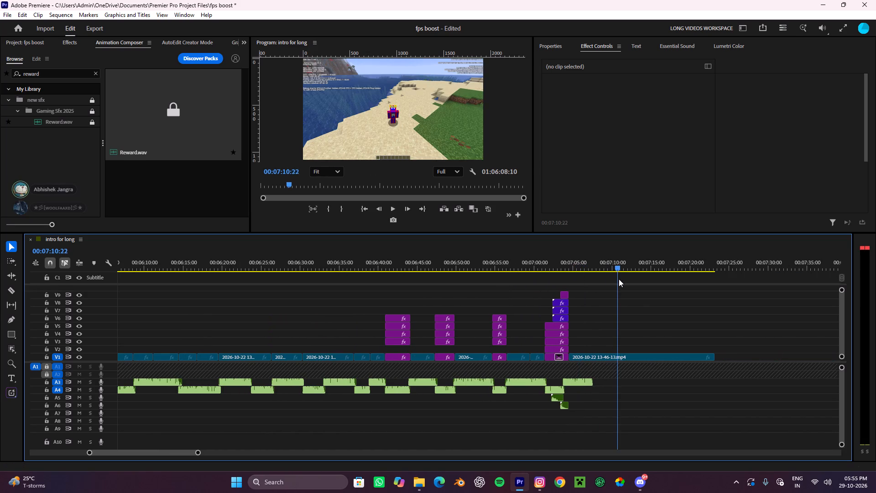
pyautogui.moveTo(619, 279); pyautogui.dragTo(660, 278)
pyautogui.press('c')
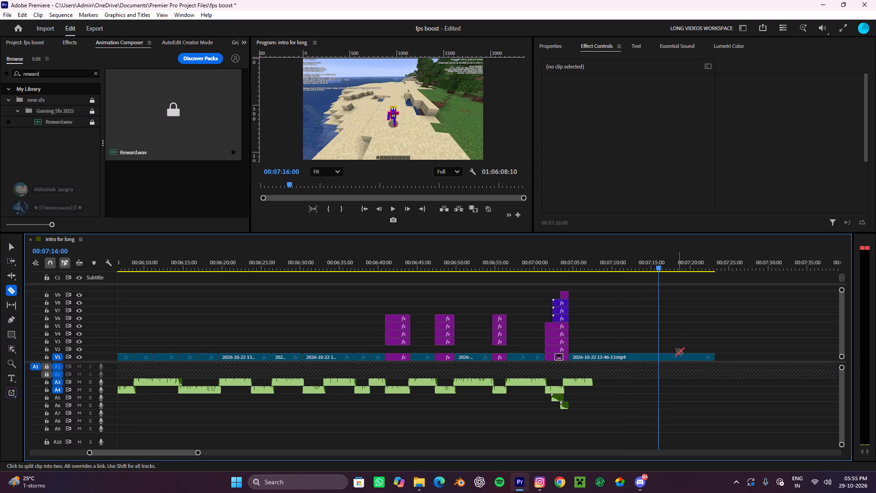
pyautogui.click(661, 357)
pyautogui.press('v')
pyautogui.click(639, 353)
pyautogui.hotkey('ctrl', 'x')
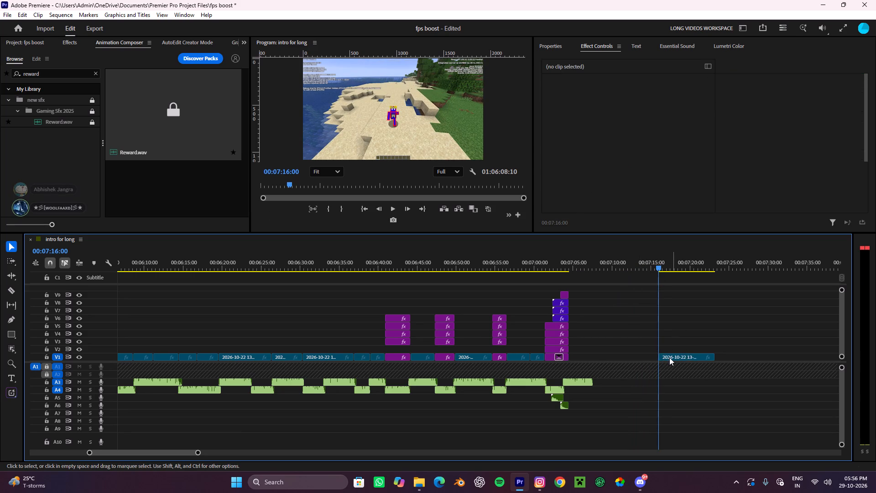
pyautogui.moveTo(669, 357); pyautogui.dragTo(579, 359)
# Play back the reveal and its transition into the repositioned gameplay clip against the voice-over.
pyautogui.moveTo(641, 262); pyautogui.dragTo(571, 317)
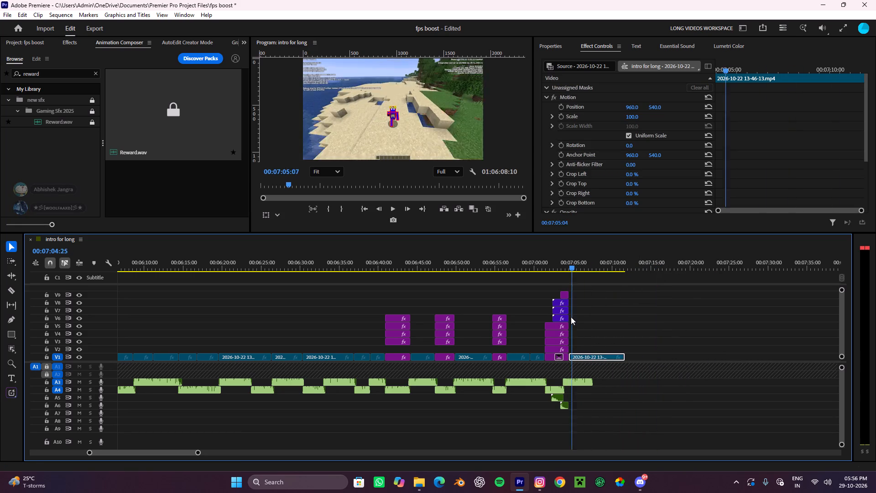
pyautogui.moveTo(571, 317); pyautogui.dragTo(568, 320)
pyautogui.press('space')
pyautogui.keyDown('alt'); pyautogui.scroll(10, 600, 337); pyautogui.keyUp('alt')
pyautogui.scroll(-6, 597, 334)
pyautogui.press('space')
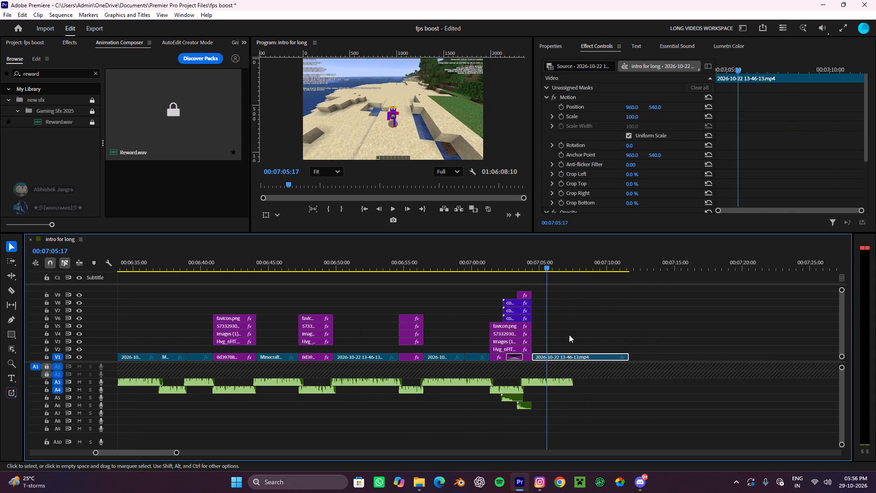
pyautogui.keyDown('alt'); pyautogui.scroll(10, 572, 336); pyautogui.keyUp('alt')
pyautogui.moveTo(506, 264); pyautogui.dragTo(422, 298)
pyautogui.press('space')
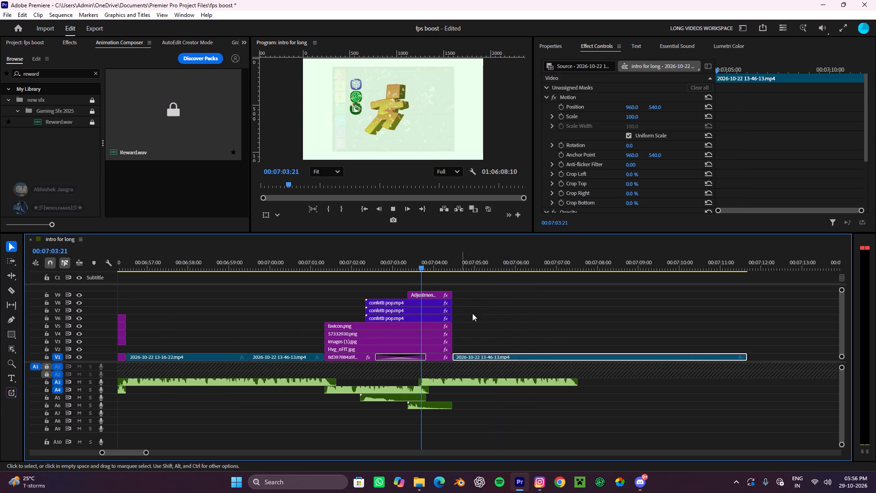
pyautogui.click(526, 314)
pyautogui.press('space')
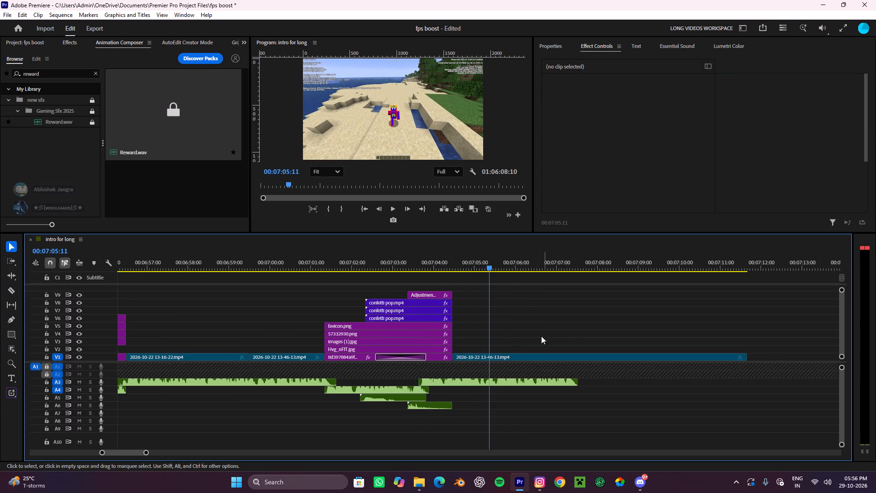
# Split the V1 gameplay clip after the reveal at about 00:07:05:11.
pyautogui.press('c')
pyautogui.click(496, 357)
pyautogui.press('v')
# Extend the end of the last V1 gameplay clip to about 00:07:58.
pyautogui.moveTo(496, 265); pyautogui.dragTo(619, 301)
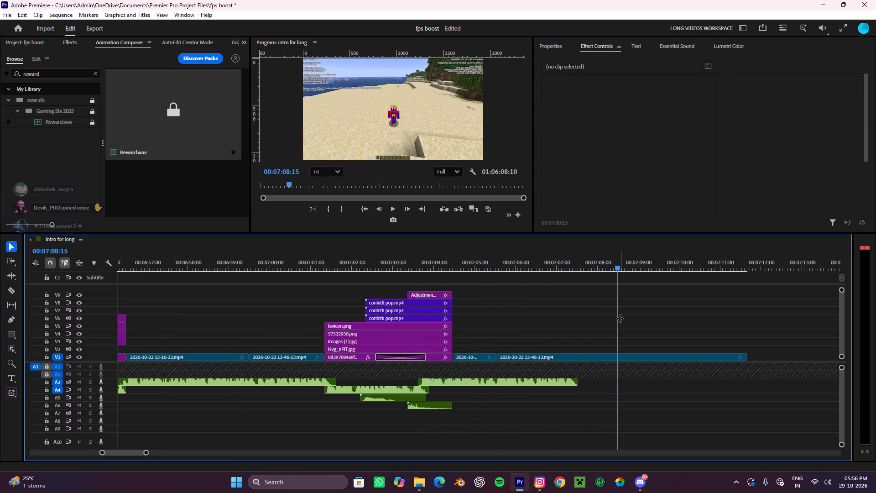
pyautogui.keyDown('alt'); pyautogui.scroll(-19, 620, 326); pyautogui.keyUp('alt')
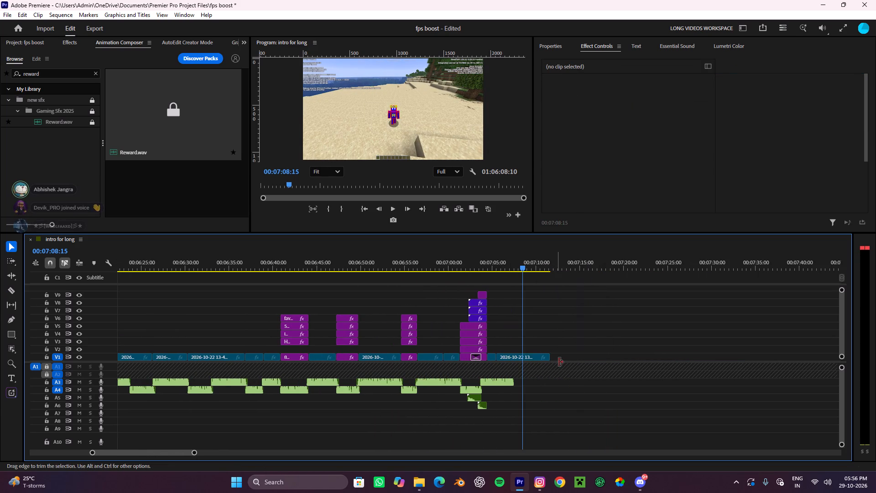
pyautogui.moveTo(562, 359); pyautogui.dragTo(684, 365)
pyautogui.moveTo(556, 359); pyautogui.dragTo(875, 372)
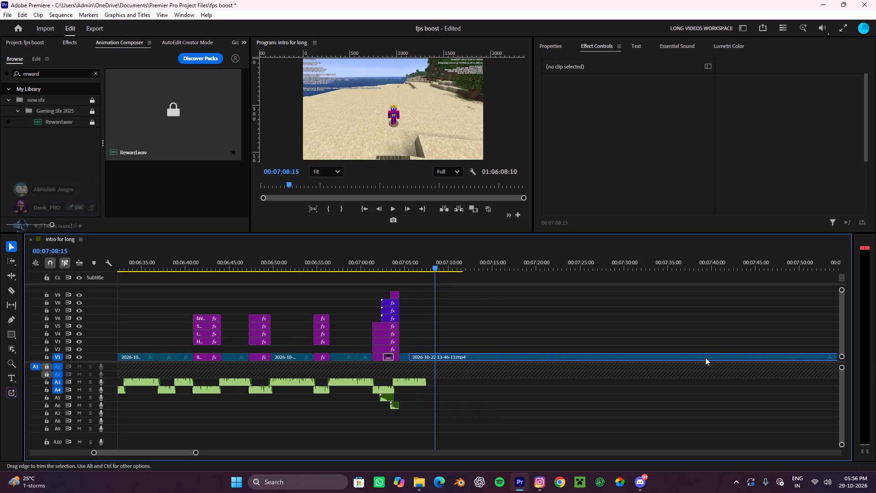
# Split the extended gameplay clip at about 00:07:45:14 and delete the part before the cut.
pyautogui.scroll(-9, 537, 340)
pyautogui.moveTo(437, 257); pyautogui.dragTo(569, 282)
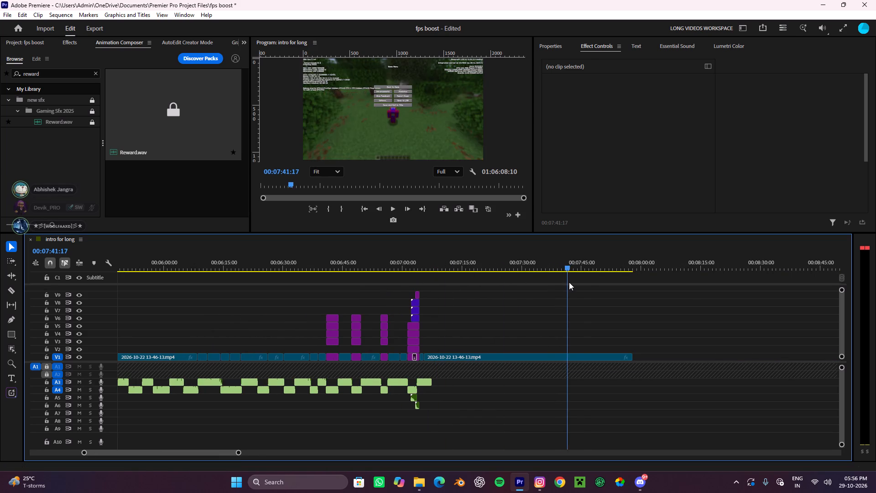
pyautogui.moveTo(569, 282); pyautogui.dragTo(584, 283)
pyautogui.press('c')
pyautogui.click(586, 359)
pyautogui.press('v')
pyautogui.click(545, 357)
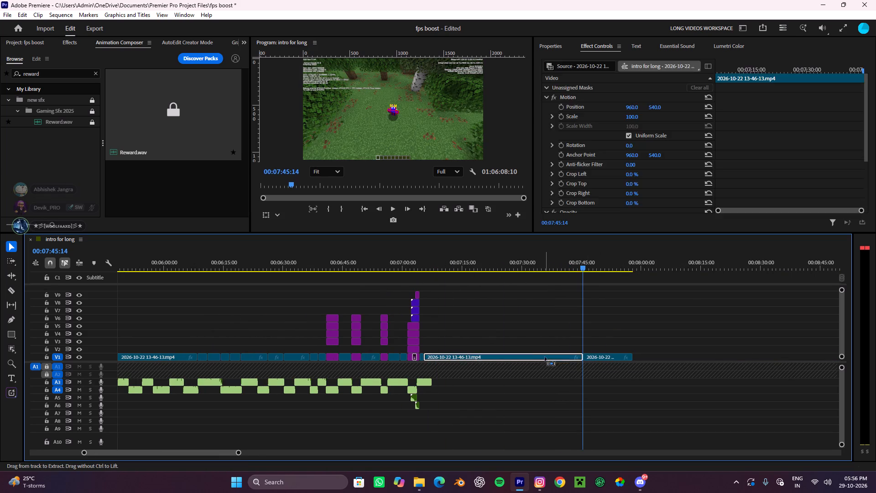
pyautogui.hotkey('ctrl', 'x')
# Delete the short gameplay piece after the reveal and move the remaining forest gameplay clip into its place.
pyautogui.moveTo(472, 335); pyautogui.dragTo(424, 361)
pyautogui.hotkey('ctrl', 'x')
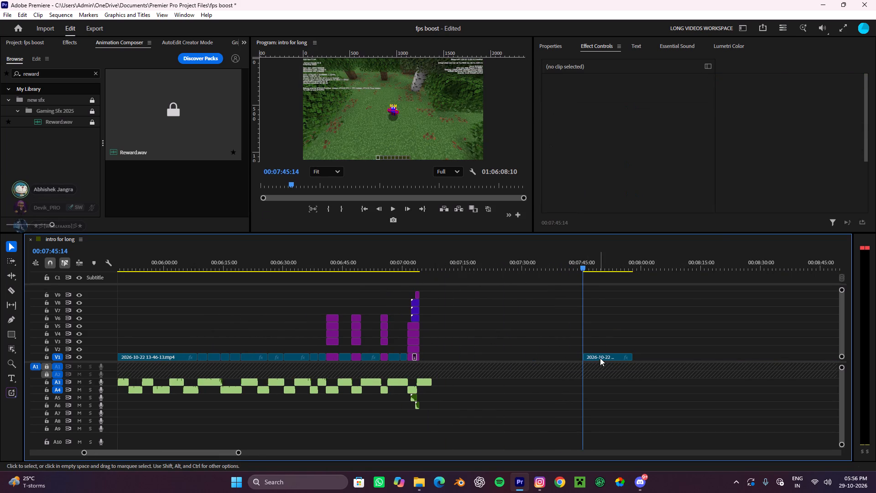
pyautogui.moveTo(600, 358); pyautogui.dragTo(442, 361)
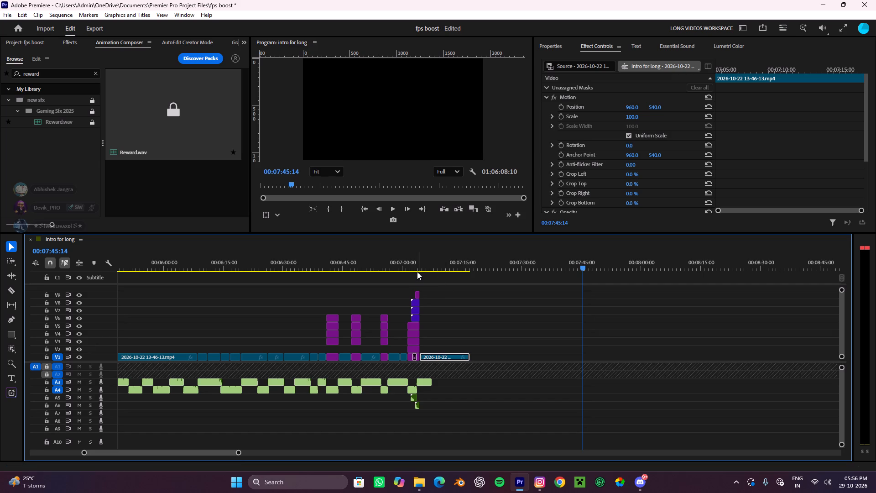
# Play back from the confetti reveal into the forest gameplay clip to find where the voice-over needs a cut.
pyautogui.click(417, 272)
pyautogui.click(414, 265)
pyautogui.keyDown('alt'); pyautogui.scroll(12, 423, 314); pyautogui.keyUp('alt')
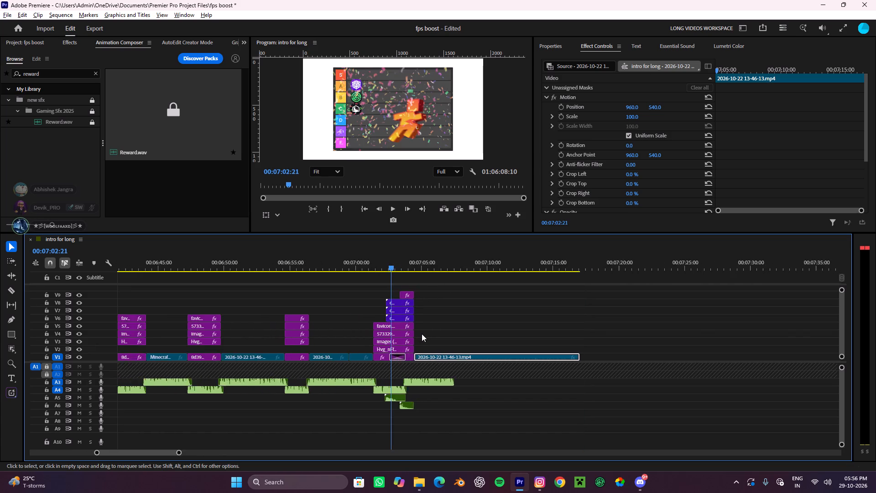
pyautogui.keyDown('alt'); pyautogui.scroll(10, 422, 334); pyautogui.keyUp('alt')
pyautogui.press('space')
pyautogui.click(508, 348)
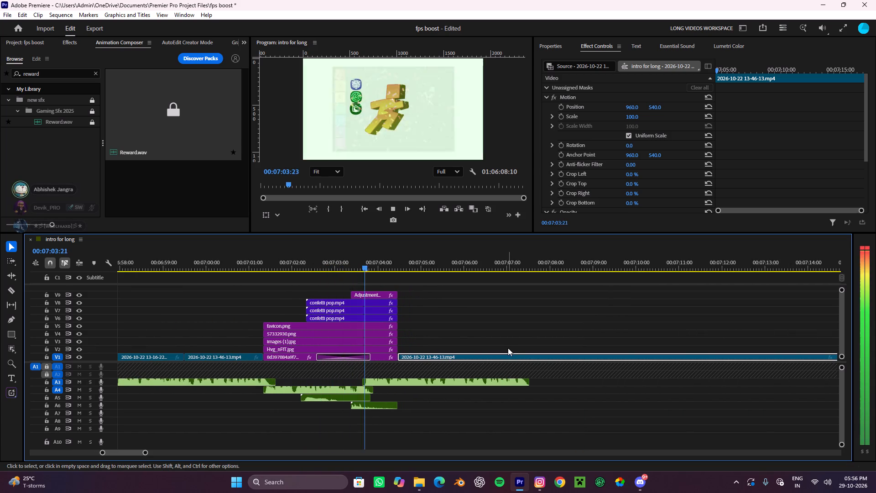
pyautogui.press('space')
# Split the forest gameplay clip on V1 at about 00:07:05:11.
pyautogui.press('c')
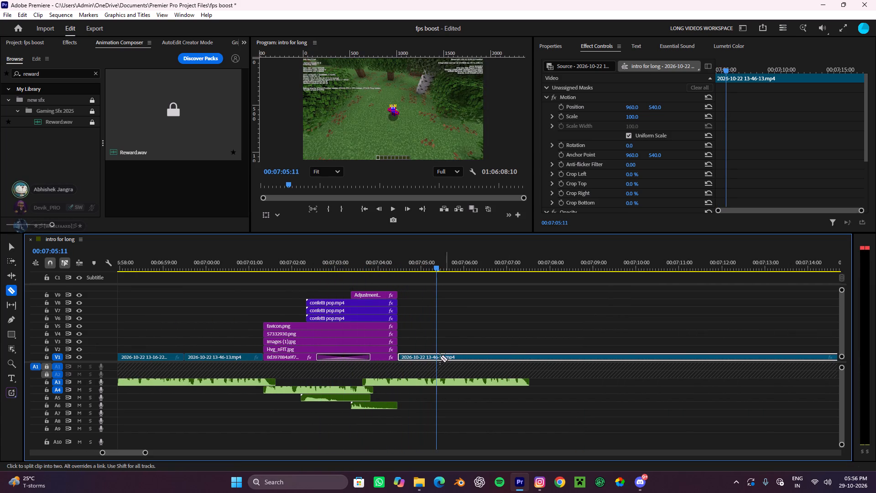
pyautogui.click(439, 357)
pyautogui.press('v')
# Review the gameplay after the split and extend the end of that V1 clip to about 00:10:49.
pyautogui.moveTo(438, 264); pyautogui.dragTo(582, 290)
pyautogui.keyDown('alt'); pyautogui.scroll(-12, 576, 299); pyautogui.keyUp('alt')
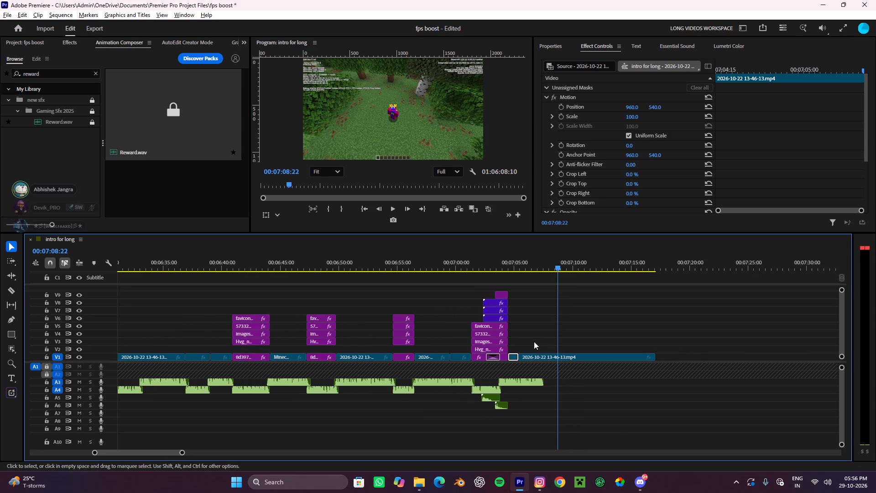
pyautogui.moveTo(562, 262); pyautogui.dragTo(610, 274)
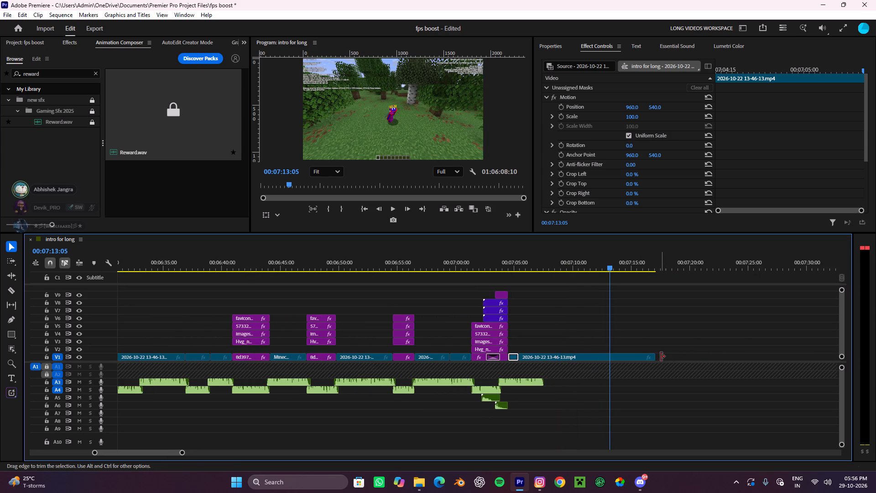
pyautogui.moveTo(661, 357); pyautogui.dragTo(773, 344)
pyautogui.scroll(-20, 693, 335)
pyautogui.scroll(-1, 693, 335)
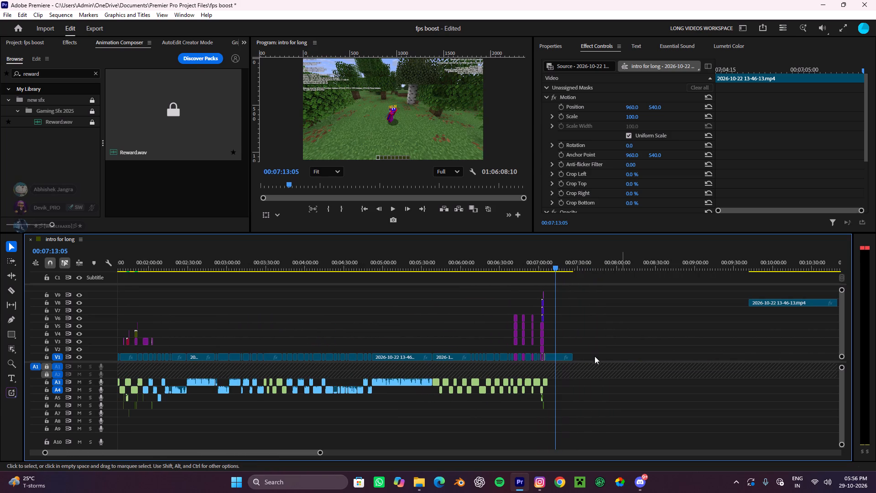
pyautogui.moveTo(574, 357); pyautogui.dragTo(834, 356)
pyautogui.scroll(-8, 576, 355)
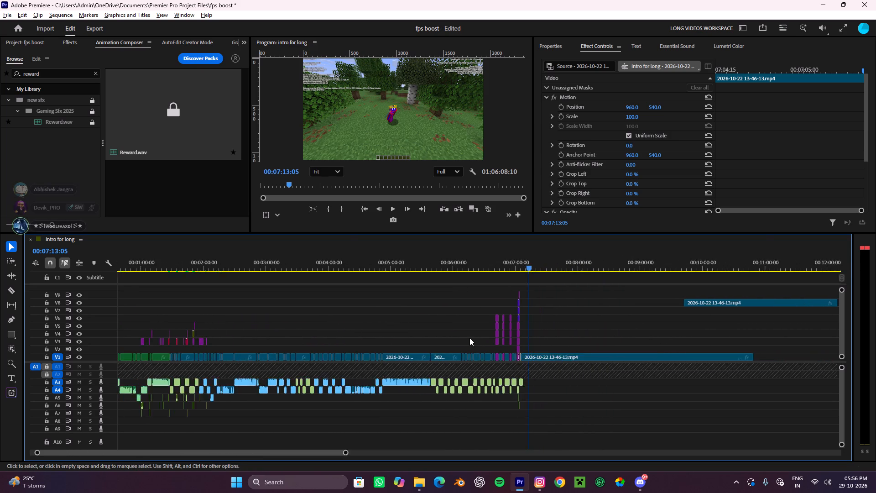
# Check the extended V1 gameplay clip around 00:09:37:10 and remove it, keeping only the short piece after the reveal.
pyautogui.scroll(-1, 469, 338)
pyautogui.moveTo(385, 263); pyautogui.dragTo(459, 276)
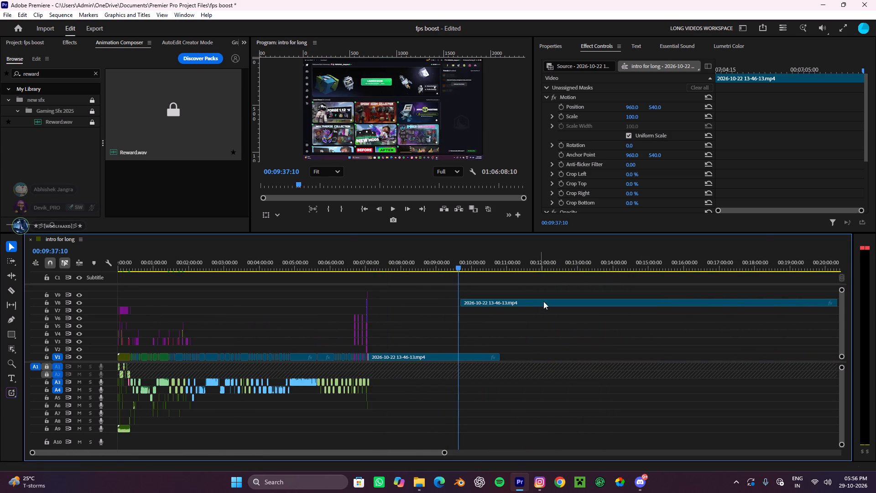
pyautogui.click(465, 357)
pyautogui.hotkey('ctrl', 'x')
# Look through the long gameplay clip on V8 and remove it from the timeline.
pyautogui.keyDown('alt'); pyautogui.scroll(-4, 457, 314); pyautogui.keyUp('alt')
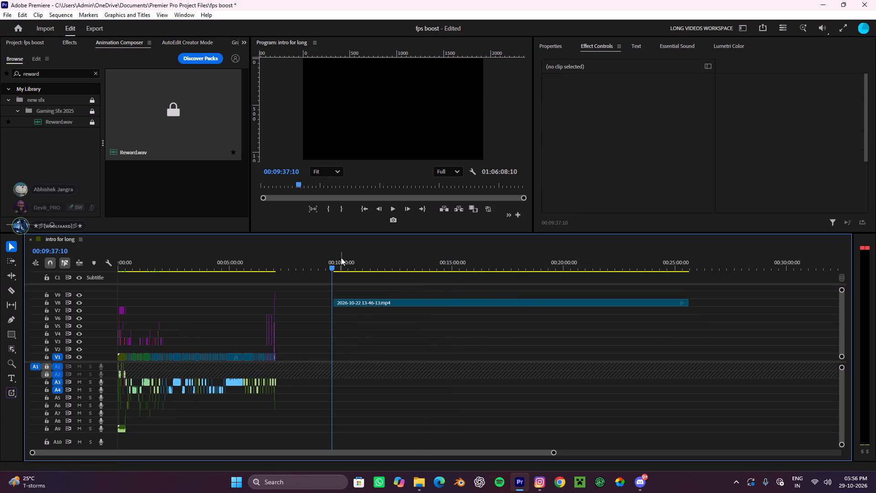
pyautogui.moveTo(339, 259); pyautogui.dragTo(555, 285)
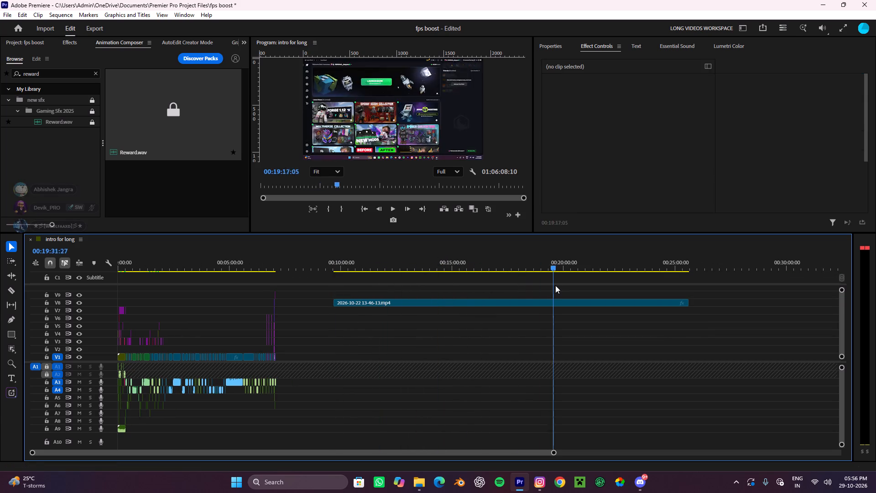
pyautogui.moveTo(555, 285); pyautogui.dragTo(558, 286)
pyautogui.moveTo(691, 301); pyautogui.dragTo(749, 303)
pyautogui.keyDown('alt'); pyautogui.scroll(-9, 585, 320); pyautogui.keyUp('alt')
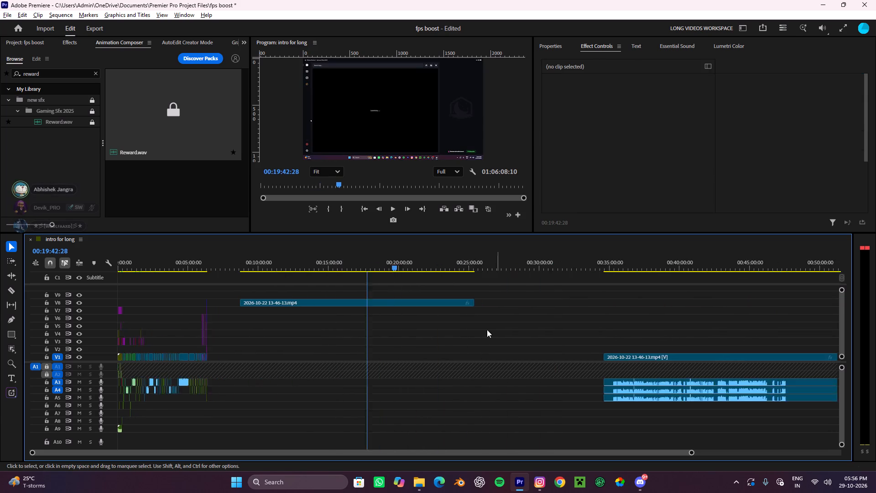
pyautogui.moveTo(430, 302); pyautogui.dragTo(333, 312)
pyautogui.hotkey('ctrl', 'x')
# Undo the removal of the V8 gameplay clip and extend its end to about 00:49:40.
pyautogui.moveTo(308, 259); pyautogui.dragTo(635, 318)
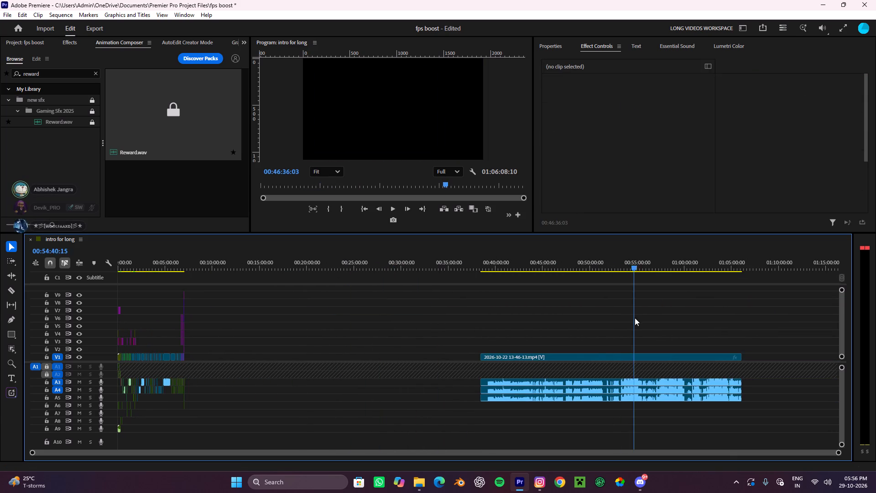
pyautogui.moveTo(635, 318); pyautogui.dragTo(668, 335)
pyautogui.hotkey('ctrl', 'z')
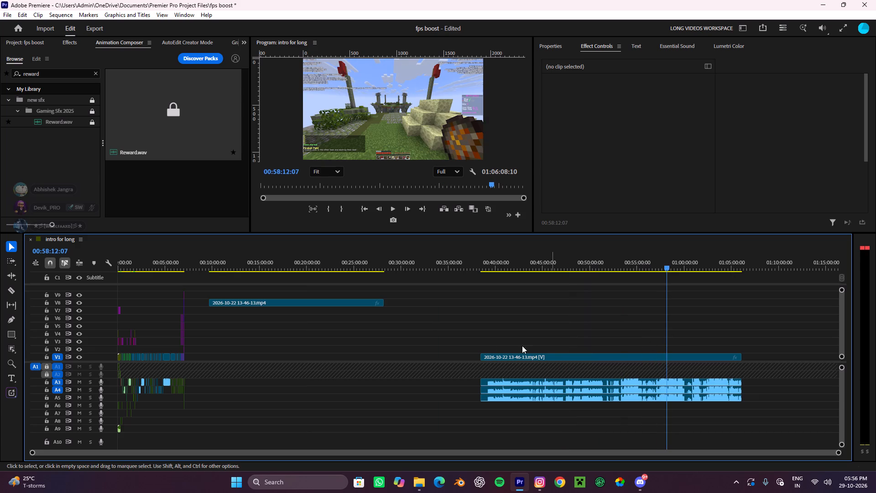
pyautogui.moveTo(388, 300); pyautogui.dragTo(740, 313)
pyautogui.keyDown('alt'); pyautogui.scroll(-9, 624, 321); pyautogui.keyUp('alt')
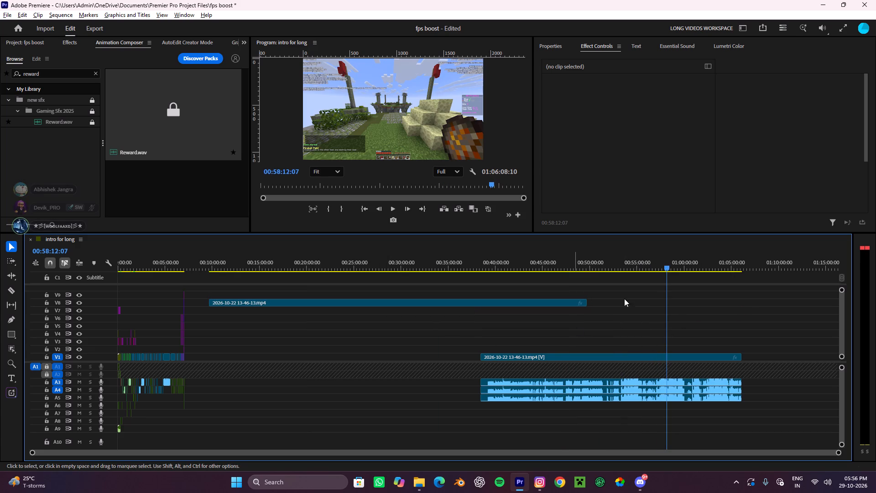
# Split the V8 gameplay clip at 00:37:54:00 and about 00:40:24, and remove the pieces before and after that section.
pyautogui.moveTo(674, 263); pyautogui.dragTo(477, 285)
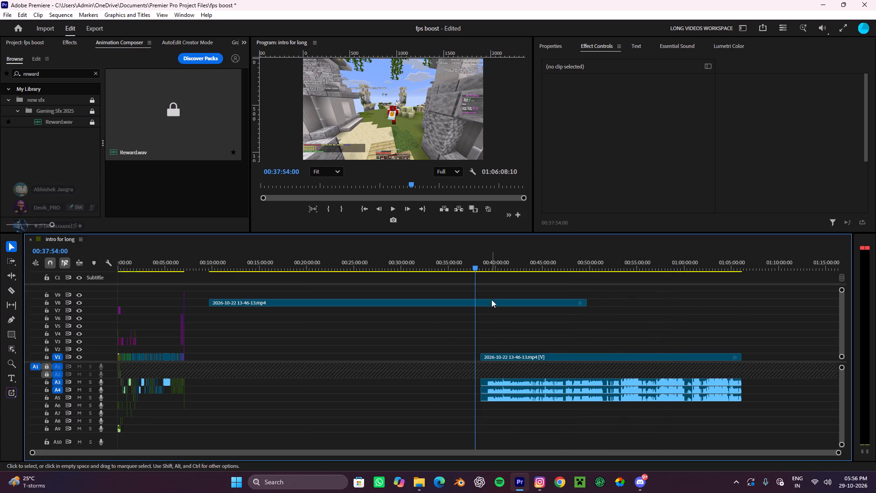
pyautogui.press('c')
pyautogui.click(472, 302)
pyautogui.press('v')
pyautogui.press('c')
pyautogui.click(499, 302)
pyautogui.press('v')
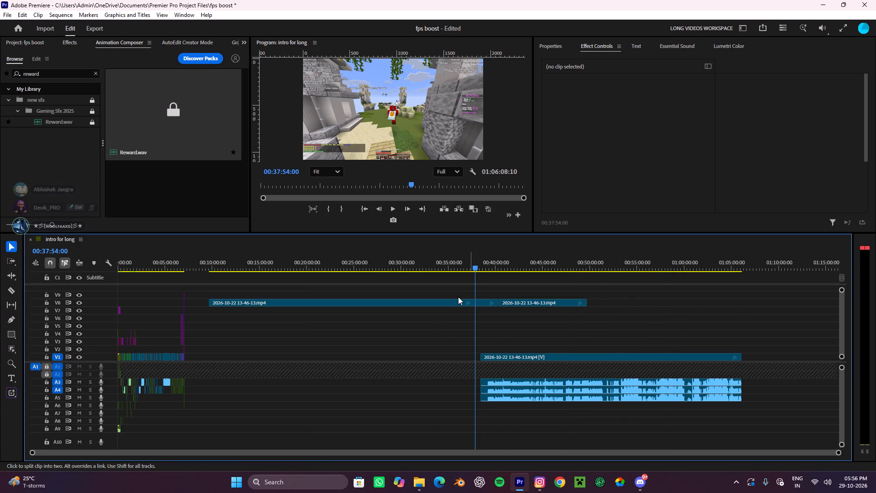
pyautogui.click(418, 300)
pyautogui.hotkey('ctrl', 'x')
pyautogui.click(542, 304)
pyautogui.hotkey('ctrl', 'x')
# Remove the long leftover V1 gameplay clip, which starts at about 00:38:30, together with its audio on the lower tracks.
pyautogui.moveTo(556, 336); pyautogui.dragTo(548, 389)
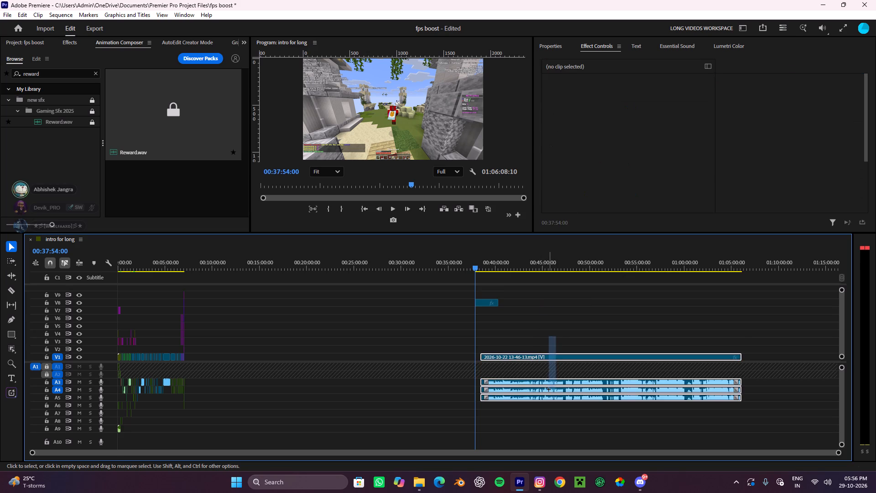
pyautogui.hotkey('ctrl', 'x')
pyautogui.keyDown('alt'); pyautogui.scroll(12, 464, 360); pyautogui.keyUp('alt')
pyautogui.keyDown('alt'); pyautogui.scroll(-11, 474, 346); pyautogui.keyUp('alt')
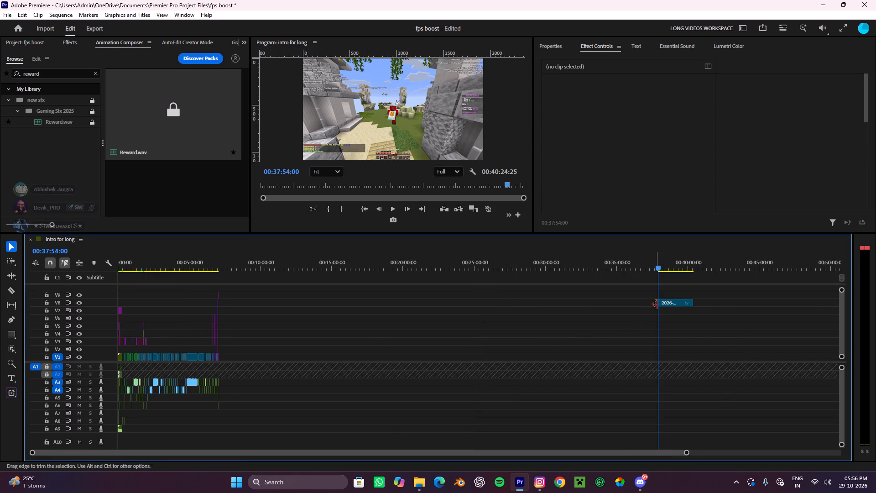
# Move the kept V8 gameplay piece onto V1, directly after the short forest clip at about 00:07:05:11.
pyautogui.moveTo(669, 304); pyautogui.dragTo(259, 351)
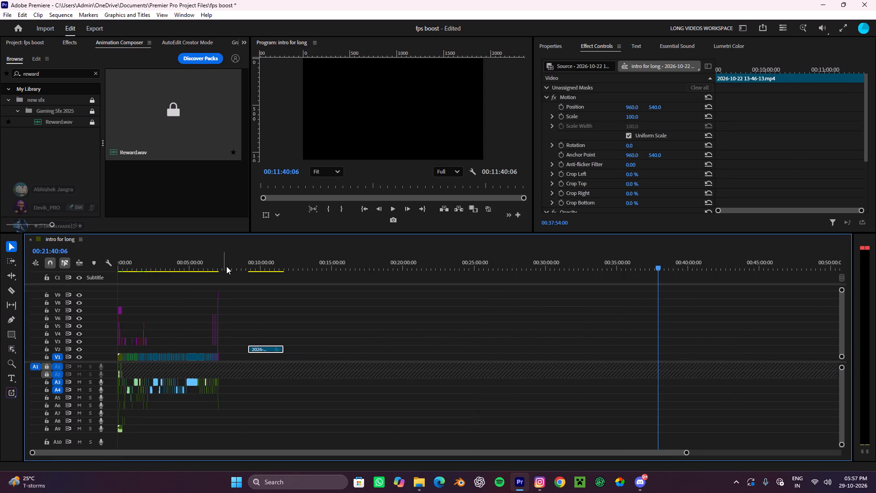
pyautogui.click(229, 258)
pyautogui.keyDown('alt'); pyautogui.scroll(10, 251, 343); pyautogui.keyUp('alt')
pyautogui.scroll(5, 607, 360)
pyautogui.scroll(-11, 607, 342)
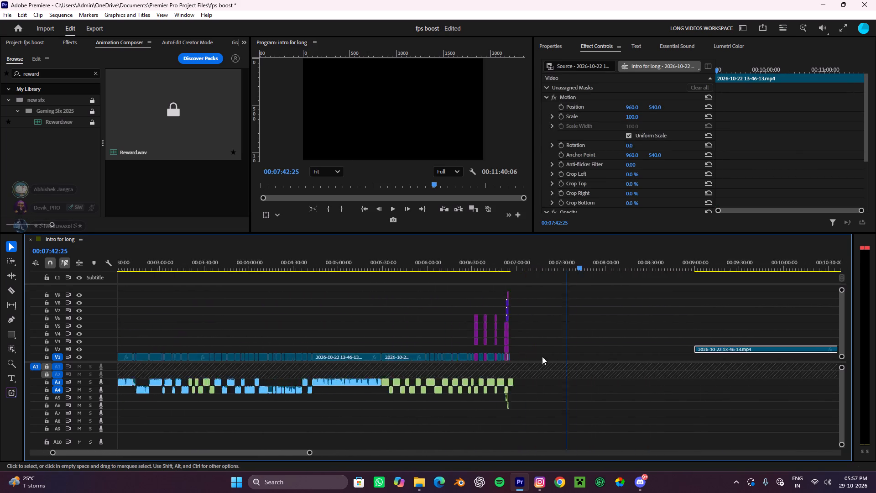
pyautogui.keyDown('alt'); pyautogui.scroll(6, 545, 373); pyautogui.keyUp('alt')
pyautogui.scroll(-5, 545, 373)
pyautogui.moveTo(685, 346); pyautogui.dragTo(421, 363)
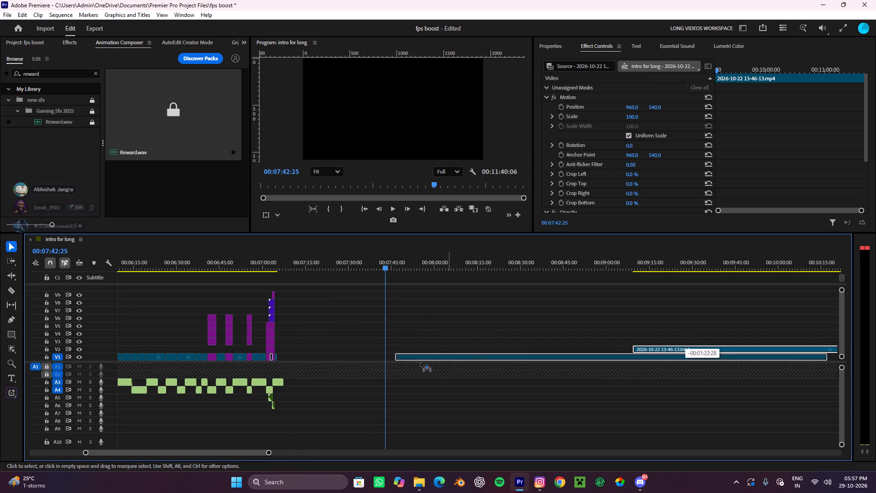
pyautogui.moveTo(421, 363); pyautogui.dragTo(330, 362)
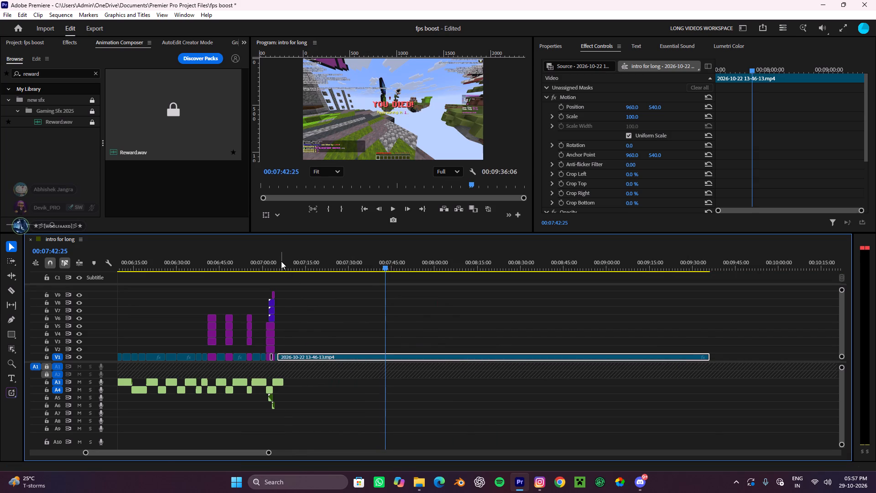
# Split the newly placed V1 gameplay at about 00:07:10 or closer to the voice-over's end at 00:07:07:16, and remove the excess.
pyautogui.click(281, 261)
pyautogui.press('space')
pyautogui.keyDown('alt'); pyautogui.scroll(10, 323, 315); pyautogui.keyUp('alt')
pyautogui.press('space')
pyautogui.keyDown('alt'); pyautogui.scroll(11, 289, 344); pyautogui.keyUp('alt')
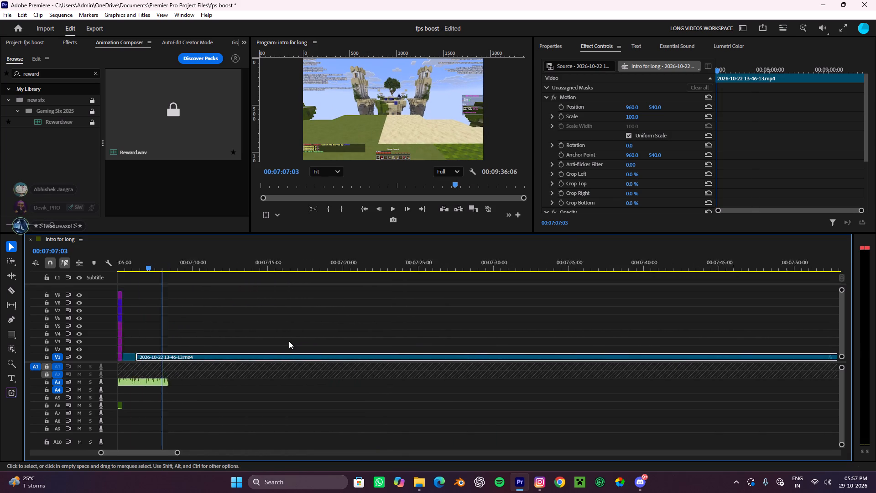
pyautogui.press('c')
pyautogui.click(221, 358)
pyautogui.press('v')
pyautogui.click(239, 355)
pyautogui.hotkey('ctrl', 'x')
pyautogui.keyDown('alt'); pyautogui.scroll(-4, 241, 352); pyautogui.keyUp('alt')
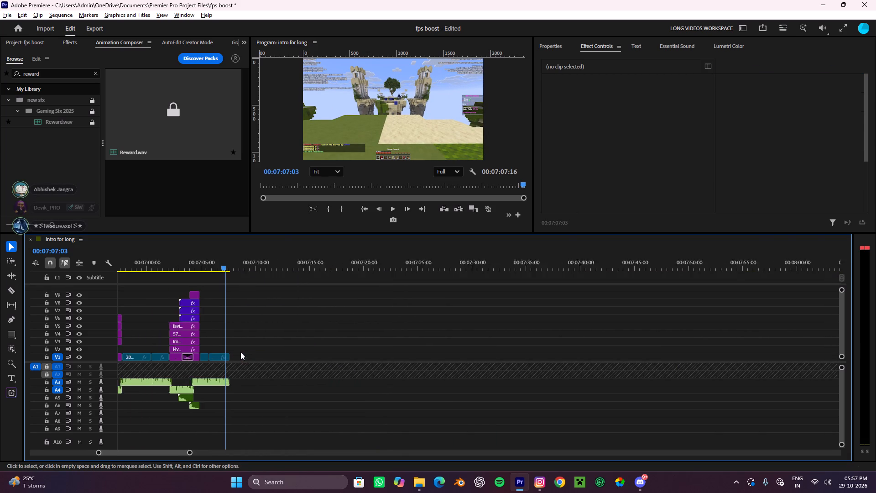
# Play back the sequence's ending from about 00:07:04 to check the trimmed gameplay against the voice-over.
pyautogui.keyDown('alt'); pyautogui.scroll(-5, 240, 352); pyautogui.keyUp('alt')
pyautogui.moveTo(241, 264); pyautogui.dragTo(218, 292)
pyautogui.press('space')
pyautogui.keyDown('alt'); pyautogui.scroll(-9, 276, 314); pyautogui.keyUp('alt')
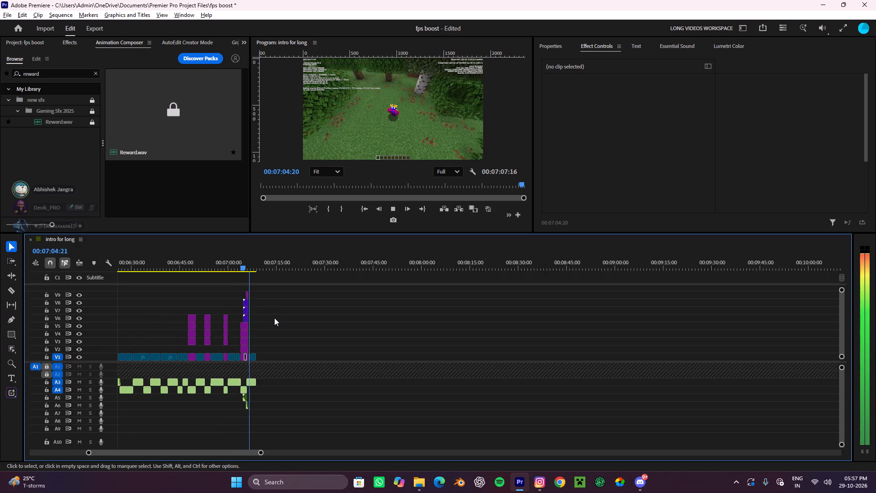
pyautogui.keyDown('alt'); pyautogui.scroll(-5, 274, 318); pyautogui.keyUp('alt')
pyautogui.keyDown('alt'); pyautogui.scroll(5, 274, 318); pyautogui.keyUp('alt')
pyautogui.keyDown('alt'); pyautogui.scroll(-5, 274, 318); pyautogui.keyUp('alt')
pyautogui.keyDown('alt'); pyautogui.scroll(5, 274, 318); pyautogui.keyUp('alt')
pyautogui.keyDown('alt'); pyautogui.scroll(-5, 274, 318); pyautogui.keyUp('alt')
pyautogui.keyDown('alt'); pyautogui.scroll(5, 274, 318); pyautogui.keyUp('alt')
pyautogui.keyDown('alt'); pyautogui.scroll(-5, 274, 318); pyautogui.keyUp('alt')
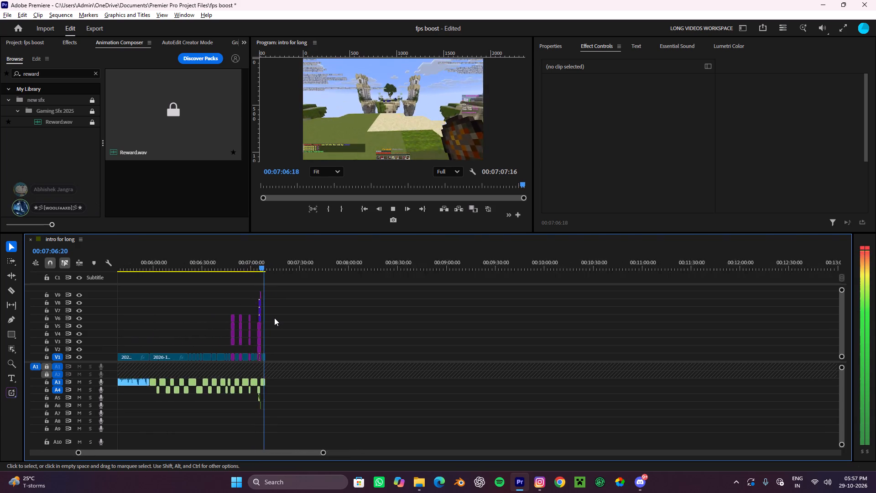
pyautogui.keyDown('alt'); pyautogui.scroll(5, 274, 318); pyautogui.keyUp('alt')
pyautogui.keyDown('alt'); pyautogui.scroll(-5, 274, 318); pyautogui.keyUp('alt')
pyautogui.keyDown('alt'); pyautogui.scroll(5, 274, 318); pyautogui.keyUp('alt')
pyautogui.keyDown('alt'); pyautogui.scroll(-5, 274, 318); pyautogui.keyUp('alt')
pyautogui.press('space')
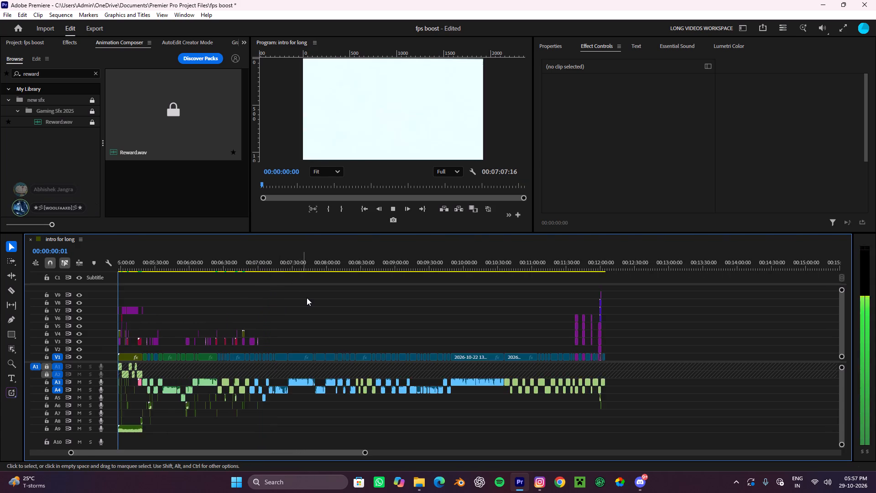
pyautogui.keyDown('alt'); pyautogui.scroll(-4, 307, 298); pyautogui.keyUp('alt')
pyautogui.press('space')
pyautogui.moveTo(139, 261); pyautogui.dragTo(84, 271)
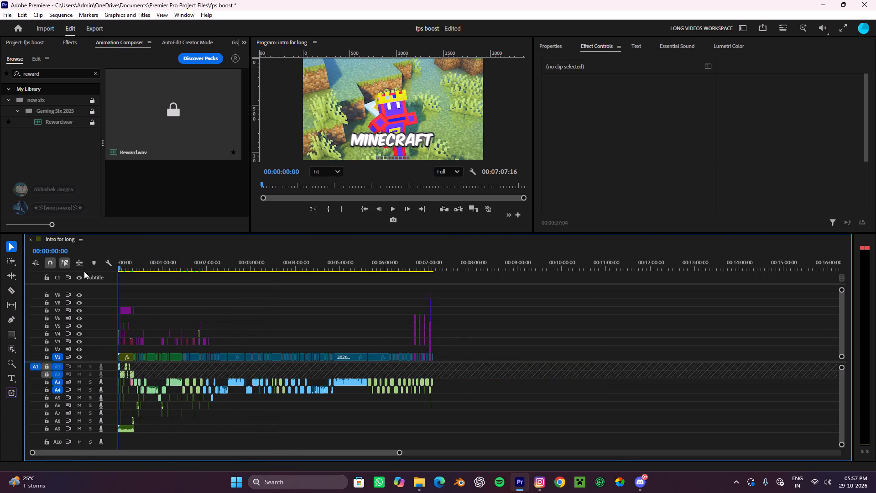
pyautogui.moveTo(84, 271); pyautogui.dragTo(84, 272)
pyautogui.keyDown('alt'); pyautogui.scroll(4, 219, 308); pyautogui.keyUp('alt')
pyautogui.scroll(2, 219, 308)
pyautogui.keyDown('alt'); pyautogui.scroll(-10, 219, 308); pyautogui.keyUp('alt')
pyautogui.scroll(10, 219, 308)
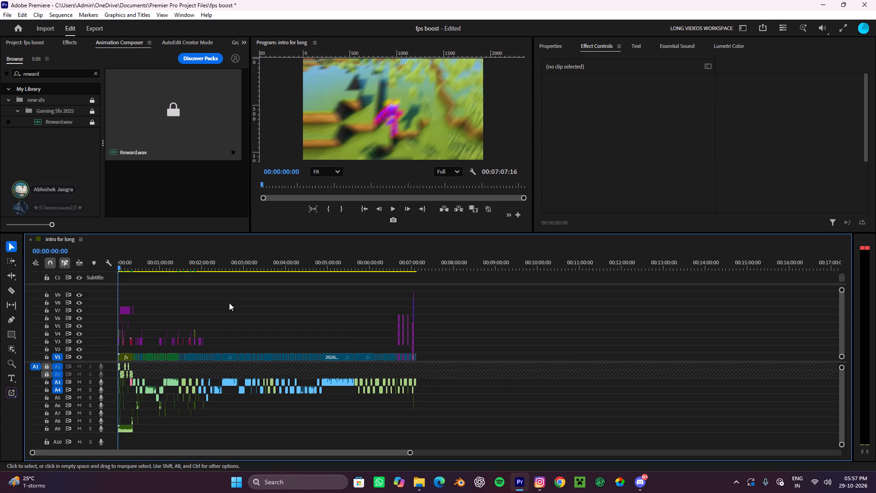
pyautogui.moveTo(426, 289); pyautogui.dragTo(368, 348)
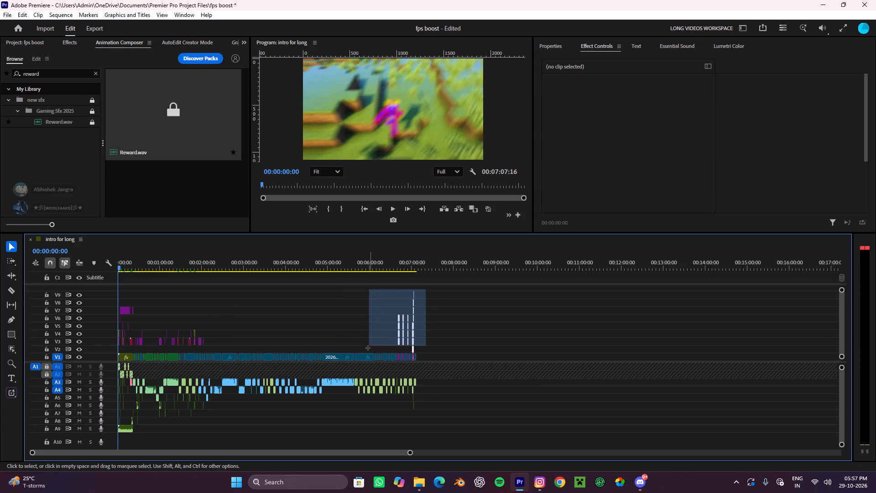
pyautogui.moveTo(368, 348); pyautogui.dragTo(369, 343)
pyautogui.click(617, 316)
# Play through the tier-list section from about 00:06:40 to review its shots and sound.
pyautogui.moveTo(296, 266); pyautogui.dragTo(406, 299)
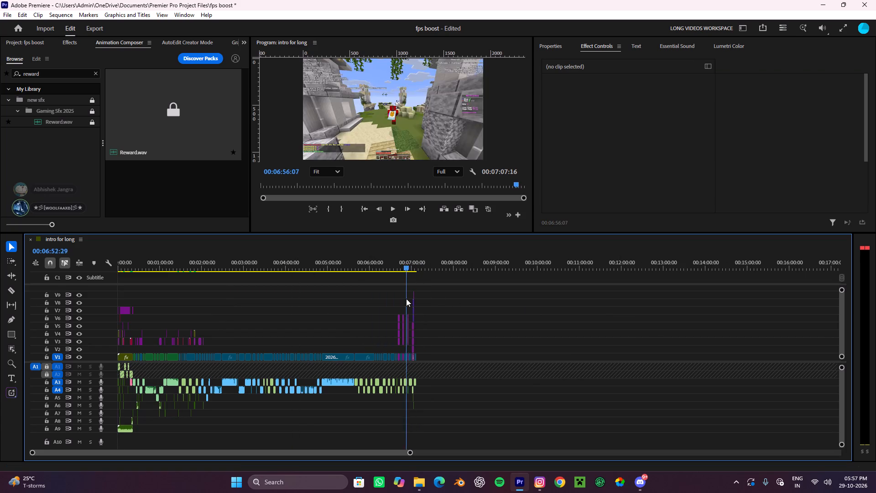
pyautogui.moveTo(406, 299); pyautogui.dragTo(399, 318)
pyautogui.click(547, 330)
pyautogui.press('space')
pyautogui.keyDown('alt'); pyautogui.scroll(4, 486, 330); pyautogui.keyUp('alt')
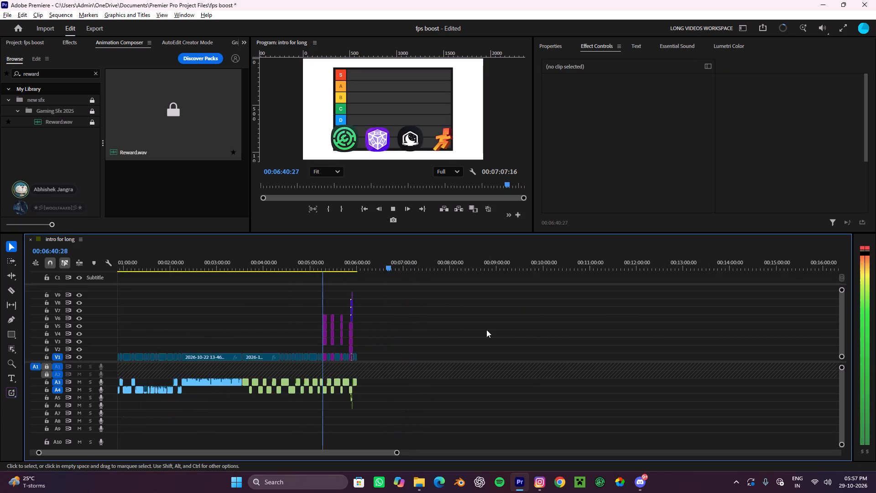
pyautogui.keyDown('alt'); pyautogui.scroll(6, 486, 330); pyautogui.keyUp('alt')
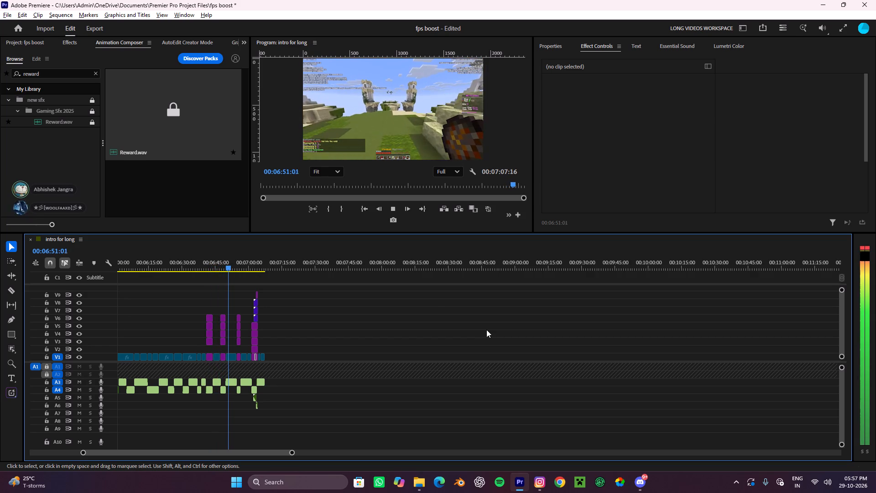
pyautogui.keyDown('alt'); pyautogui.scroll(6, 320, 339); pyautogui.keyUp('alt')
pyautogui.press('space')
pyautogui.keyDown('alt'); pyautogui.scroll(2, 318, 336); pyautogui.keyUp('alt')
pyautogui.scroll(-10, 323, 332)
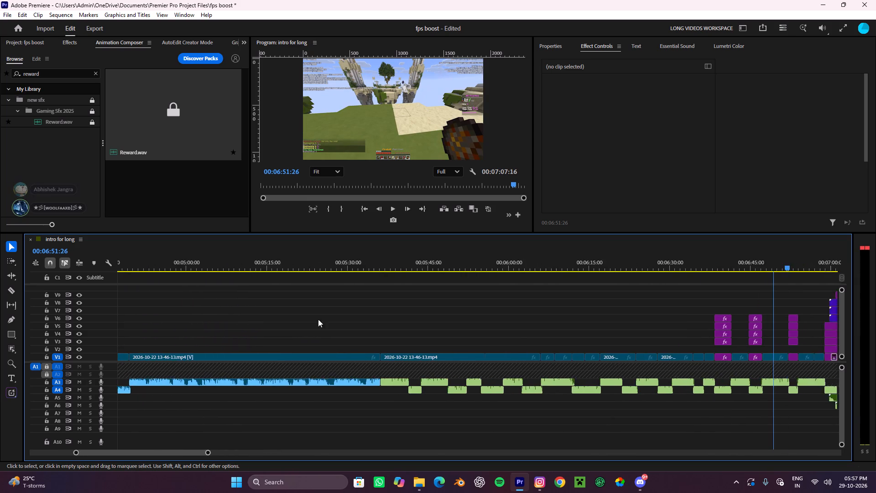
pyautogui.scroll(-7, 318, 319)
pyautogui.scroll(-5, 673, 367)
pyautogui.keyDown('alt'); pyautogui.scroll(5, 622, 357); pyautogui.keyUp('alt')
pyautogui.scroll(-11, 621, 357)
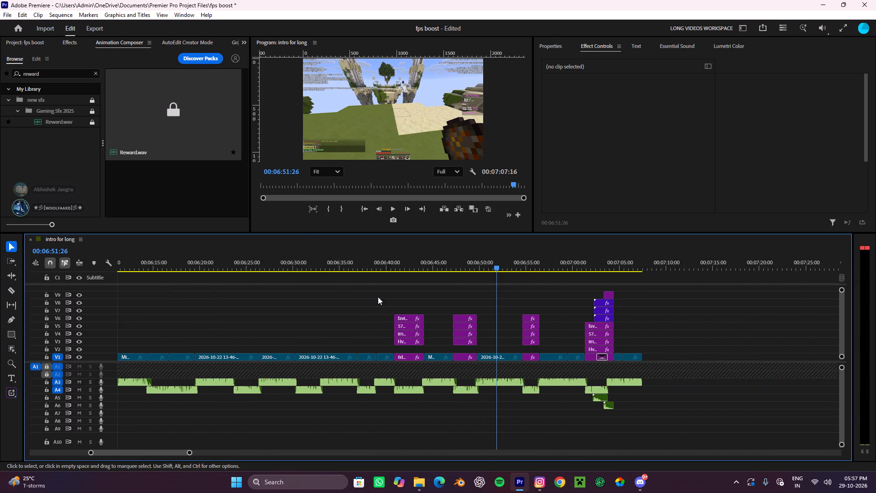
# Search the sound library for "swoosh" and place Swoosh Transition 03 on A5 under the first tier-list shot, at about 00:06:42:10.
pyautogui.moveTo(48, 71); pyautogui.dragTo(0, 61)
pyautogui.write('sw')
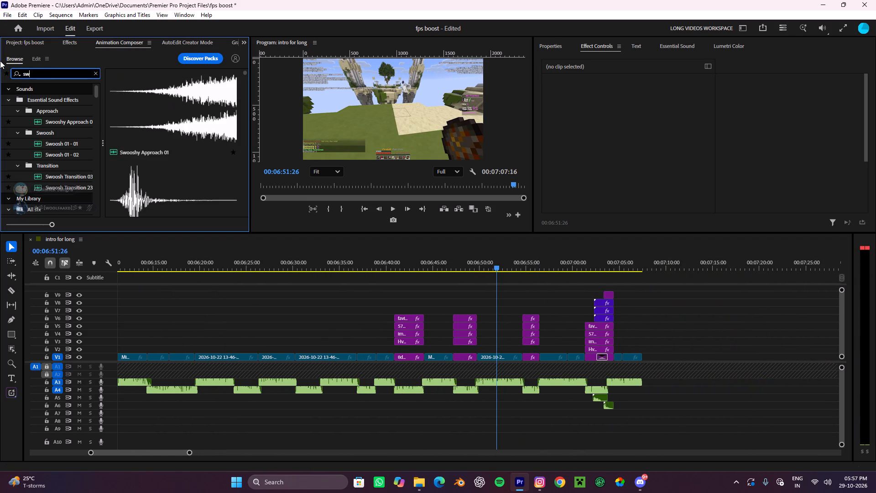
pyautogui.write('oo')
pyautogui.write('as')
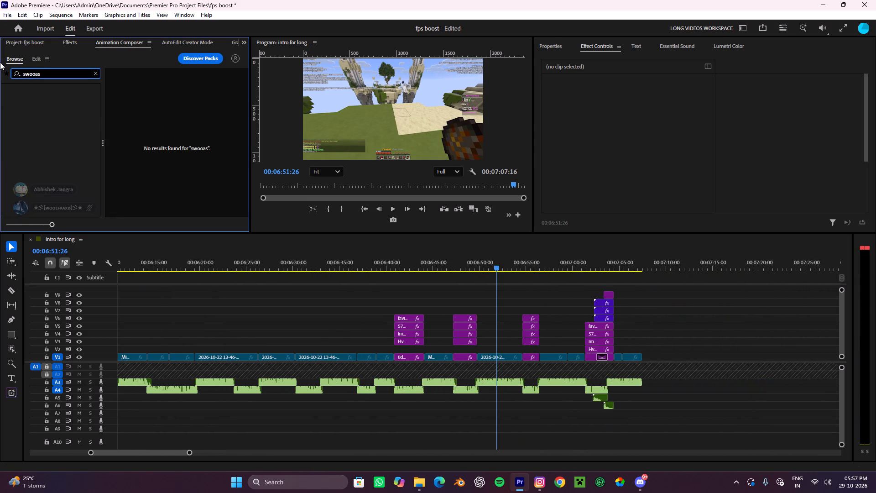
pyautogui.press('BackSpace')
pyautogui.press('BackSpace')
pyautogui.write('sh')
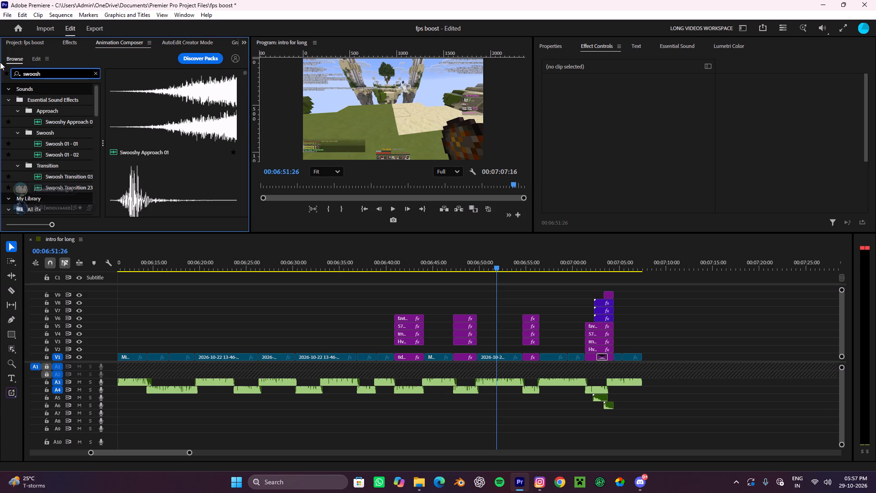
pyautogui.scroll(-4, 187, 125)
pyautogui.moveTo(141, 82); pyautogui.dragTo(147, 85)
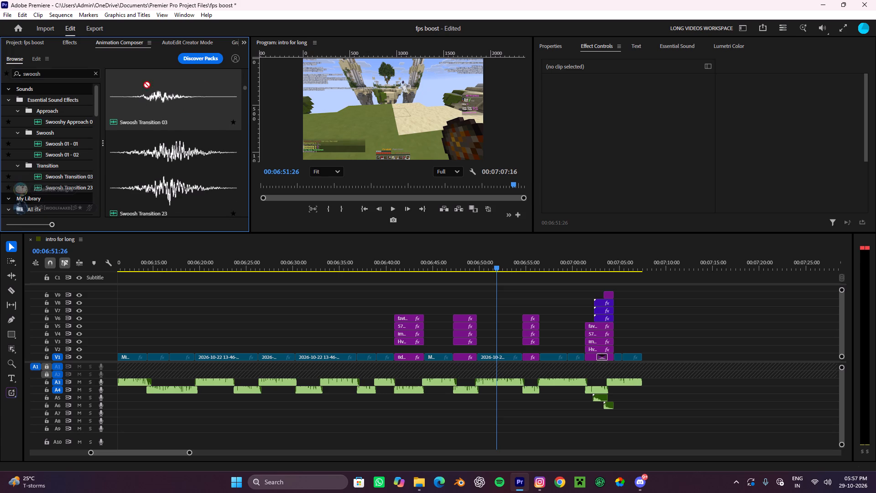
pyautogui.moveTo(147, 85); pyautogui.dragTo(409, 401)
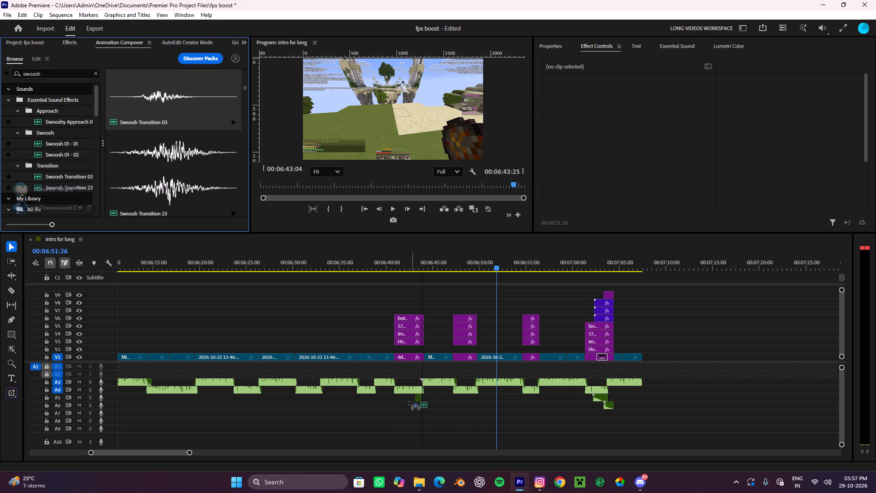
pyautogui.moveTo(409, 401); pyautogui.dragTo(408, 396)
# Shift the swoosh on A5 to about 00:06:43:05 to match the icon's move into the tier list, and play it back.
pyautogui.moveTo(479, 268); pyautogui.dragTo(396, 312)
pyautogui.press('space')
pyautogui.keyDown('alt'); pyautogui.scroll(7, 404, 314); pyautogui.keyUp('alt')
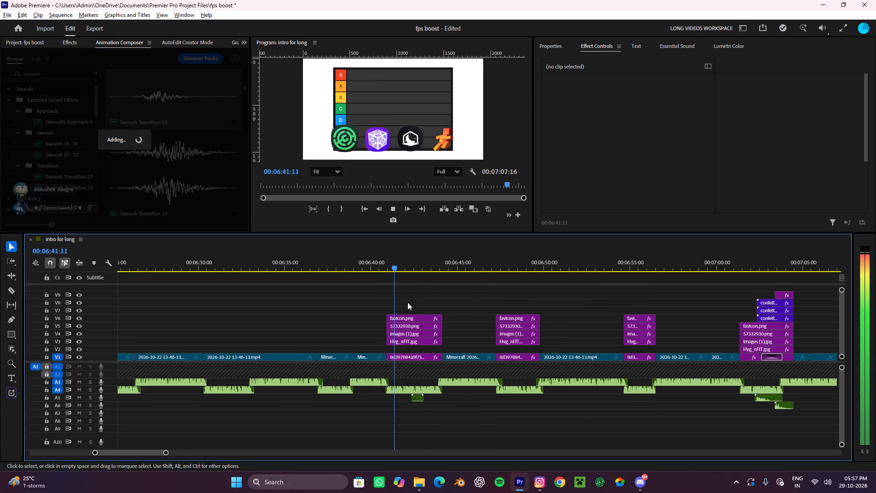
pyautogui.keyDown('alt'); pyautogui.scroll(5, 407, 302); pyautogui.keyUp('alt')
pyautogui.keyDown('alt'); pyautogui.scroll(-6, 407, 302); pyautogui.keyUp('alt')
pyautogui.keyDown('alt'); pyautogui.scroll(6, 405, 302); pyautogui.keyUp('alt')
pyautogui.scroll(-6, 405, 301)
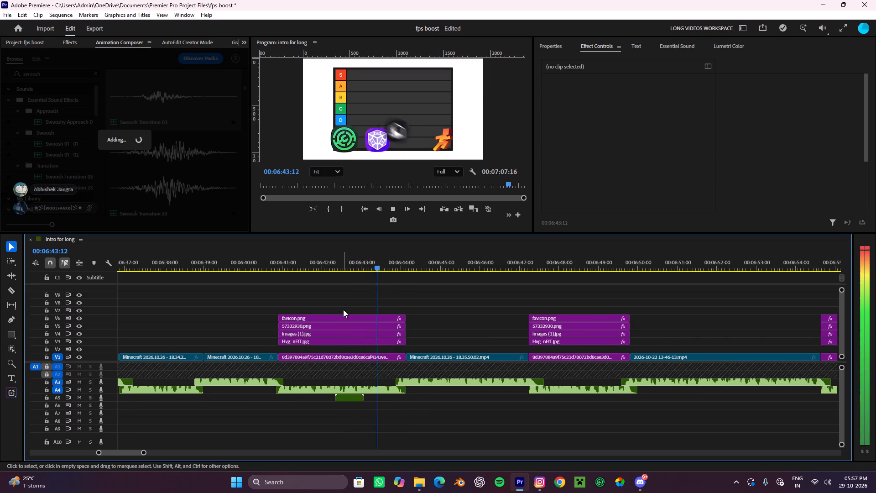
pyautogui.press('space')
pyautogui.scroll(-1, 337, 348)
pyautogui.keyDown('alt'); pyautogui.scroll(4, 337, 348); pyautogui.keyUp('alt')
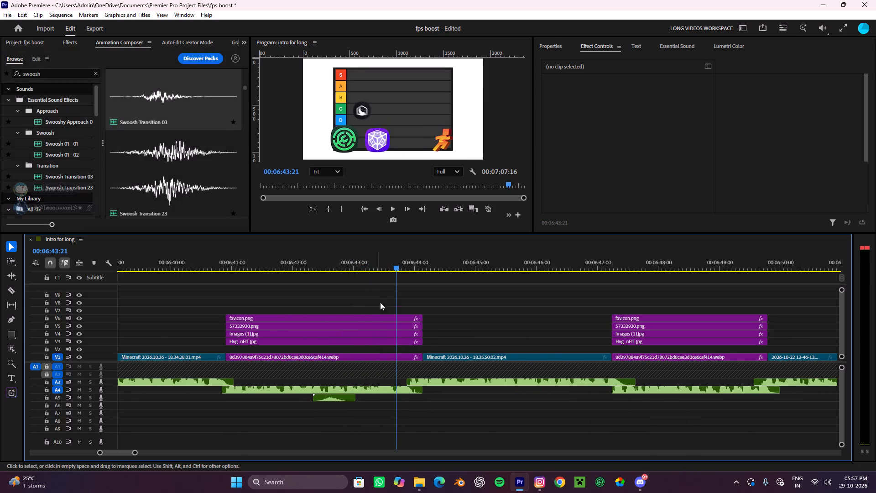
pyautogui.moveTo(404, 256); pyautogui.dragTo(342, 323)
pyautogui.moveTo(338, 396); pyautogui.dragTo(362, 399)
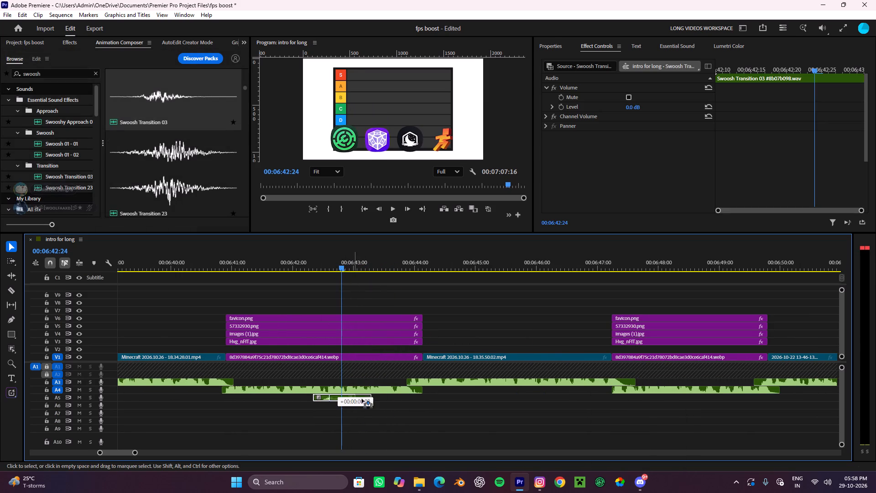
pyautogui.moveTo(362, 399); pyautogui.dragTo(384, 395)
pyautogui.press('space')
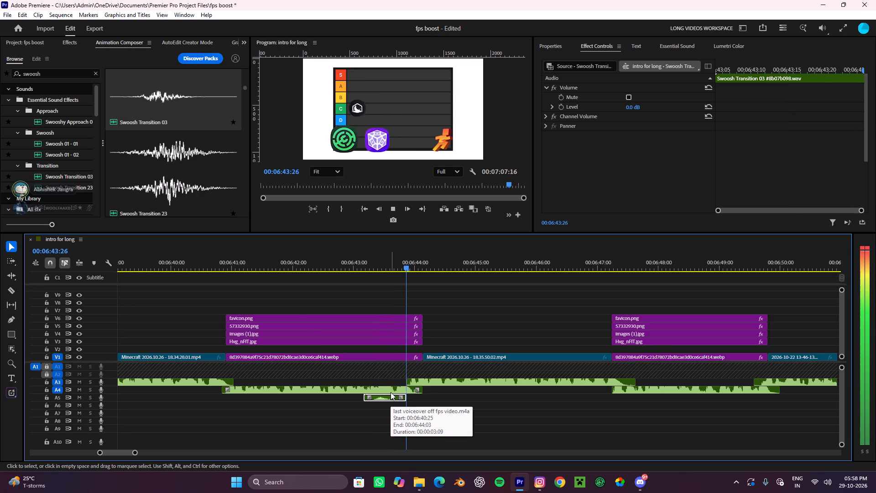
pyautogui.keyDown('alt'); pyautogui.scroll(-4, 391, 392); pyautogui.keyUp('alt')
pyautogui.keyDown('alt'); pyautogui.scroll(5, 391, 392); pyautogui.keyUp('alt')
pyautogui.keyDown('alt'); pyautogui.scroll(-9, 391, 392); pyautogui.keyUp('alt')
pyautogui.press('space')
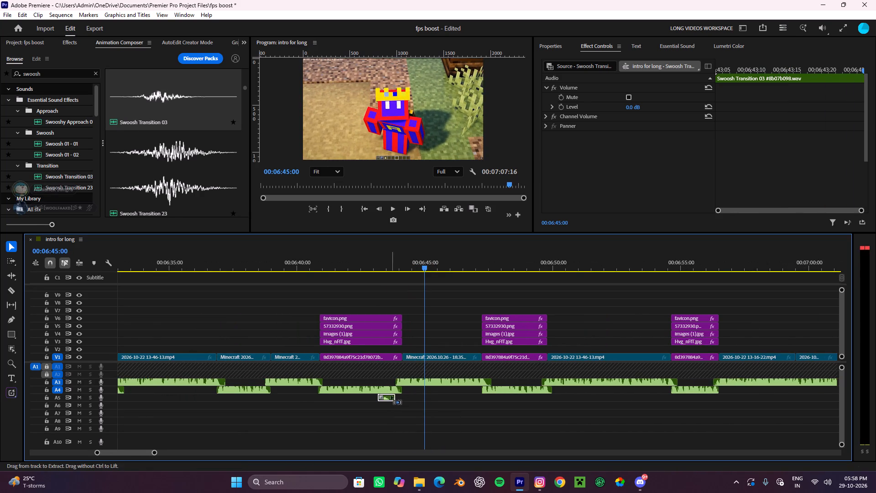
# Copy the swoosh onto A5 under the second tier-list shot, at about 00:06:48:15, and play it back.
pyautogui.hotkey('ctrl', 'c')
pyautogui.hotkey('ctrl', 'v')
pyautogui.keyDown('alt'); pyautogui.scroll(4, 459, 372); pyautogui.keyUp('alt')
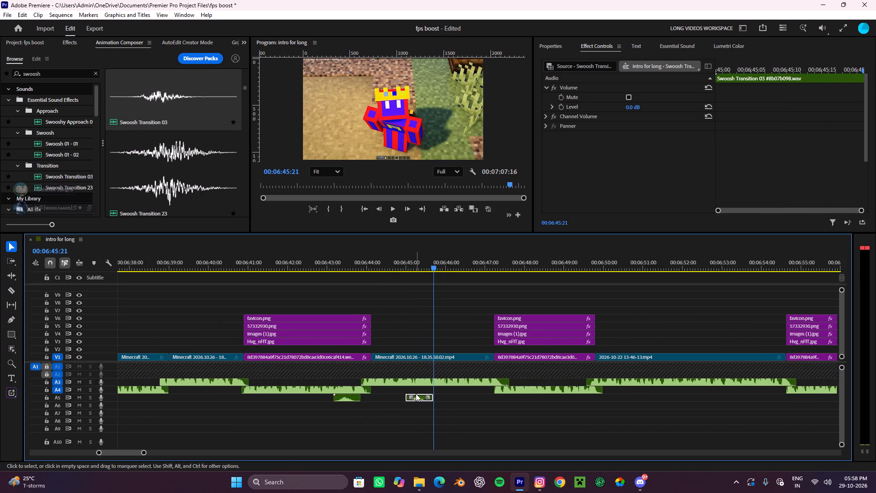
pyautogui.moveTo(417, 396); pyautogui.dragTo(556, 394)
pyautogui.press('space')
pyautogui.scroll(-9, 541, 388)
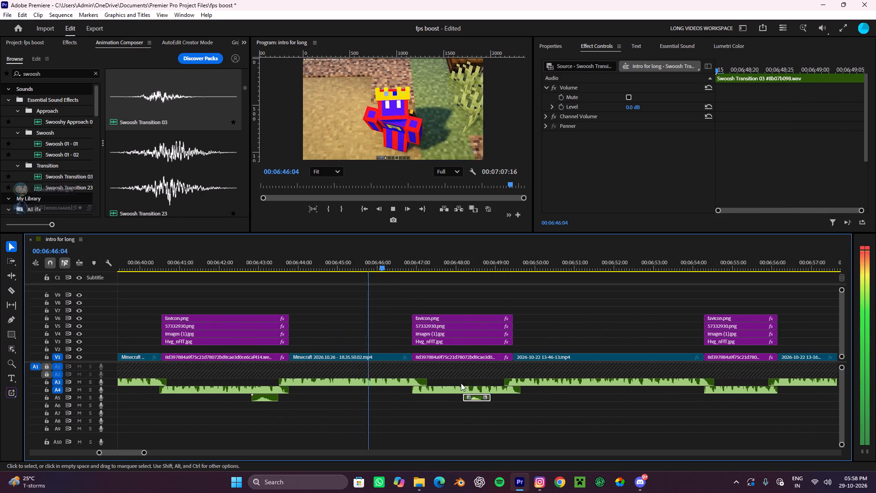
pyautogui.moveTo(373, 266); pyautogui.dragTo(415, 294)
pyautogui.press('space')
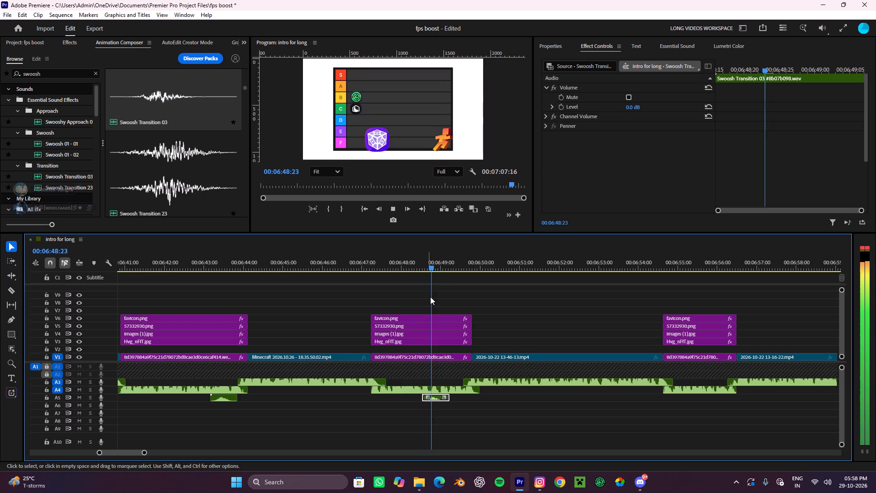
pyautogui.moveTo(441, 270); pyautogui.dragTo(371, 310)
pyautogui.press('space')
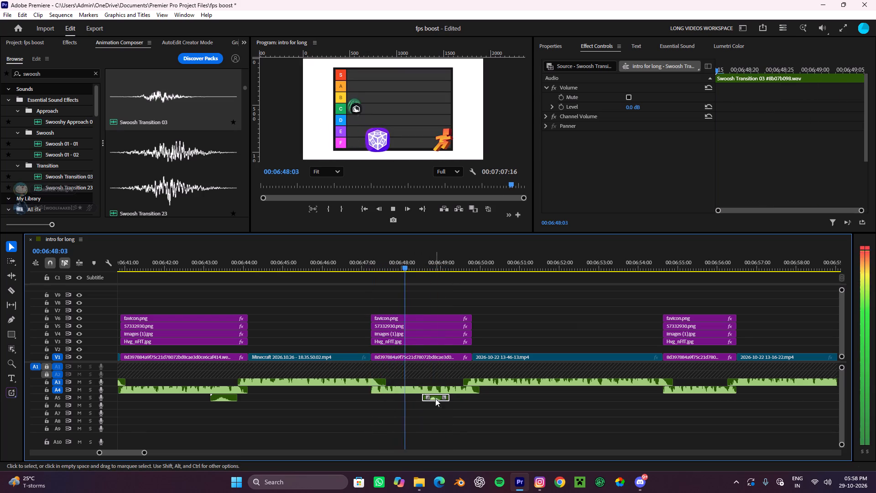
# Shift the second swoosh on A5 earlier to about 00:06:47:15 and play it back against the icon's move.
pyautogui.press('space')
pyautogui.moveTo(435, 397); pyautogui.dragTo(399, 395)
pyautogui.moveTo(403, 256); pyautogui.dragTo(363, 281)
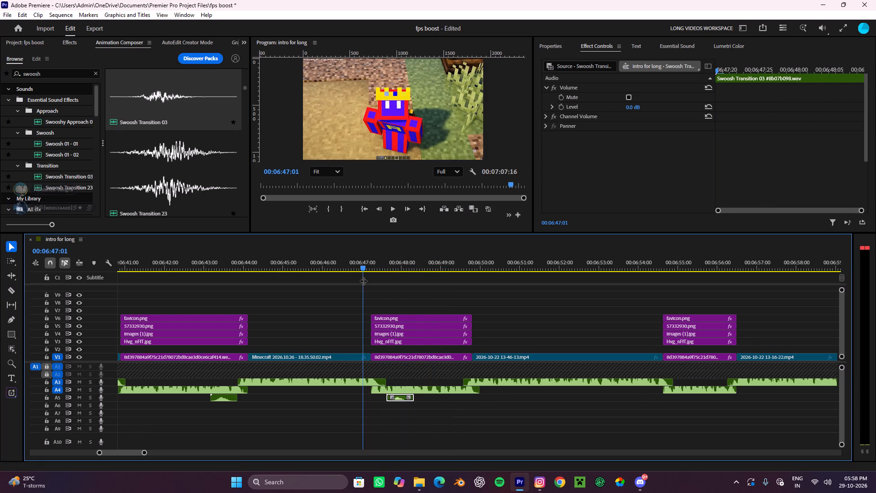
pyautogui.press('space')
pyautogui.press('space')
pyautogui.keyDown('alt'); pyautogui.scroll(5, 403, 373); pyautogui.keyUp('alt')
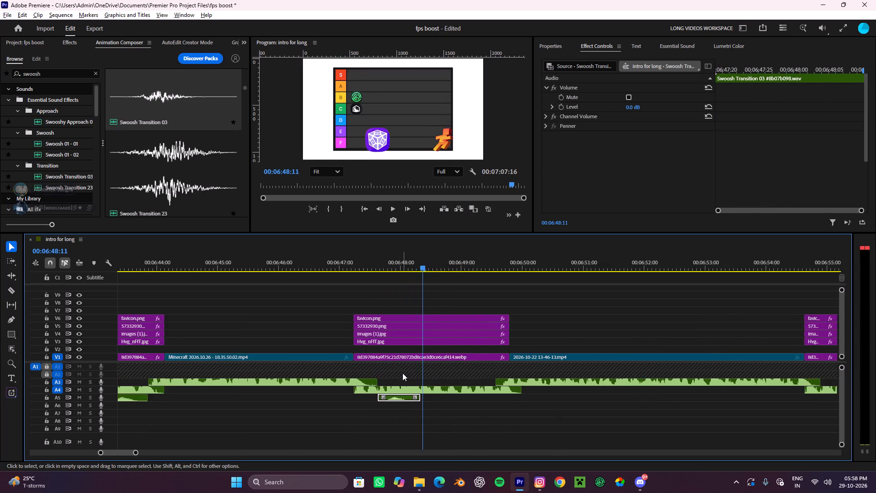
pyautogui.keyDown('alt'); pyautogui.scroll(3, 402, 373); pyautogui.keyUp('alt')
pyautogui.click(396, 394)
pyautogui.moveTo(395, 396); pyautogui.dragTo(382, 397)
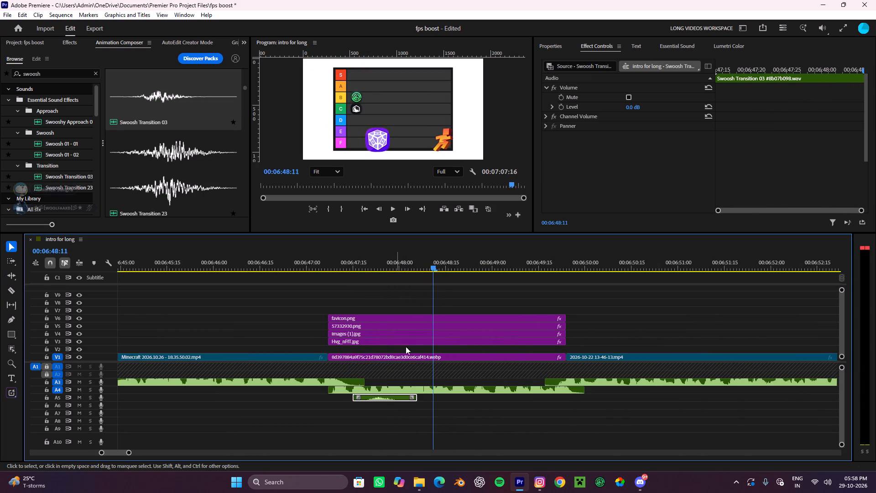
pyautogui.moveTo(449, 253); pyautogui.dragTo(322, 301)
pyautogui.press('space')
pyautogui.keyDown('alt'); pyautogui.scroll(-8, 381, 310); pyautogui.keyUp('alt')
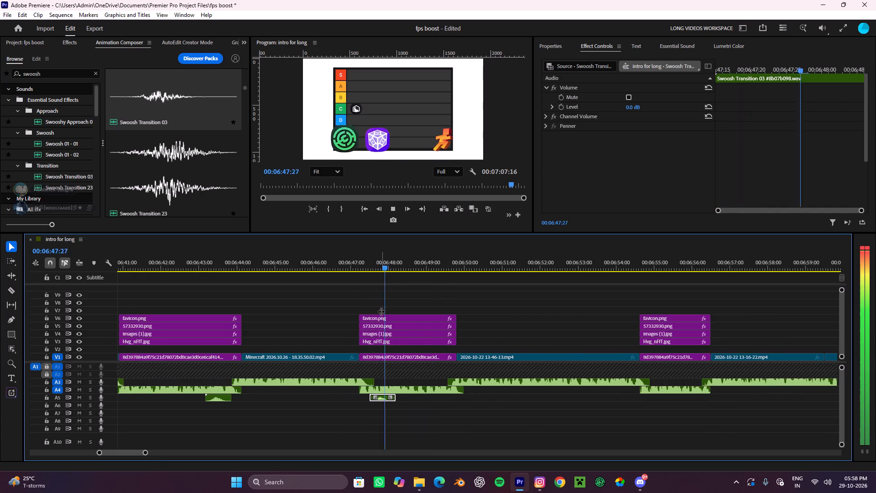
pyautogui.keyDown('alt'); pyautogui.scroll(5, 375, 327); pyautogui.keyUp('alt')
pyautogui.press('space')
# Move the second swoosh on A5 to about 00:06:47:22 to match the icon's move, and play it back.
pyautogui.moveTo(385, 396); pyautogui.dragTo(403, 401)
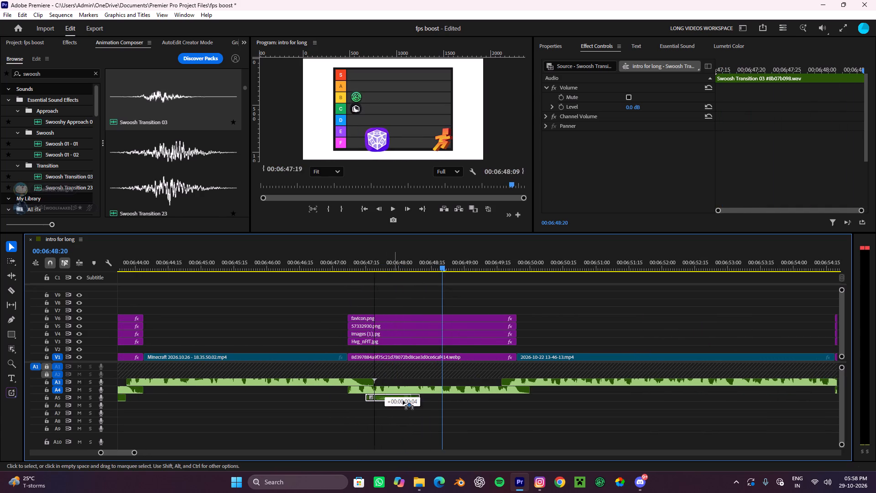
pyautogui.moveTo(403, 401); pyautogui.dragTo(399, 398)
pyautogui.moveTo(443, 267); pyautogui.dragTo(325, 317)
pyautogui.press('space')
pyautogui.keyDown('alt'); pyautogui.scroll(-5, 352, 323); pyautogui.keyUp('alt')
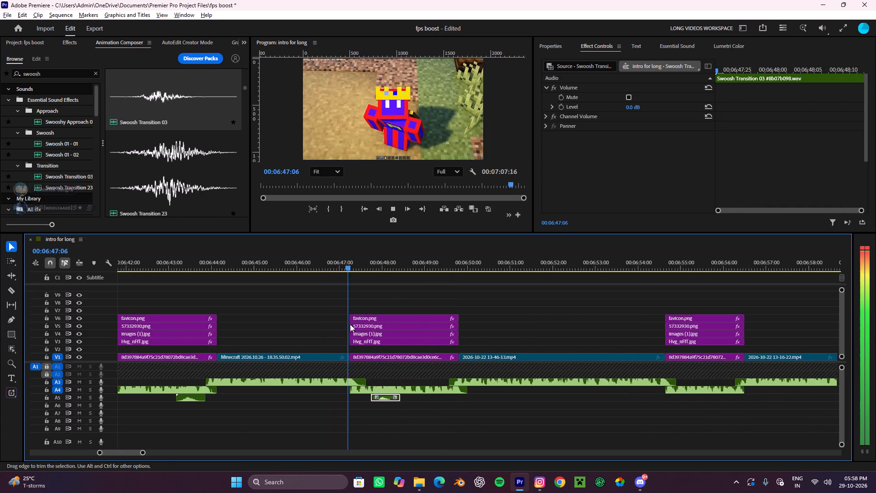
pyautogui.keyDown('alt'); pyautogui.scroll(-4, 350, 324); pyautogui.keyUp('alt')
pyautogui.scroll(4, 349, 324)
pyautogui.scroll(-5, 333, 318)
pyautogui.keyDown('alt'); pyautogui.scroll(-3, 333, 318); pyautogui.keyUp('alt')
pyautogui.keyDown('alt'); pyautogui.scroll(4, 333, 318); pyautogui.keyUp('alt')
pyautogui.keyDown('alt'); pyautogui.scroll(-5, 334, 308); pyautogui.keyUp('alt')
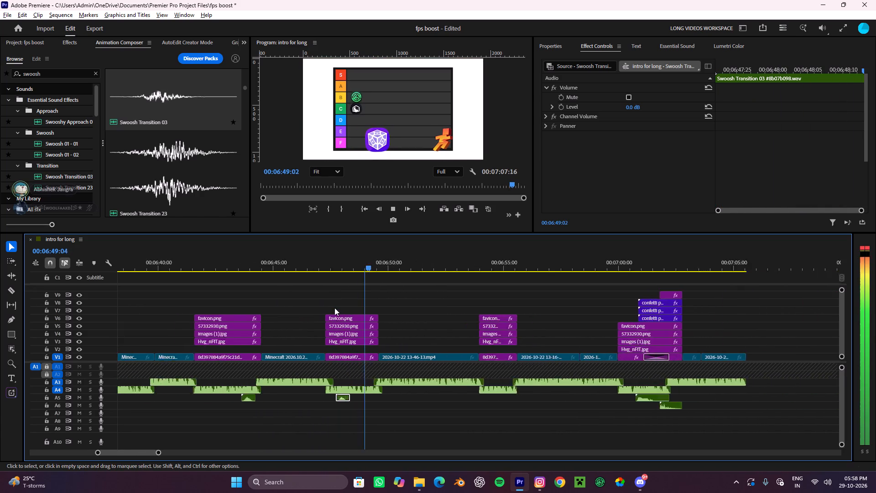
# Copy the swoosh onto A5 under the third tier-list shot, at about 00:06:55:03, and play it back.
pyautogui.keyDown('alt'); pyautogui.scroll(5, 334, 308); pyautogui.keyUp('alt')
pyautogui.scroll(-14, 334, 308)
pyautogui.keyDown('alt'); pyautogui.scroll(5, 334, 308); pyautogui.keyUp('alt')
pyautogui.scroll(-4, 334, 308)
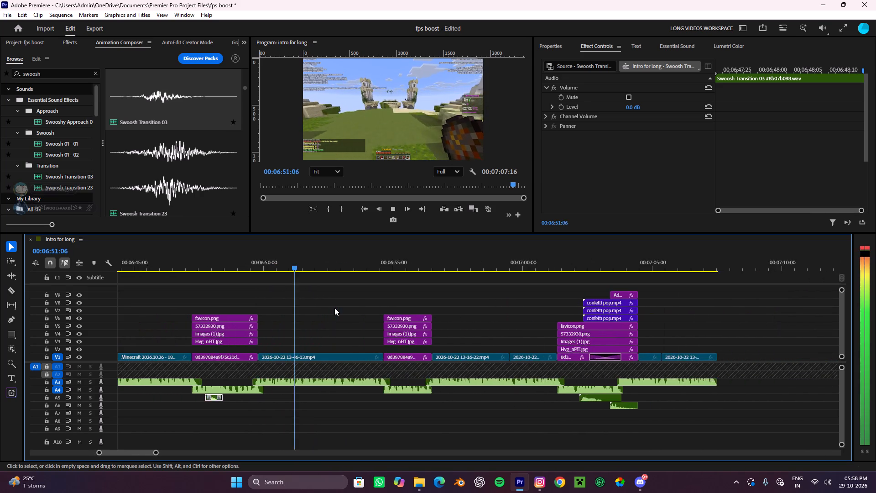
pyautogui.scroll(-5, 334, 316)
pyautogui.keyDown('alt'); pyautogui.scroll(4, 334, 325); pyautogui.keyUp('alt')
pyautogui.hotkey('ctrl', 'c')
pyautogui.hotkey('ctrl', 'c')
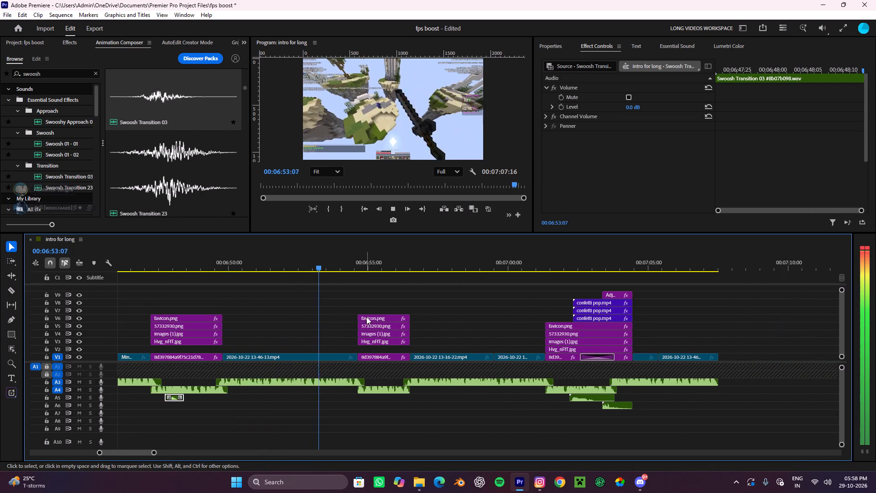
pyautogui.hotkey('ctrl', 'v')
pyautogui.press('space')
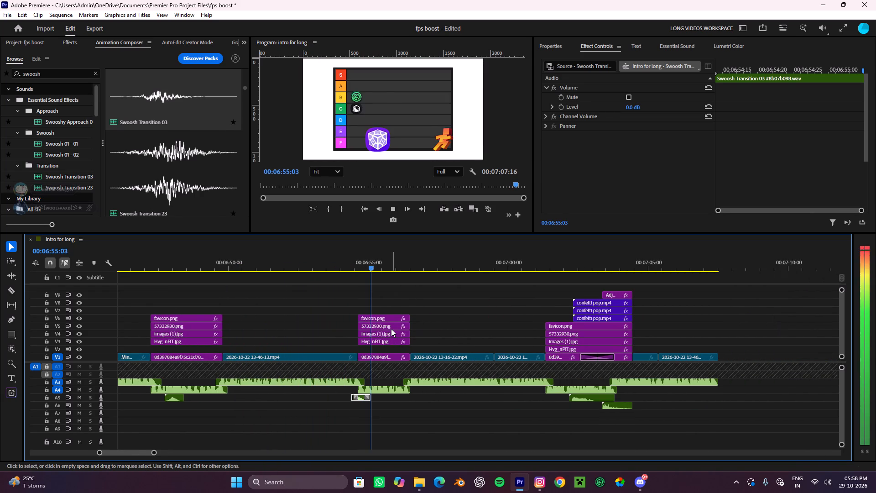
pyautogui.keyDown('alt'); pyautogui.scroll(4, 391, 329); pyautogui.keyUp('alt')
pyautogui.press('space')
pyautogui.moveTo(347, 396); pyautogui.dragTo(377, 399)
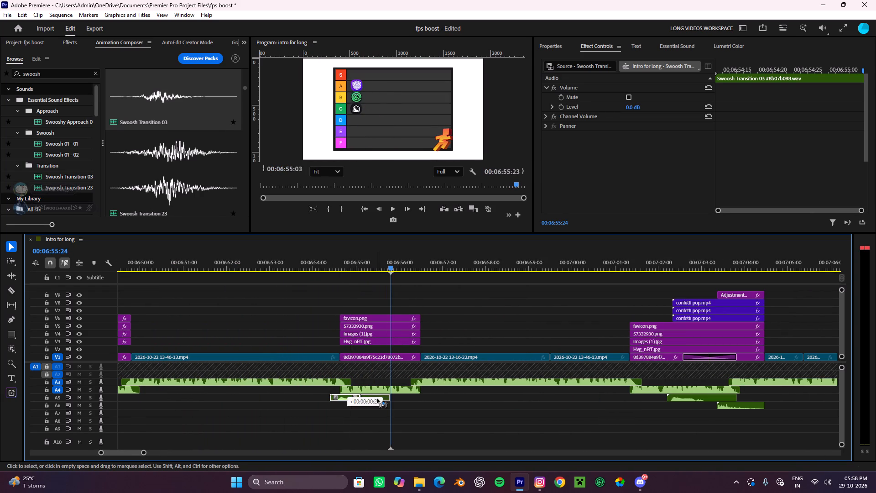
pyautogui.moveTo(377, 399); pyautogui.dragTo(382, 399)
pyautogui.moveTo(401, 262); pyautogui.dragTo(319, 282)
pyautogui.press('space')
pyautogui.keyDown('alt'); pyautogui.scroll(-6, 374, 298); pyautogui.keyUp('alt')
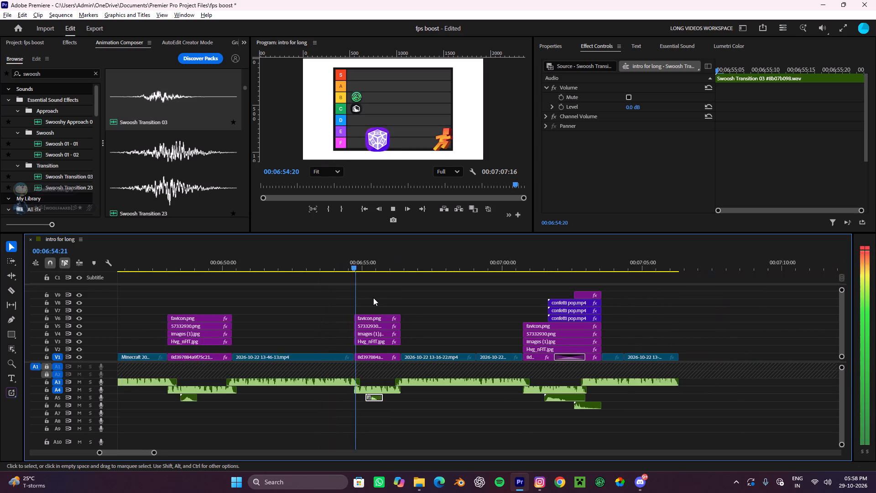
pyautogui.keyDown('alt'); pyautogui.scroll(-5, 373, 298); pyautogui.keyUp('alt')
pyautogui.press('space')
# Nudge the third swoosh on A5 to about 00:06:55:08 to match the icon's move, and play it back.
pyautogui.keyDown('alt'); pyautogui.scroll(10, 274, 367); pyautogui.keyUp('alt')
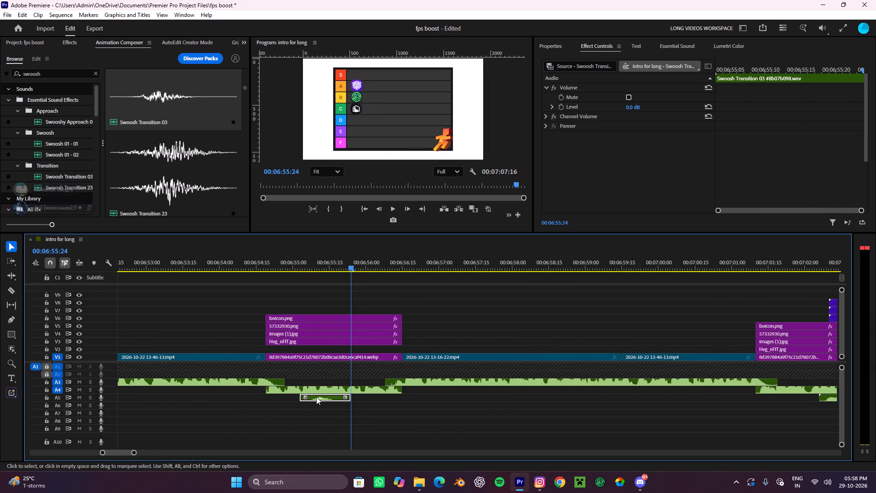
pyautogui.moveTo(322, 400); pyautogui.dragTo(334, 399)
pyautogui.moveTo(363, 267); pyautogui.dragTo(271, 305)
pyautogui.press('space')
pyautogui.keyDown('alt'); pyautogui.scroll(-14, 309, 313); pyautogui.keyUp('alt')
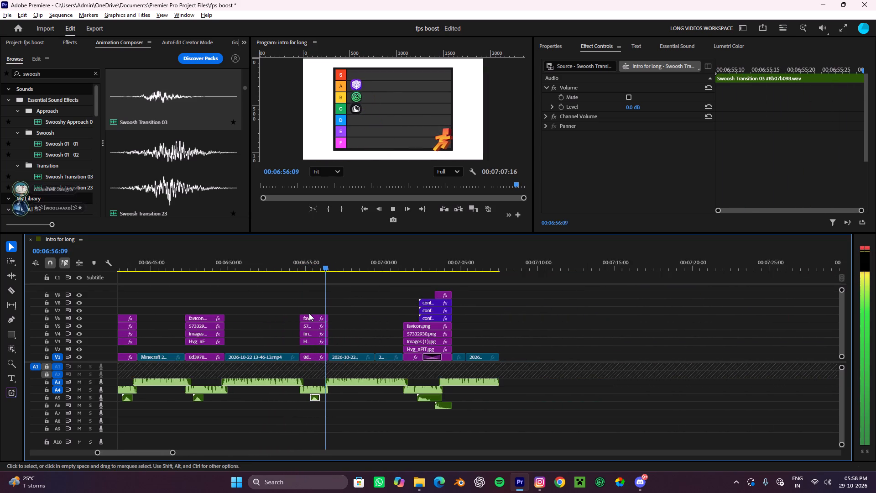
# Play on from the third tier-list shot through the final confetti shot to check the sound effects.
pyautogui.keyDown('alt'); pyautogui.scroll(4, 309, 313); pyautogui.keyUp('alt')
pyautogui.keyDown('alt'); pyautogui.scroll(-5, 309, 313); pyautogui.keyUp('alt')
pyautogui.keyDown('alt'); pyautogui.scroll(5, 309, 313); pyautogui.keyUp('alt')
pyautogui.keyDown('alt'); pyautogui.scroll(-5, 309, 313); pyautogui.keyUp('alt')
pyautogui.keyDown('alt'); pyautogui.scroll(5, 309, 313); pyautogui.keyUp('alt')
pyautogui.keyDown('alt'); pyautogui.scroll(-5, 309, 313); pyautogui.keyUp('alt')
pyautogui.keyDown('alt'); pyautogui.scroll(5, 309, 313); pyautogui.keyUp('alt')
pyautogui.keyDown('alt'); pyautogui.scroll(-9, 309, 313); pyautogui.keyUp('alt')
pyautogui.keyDown('alt'); pyautogui.scroll(4, 309, 313); pyautogui.keyUp('alt')
pyautogui.keyDown('alt'); pyautogui.scroll(-4, 309, 313); pyautogui.keyUp('alt')
pyautogui.keyDown('alt'); pyautogui.scroll(4, 309, 313); pyautogui.keyUp('alt')
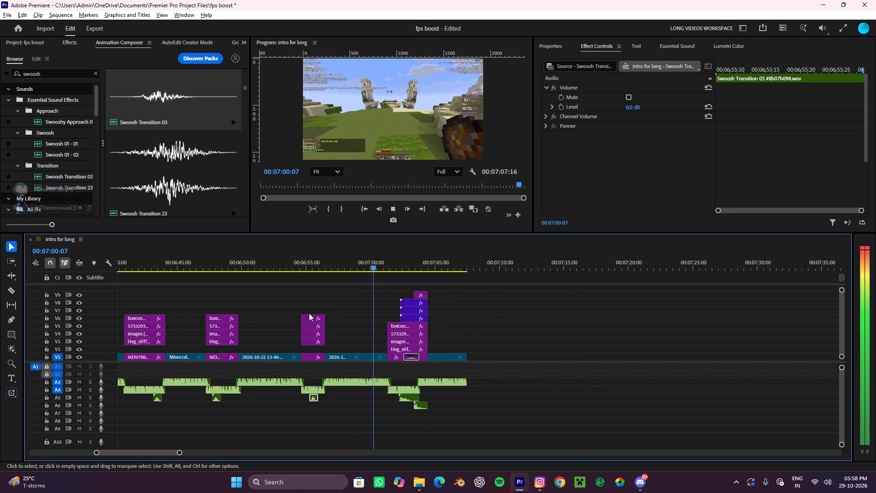
pyautogui.keyDown('alt'); pyautogui.scroll(-4, 309, 313); pyautogui.keyUp('alt')
pyautogui.keyDown('alt'); pyautogui.scroll(4, 309, 313); pyautogui.keyUp('alt')
pyautogui.keyDown('alt'); pyautogui.scroll(-8, 309, 313); pyautogui.keyUp('alt')
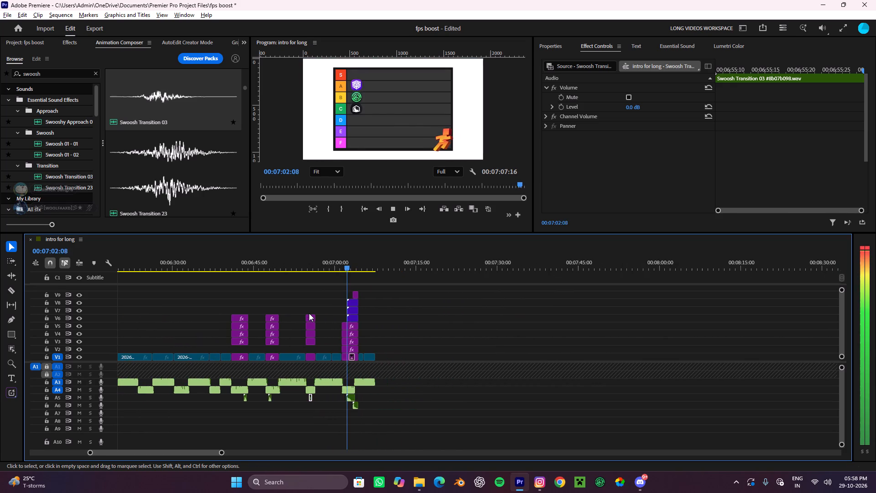
pyautogui.keyDown('alt'); pyautogui.scroll(3, 309, 313); pyautogui.keyUp('alt')
pyautogui.press('space')
# Replay the final tier-list shot with the confetti and continue to the sequence's end to review its sound.
pyautogui.moveTo(380, 262); pyautogui.dragTo(365, 267)
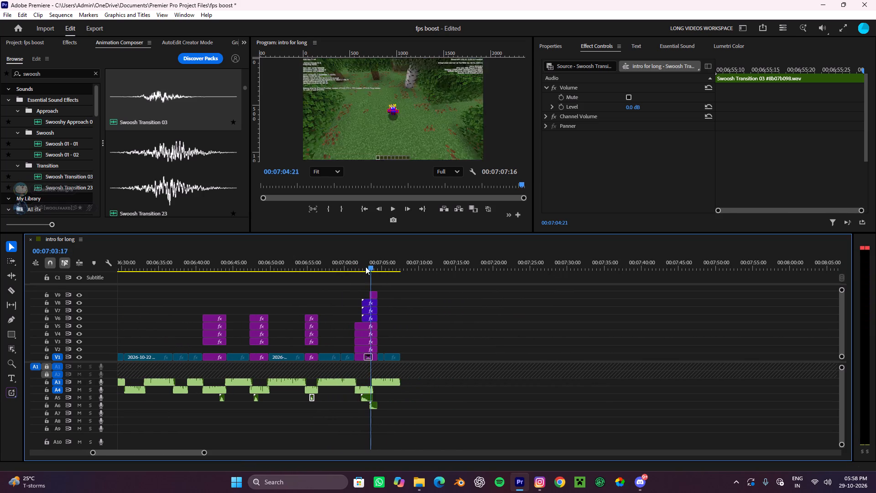
pyautogui.moveTo(365, 267); pyautogui.dragTo(355, 275)
pyautogui.press('space')
pyautogui.keyDown('alt'); pyautogui.scroll(10, 359, 289); pyautogui.keyUp('alt')
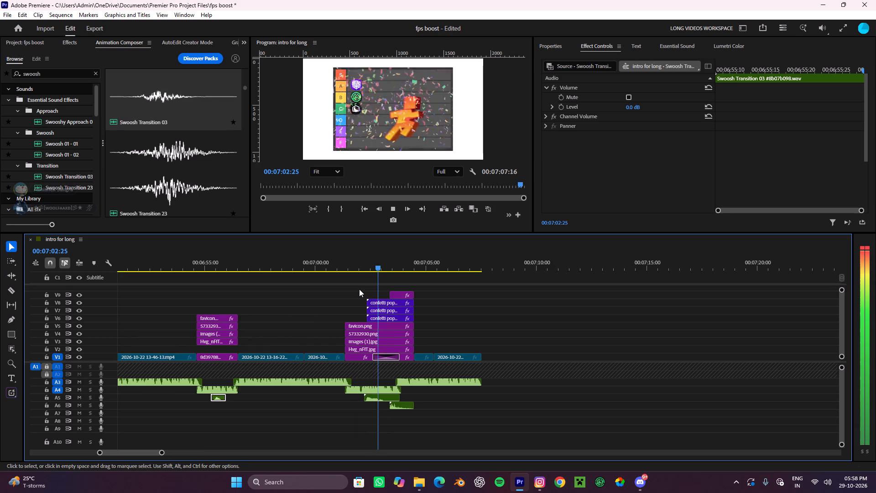
pyautogui.press('space')
pyautogui.keyDown('alt'); pyautogui.scroll(4, 365, 305); pyautogui.keyUp('alt')
pyautogui.press('space')
pyautogui.keyDown('alt'); pyautogui.scroll(-4, 419, 305); pyautogui.keyUp('alt')
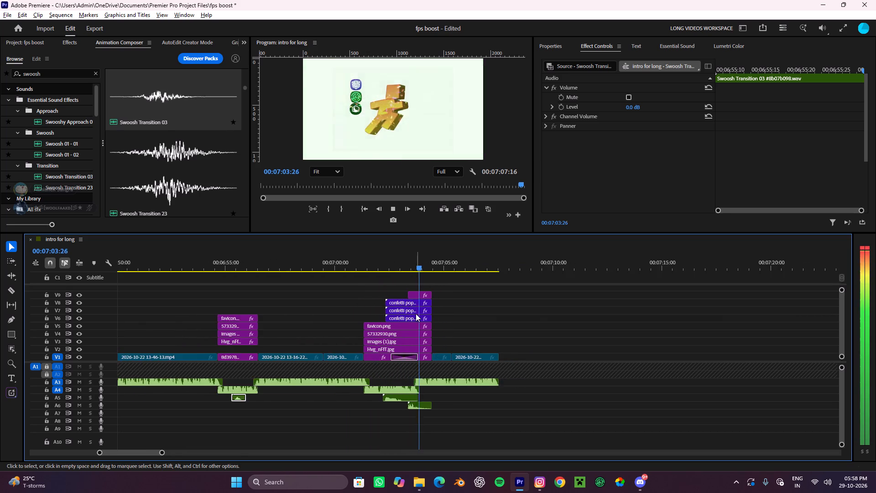
pyautogui.keyDown('alt'); pyautogui.scroll(-12, 416, 314); pyautogui.keyUp('alt')
pyautogui.keyDown('alt'); pyautogui.scroll(4, 416, 314); pyautogui.keyUp('alt')
pyautogui.keyDown('alt'); pyautogui.scroll(-8, 416, 314); pyautogui.keyUp('alt')
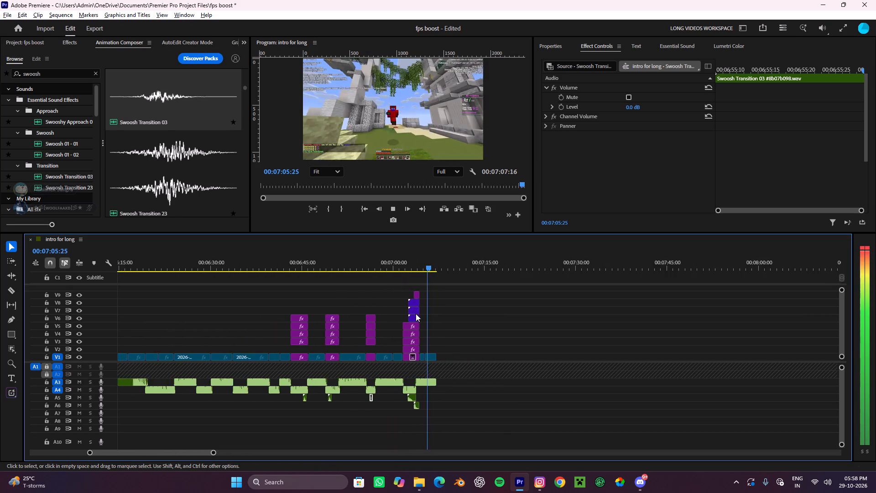
pyautogui.keyDown('alt'); pyautogui.scroll(-7, 416, 314); pyautogui.keyUp('alt')
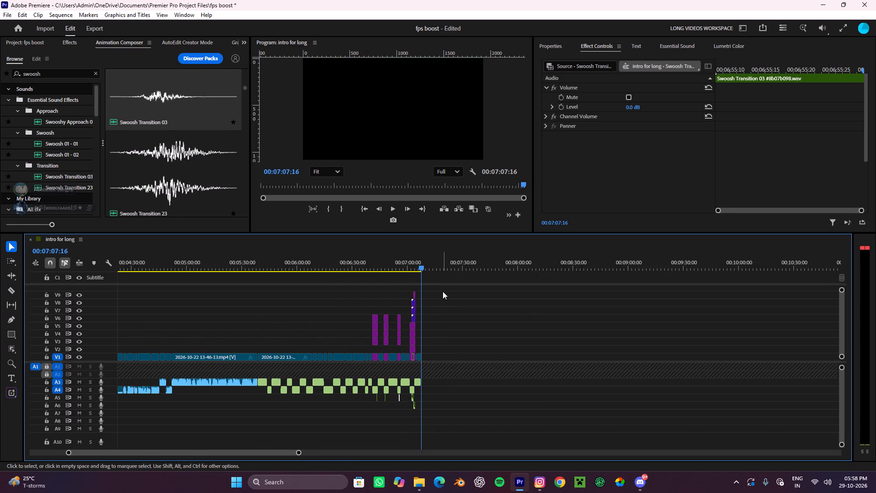
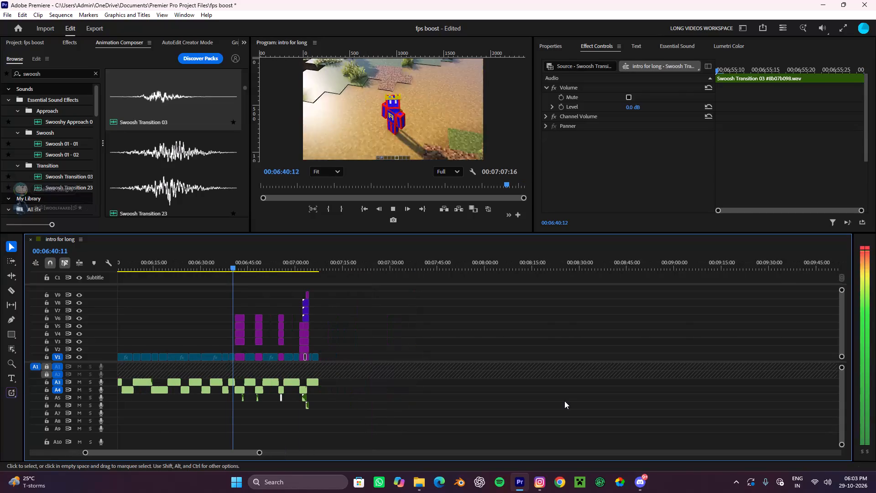
# Pause playback and enlarge the program monitor by lowering the divider between the upper panels and the timeline.
pyautogui.press('space')
pyautogui.moveTo(401, 233); pyautogui.dragTo(401, 239)
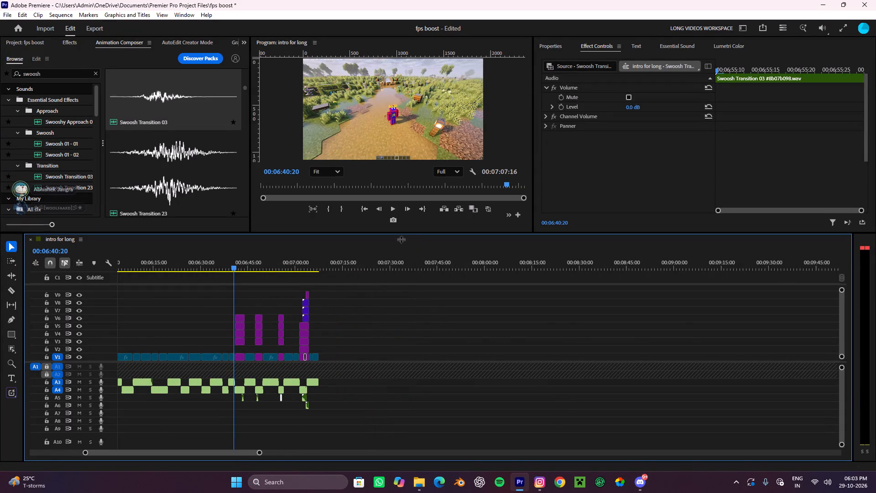
pyautogui.moveTo(401, 239); pyautogui.dragTo(400, 275)
# Play from the first tier-list shot to about 00:06:53:07 to check the swoosh sounds against the icon moves.
pyautogui.keyDown('alt'); pyautogui.scroll(4, 323, 355); pyautogui.keyUp('alt')
pyautogui.press('space')
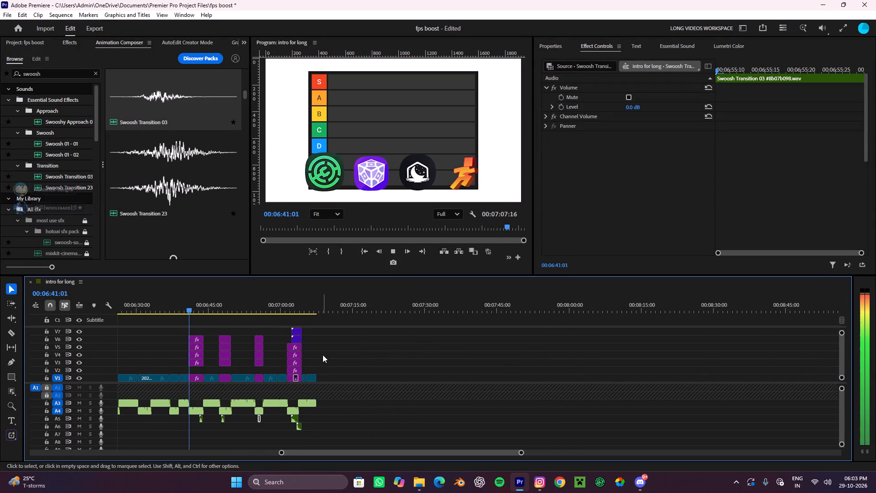
pyautogui.press('space')
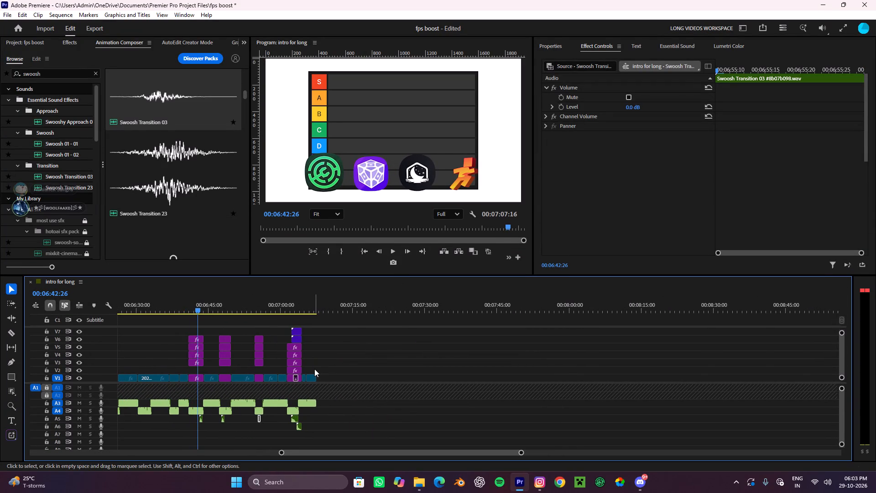
pyautogui.keyDown('alt'); pyautogui.scroll(4, 314, 369); pyautogui.keyUp('alt')
pyautogui.press('space')
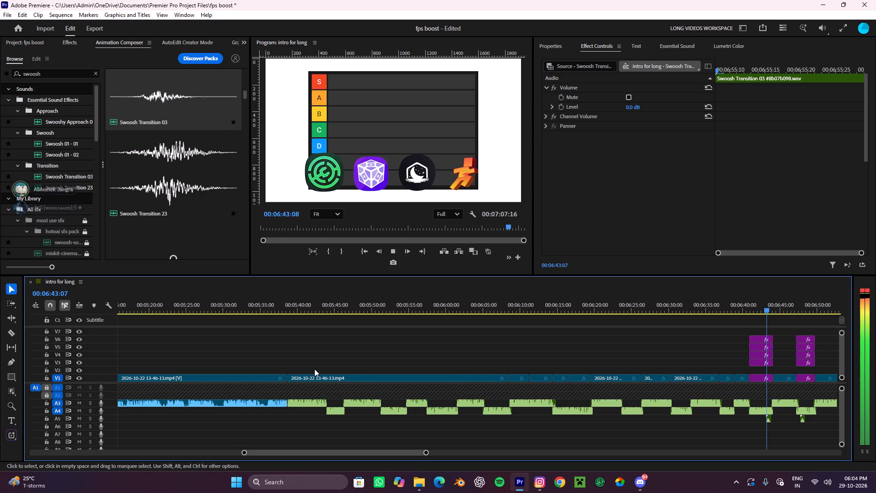
pyautogui.scroll(-17, 314, 369)
pyautogui.press('space')
pyautogui.keyDown('alt'); pyautogui.scroll(3, 480, 366); pyautogui.keyUp('alt')
pyautogui.scroll(-11, 480, 366)
pyautogui.press('space')
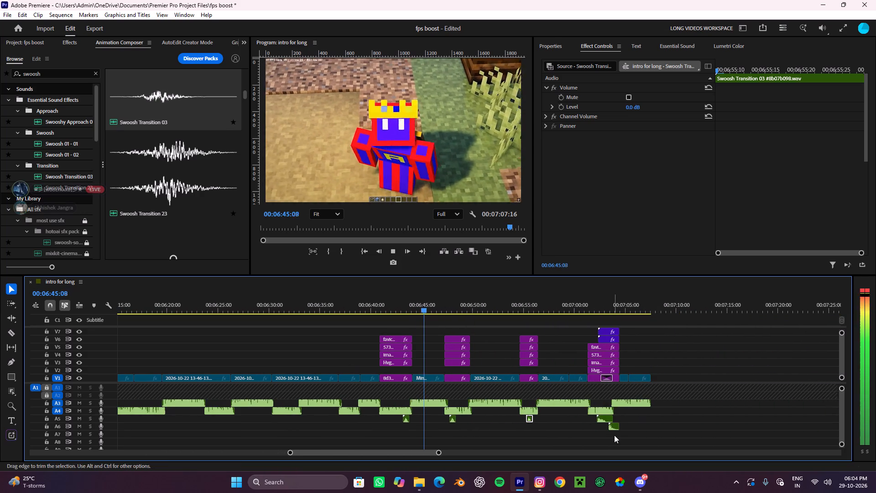
pyautogui.keyDown('alt'); pyautogui.scroll(-3, 601, 437); pyautogui.keyUp('alt')
pyautogui.keyDown('alt'); pyautogui.scroll(1, 594, 435); pyautogui.keyUp('alt')
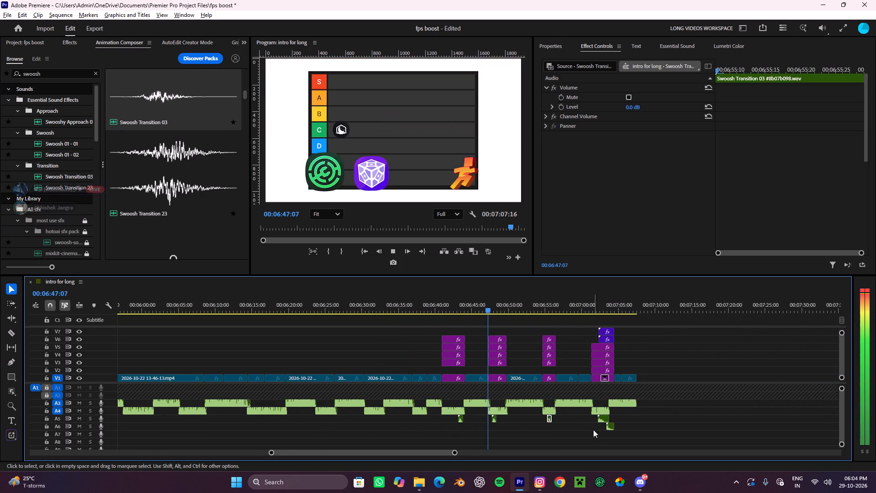
pyautogui.keyDown('alt'); pyautogui.scroll(1, 593, 430); pyautogui.keyUp('alt')
pyautogui.scroll(-5, 597, 400)
pyautogui.keyDown('alt'); pyautogui.scroll(-9, 590, 401); pyautogui.keyUp('alt')
pyautogui.keyDown('alt'); pyautogui.scroll(5, 589, 402); pyautogui.keyUp('alt')
pyautogui.scroll(-5, 589, 402)
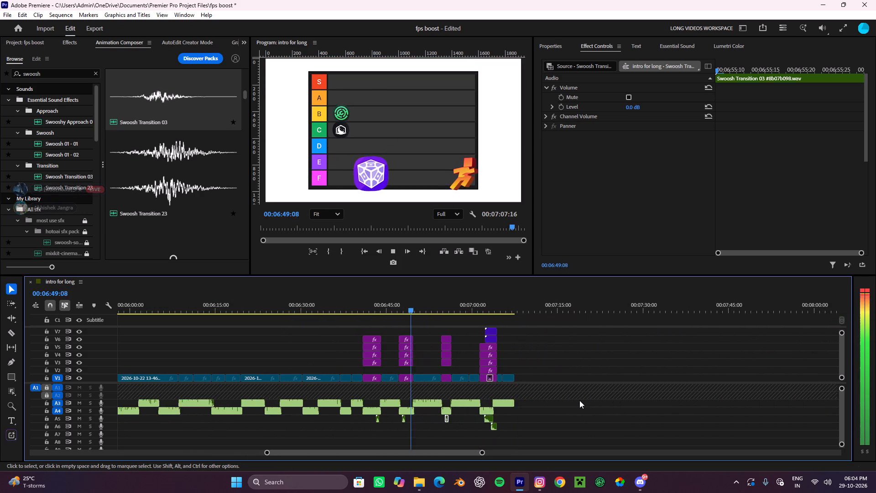
pyautogui.keyDown('alt'); pyautogui.scroll(-4, 579, 400); pyautogui.keyUp('alt')
pyautogui.keyDown('alt'); pyautogui.scroll(4, 579, 400); pyautogui.keyUp('alt')
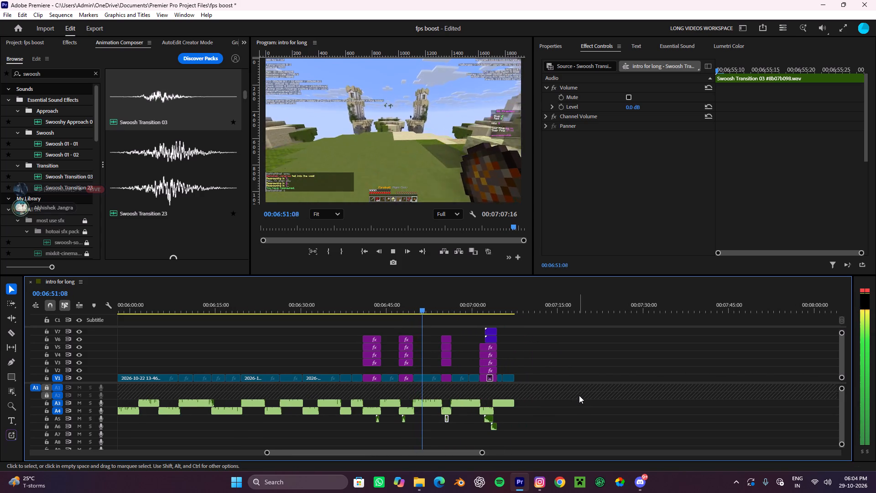
pyautogui.press('space')
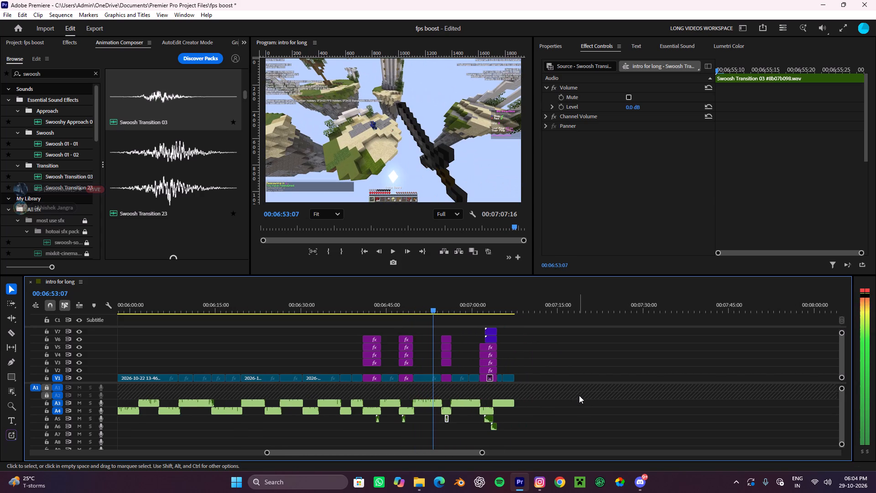
# Show the sequence transcript and select the A3 and A4 audio clips from just before the first tier-list shot to the end.
pyautogui.keyDown('alt'); pyautogui.scroll(-4, 579, 395); pyautogui.keyUp('alt')
pyautogui.click(560, 42)
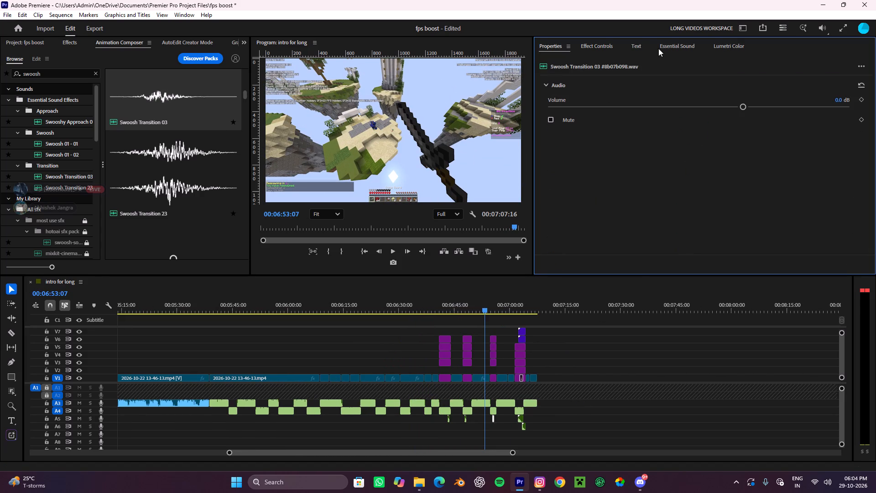
pyautogui.click(643, 49)
pyautogui.keyDown('alt'); pyautogui.scroll(-4, 613, 387); pyautogui.keyUp('alt')
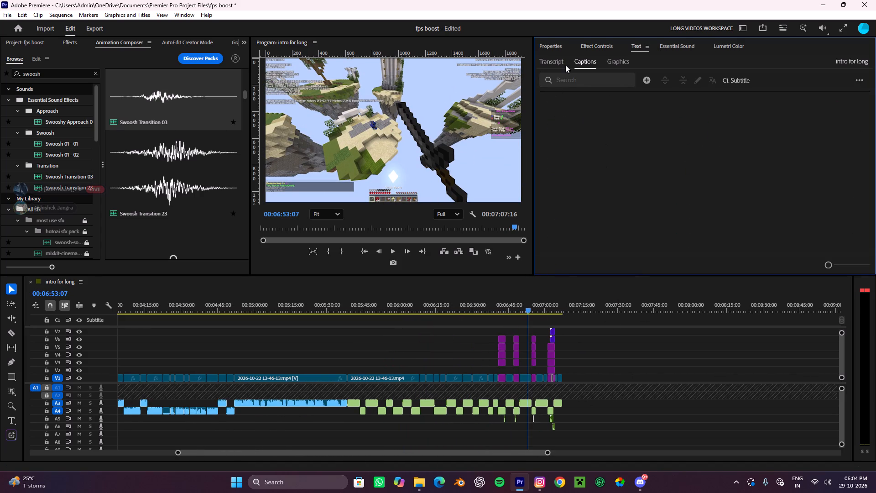
pyautogui.click(563, 64)
pyautogui.scroll(-4, 593, 210)
pyautogui.moveTo(621, 414); pyautogui.dragTo(551, 407)
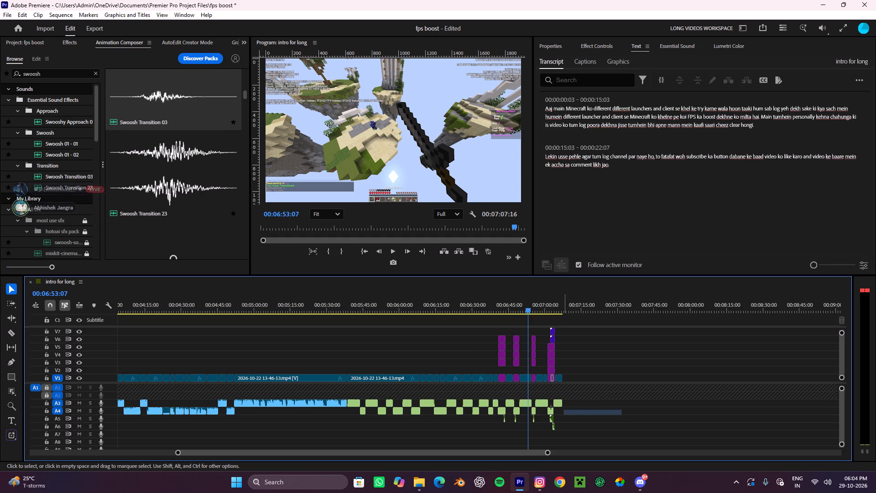
pyautogui.moveTo(551, 407); pyautogui.dragTo(501, 398)
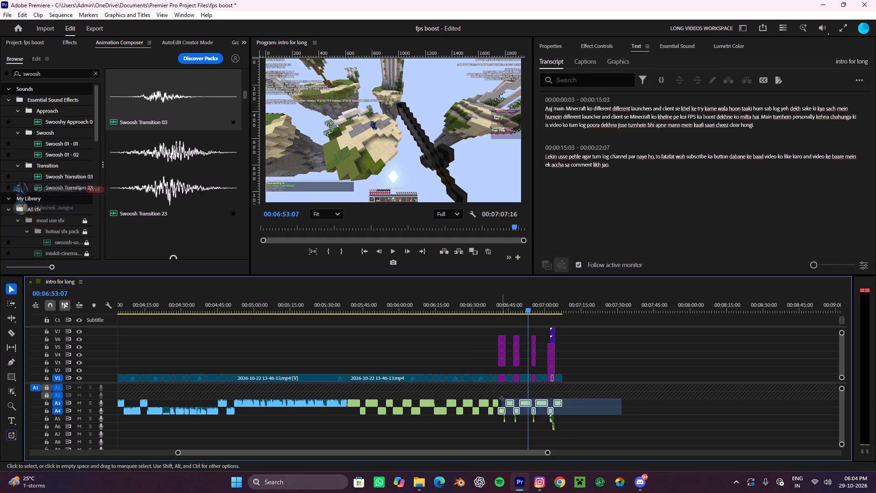
pyautogui.moveTo(501, 398); pyautogui.dragTo(498, 399)
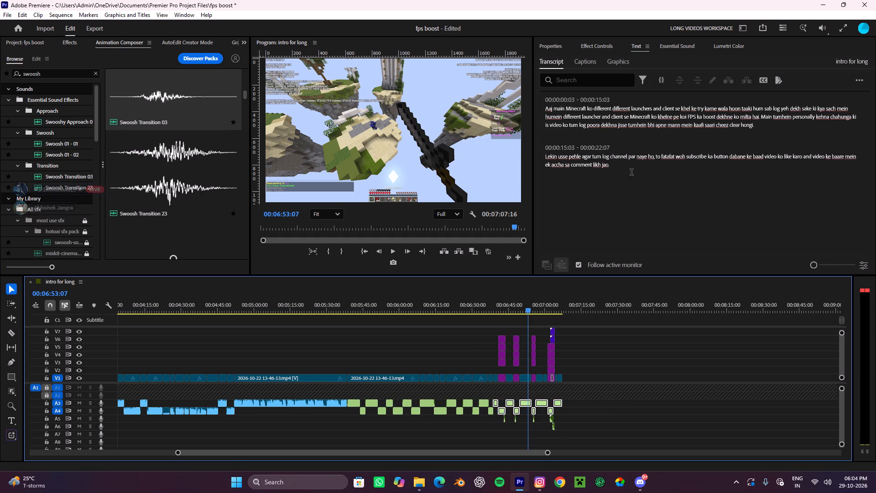
# Look through the sequence's captions and graphics text, and return to the transcript to examine its options.
pyautogui.click(584, 65)
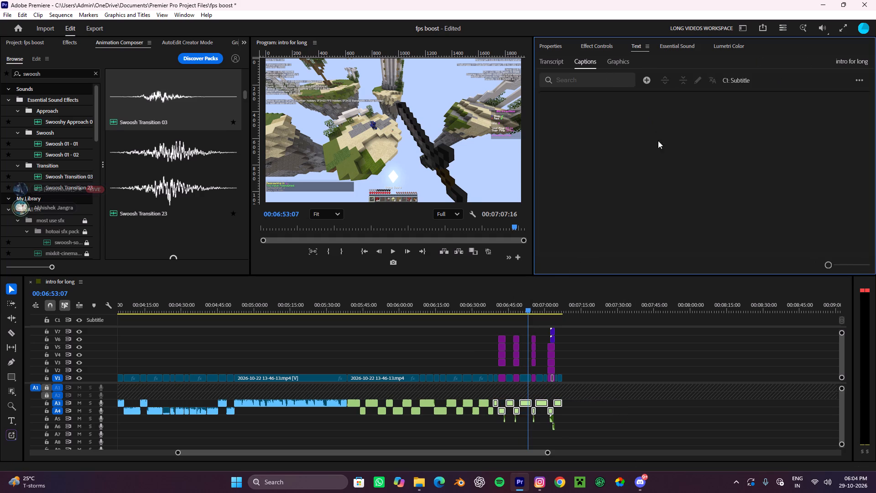
pyautogui.click(611, 64)
pyautogui.click(550, 62)
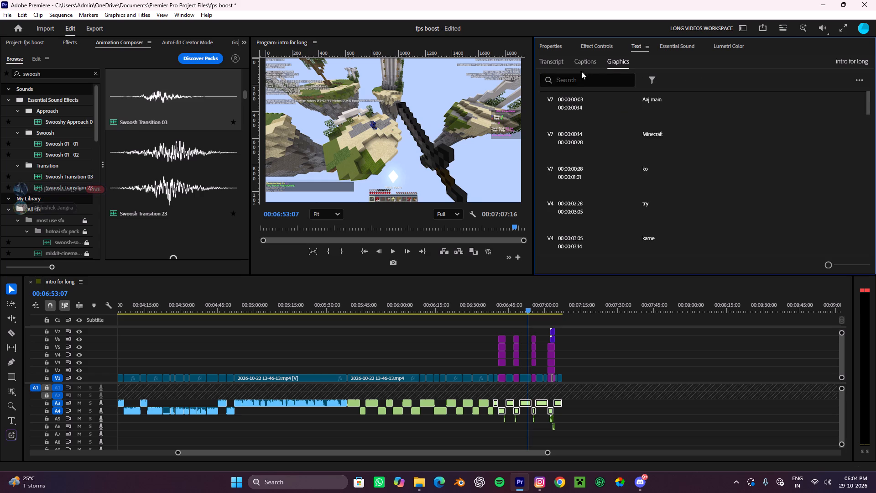
pyautogui.click(860, 83)
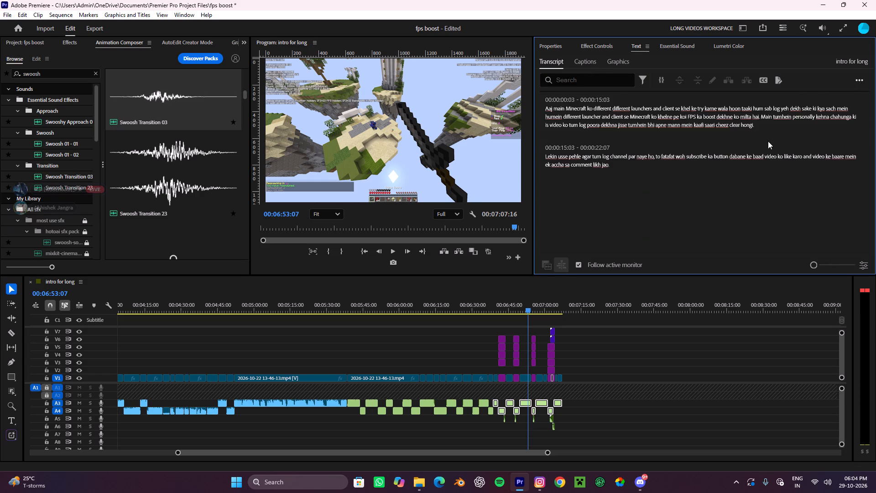
pyautogui.moveTo(708, 226); pyautogui.dragTo(708, 216)
pyautogui.click(663, 81)
pyautogui.click(659, 78)
# Re-transcribe the intro for long sequence to start a new automatic transcription.
pyautogui.click(856, 78)
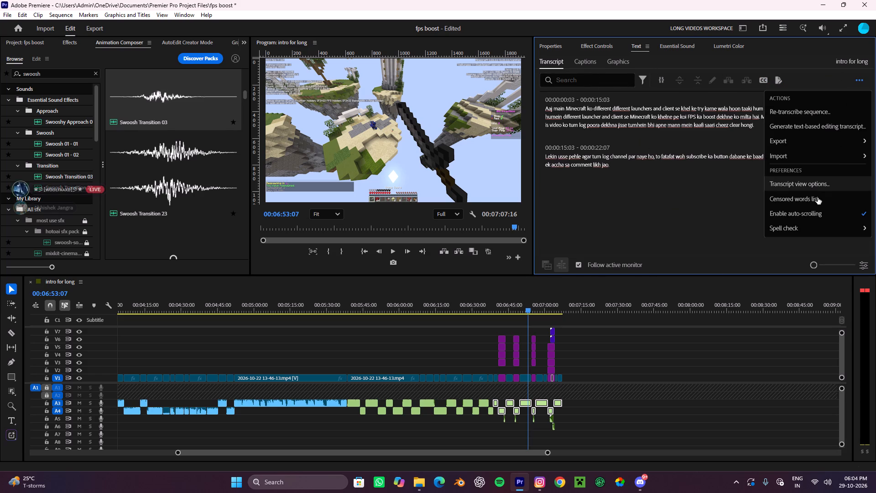
pyautogui.scroll(-4, 809, 207)
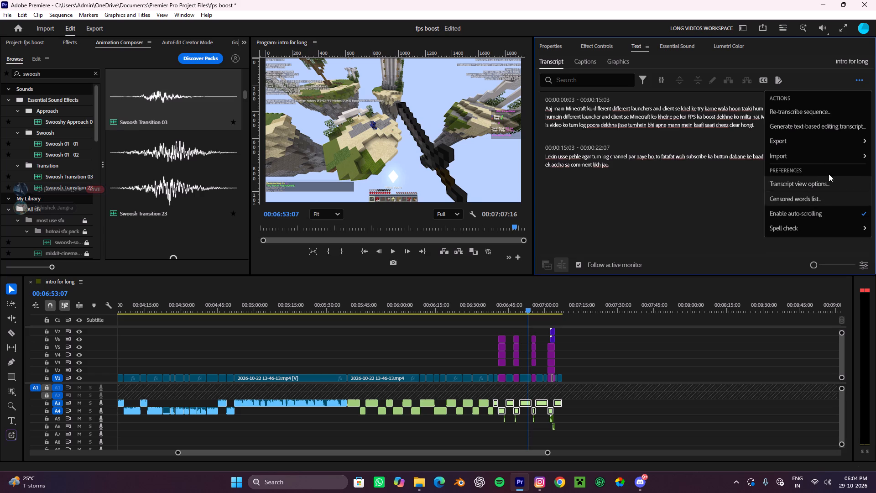
pyautogui.click(811, 117)
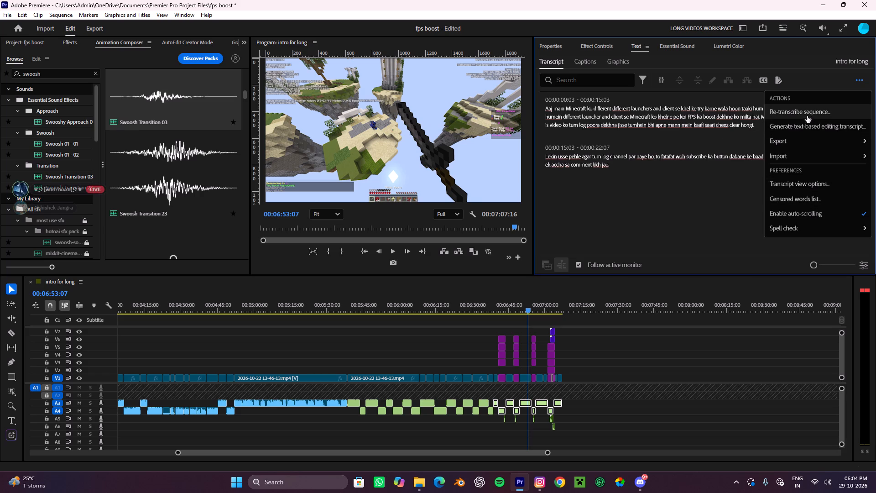
pyautogui.click(527, 253)
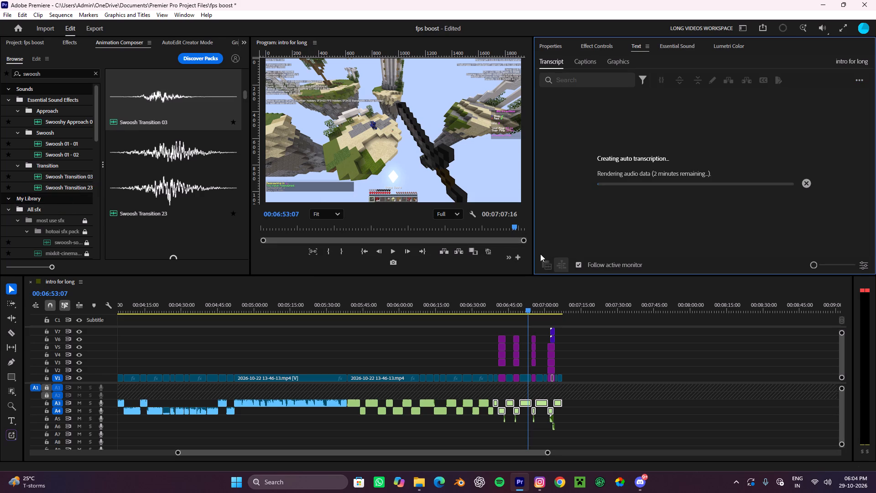
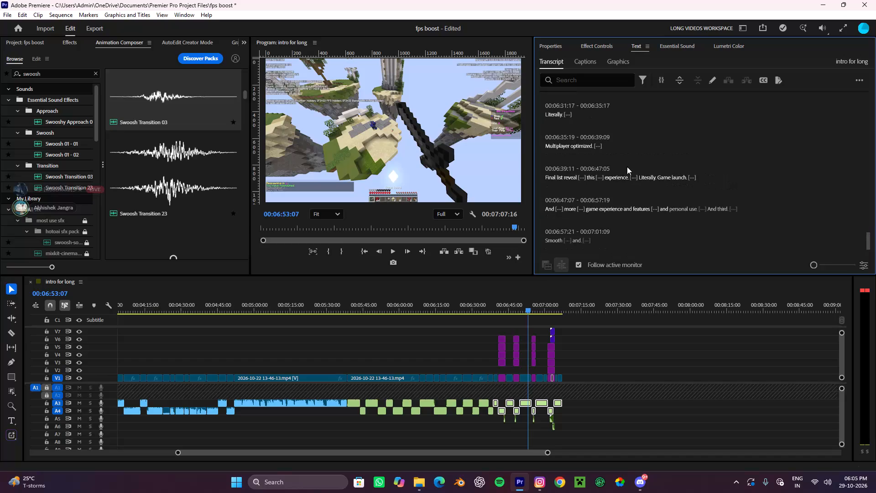
# Re-transcribe the intro for long sequence with the transcription language set to Hindi.
pyautogui.scroll(-9, 627, 167)
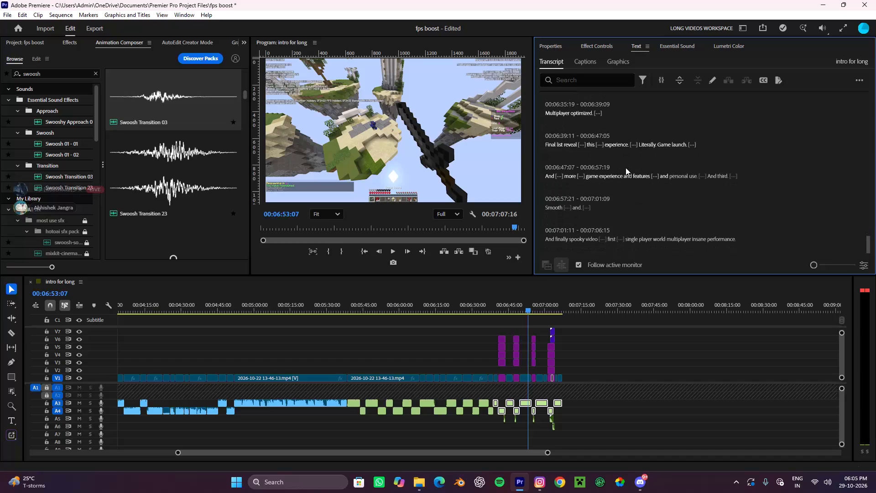
pyautogui.scroll(-4, 626, 168)
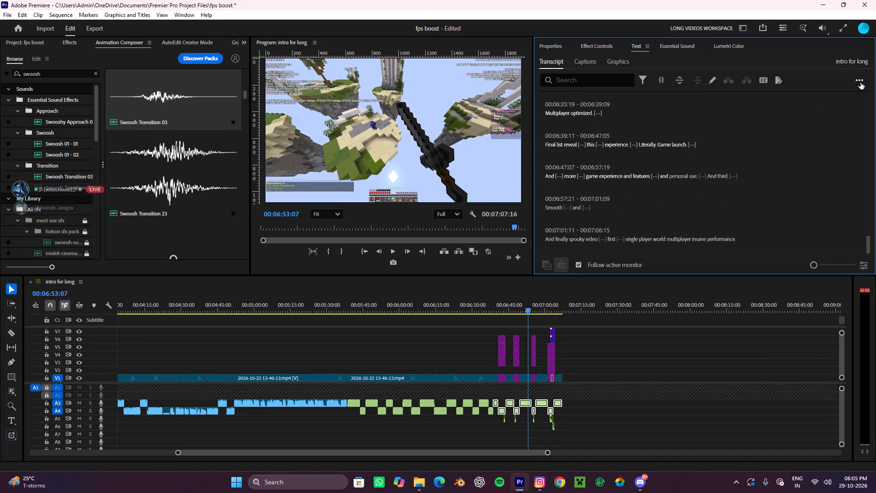
pyautogui.click(862, 81)
pyautogui.click(803, 117)
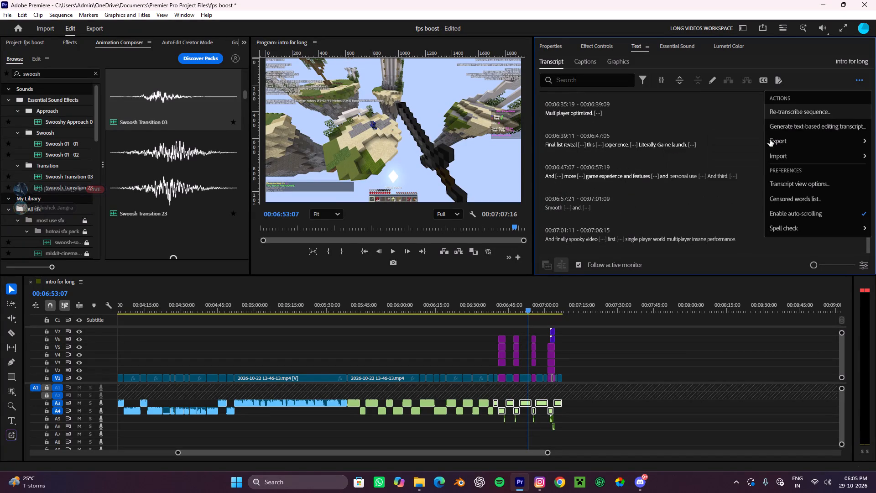
pyautogui.click(425, 234)
pyautogui.moveTo(449, 205); pyautogui.dragTo(436, 78)
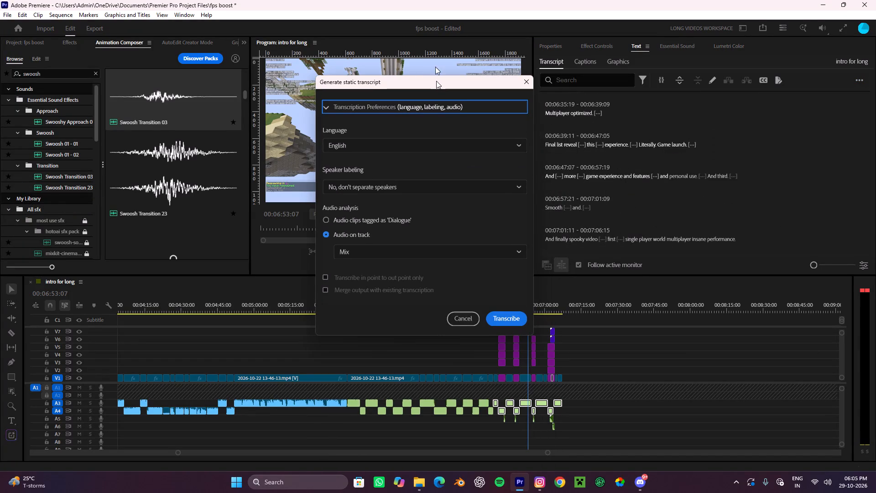
pyautogui.click(513, 143)
pyautogui.moveTo(524, 160); pyautogui.dragTo(523, 201)
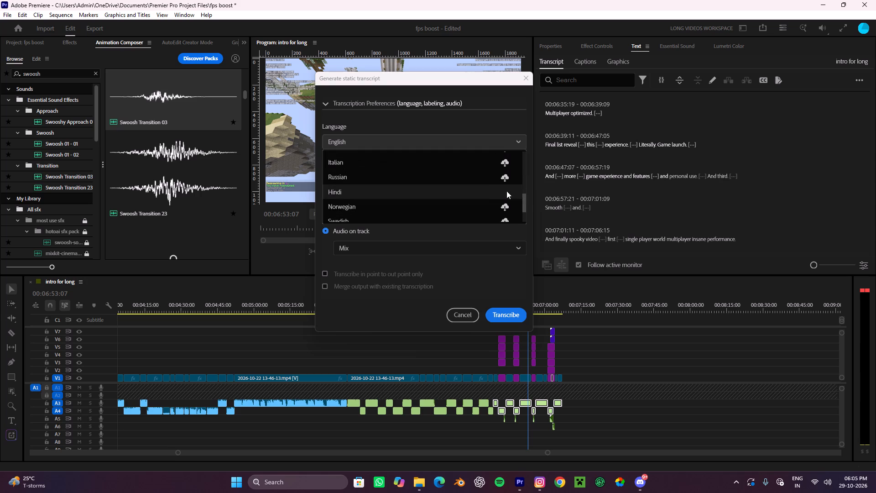
pyautogui.click(495, 188)
pyautogui.click(503, 317)
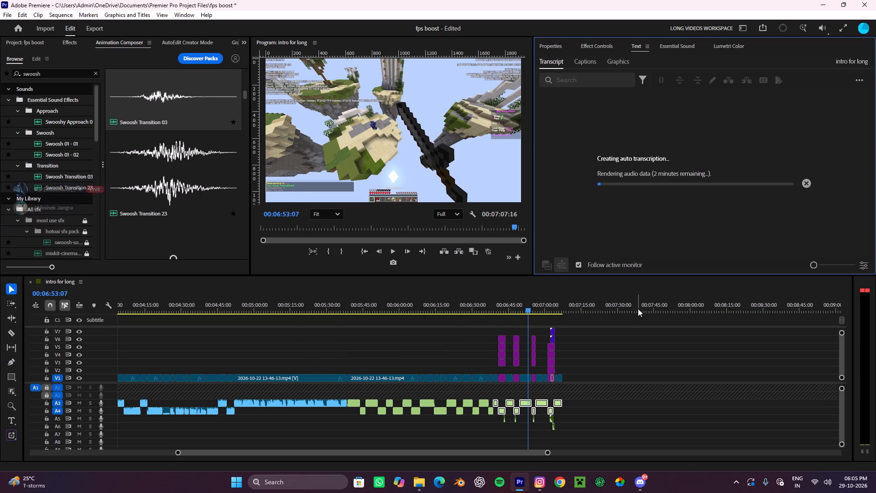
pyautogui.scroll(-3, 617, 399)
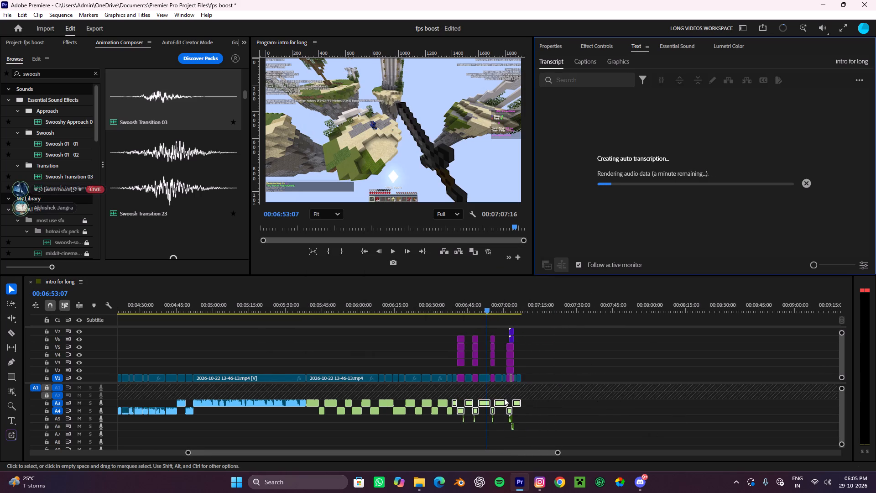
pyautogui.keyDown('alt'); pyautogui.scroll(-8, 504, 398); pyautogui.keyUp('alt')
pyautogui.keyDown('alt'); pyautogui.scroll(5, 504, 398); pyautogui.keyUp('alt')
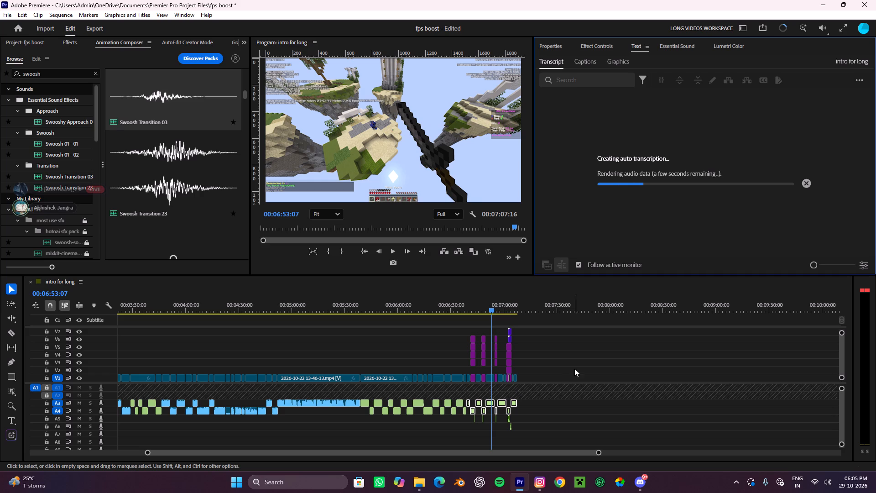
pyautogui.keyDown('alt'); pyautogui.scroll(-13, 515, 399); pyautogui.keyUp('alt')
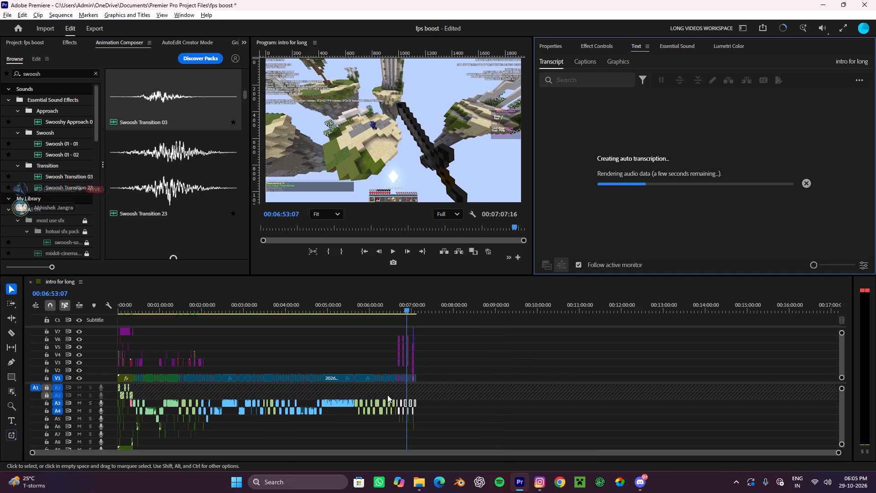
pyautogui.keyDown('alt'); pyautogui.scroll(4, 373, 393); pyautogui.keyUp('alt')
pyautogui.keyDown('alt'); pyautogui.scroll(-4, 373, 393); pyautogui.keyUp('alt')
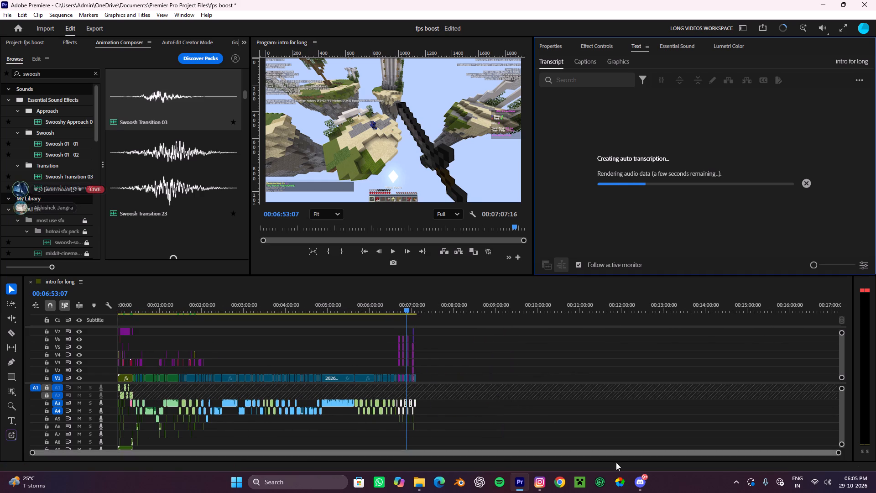
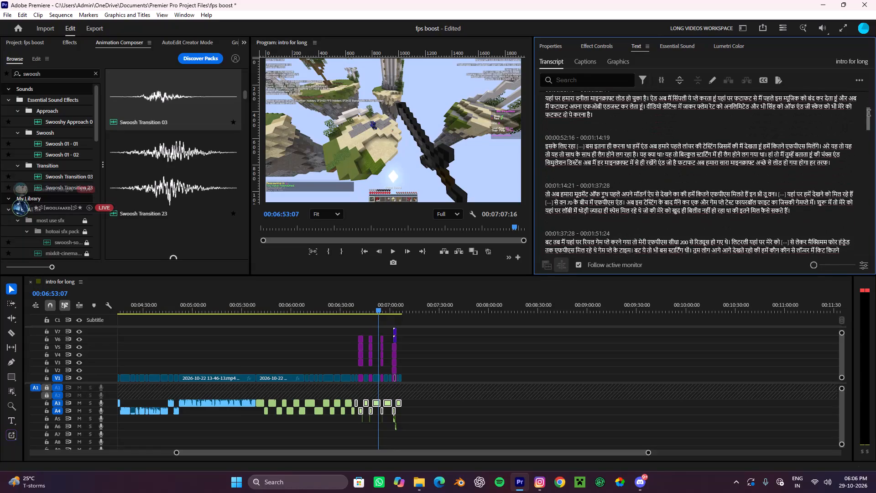
# Play the opening of the tier-list ending from about 00:06:39 and check it against the closing paragraphs of the Hindi transcript.
pyautogui.moveTo(869, 114); pyautogui.dragTo(861, 247)
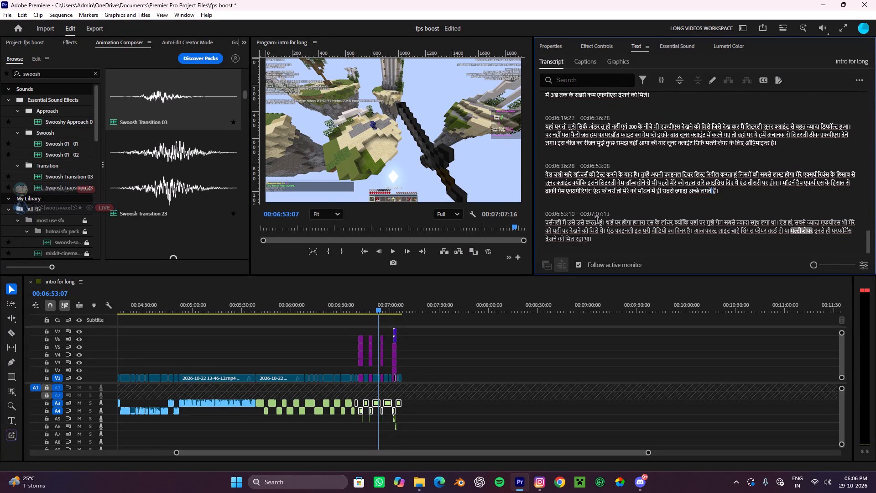
pyautogui.keyDown('alt'); pyautogui.scroll(10, 392, 367); pyautogui.keyUp('alt')
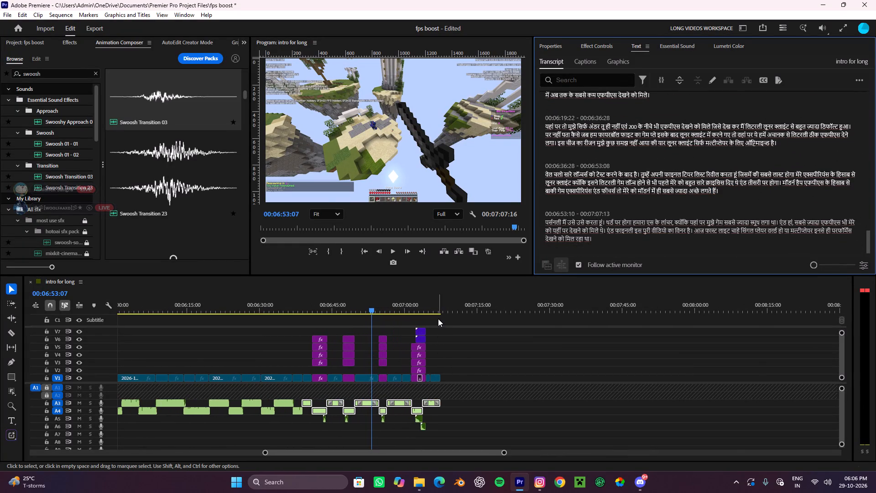
pyautogui.moveTo(378, 315); pyautogui.dragTo(334, 321)
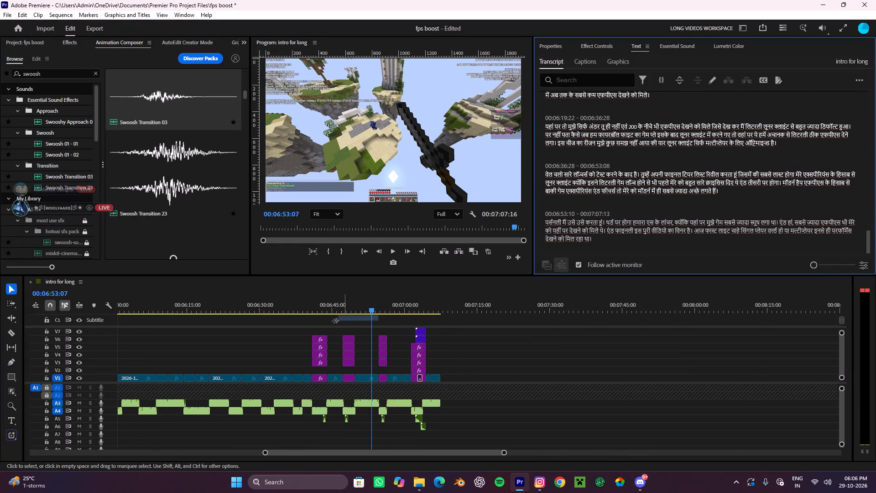
pyautogui.moveTo(334, 321); pyautogui.dragTo(307, 338)
pyautogui.moveTo(376, 309); pyautogui.dragTo(307, 336)
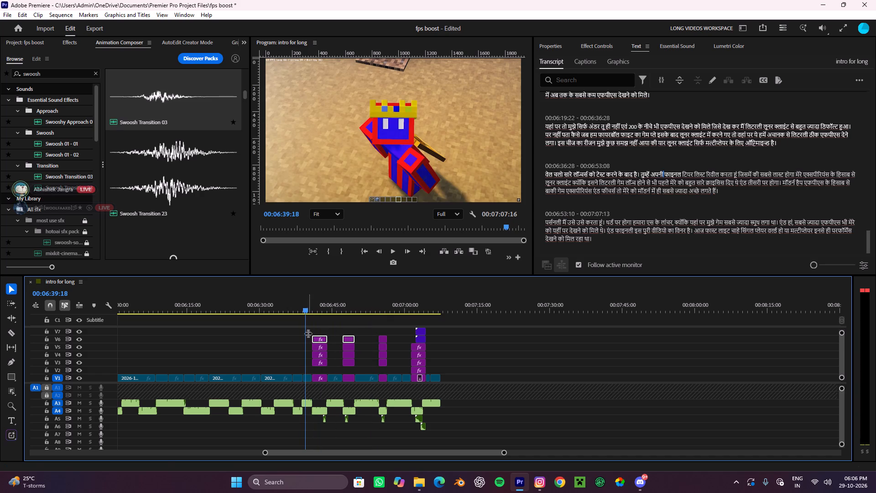
pyautogui.click(290, 334)
pyautogui.press('space')
pyautogui.keyDown('alt'); pyautogui.scroll(5, 323, 340); pyautogui.keyUp('alt')
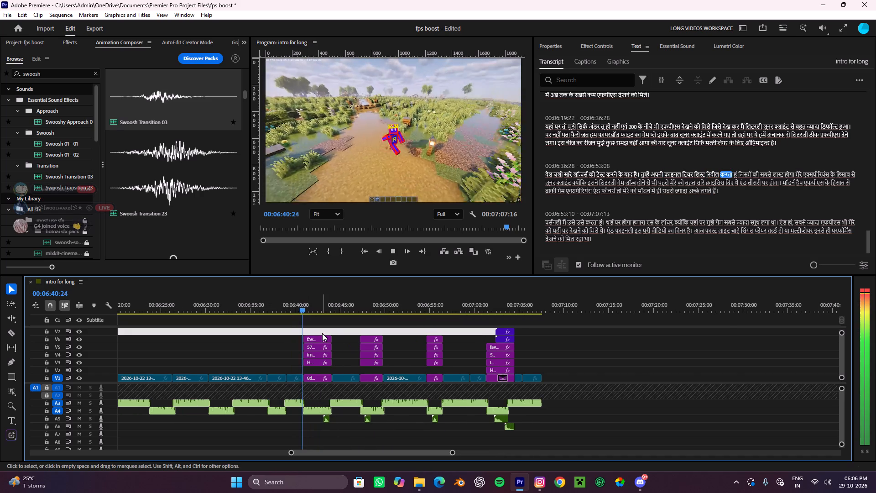
pyautogui.press('space')
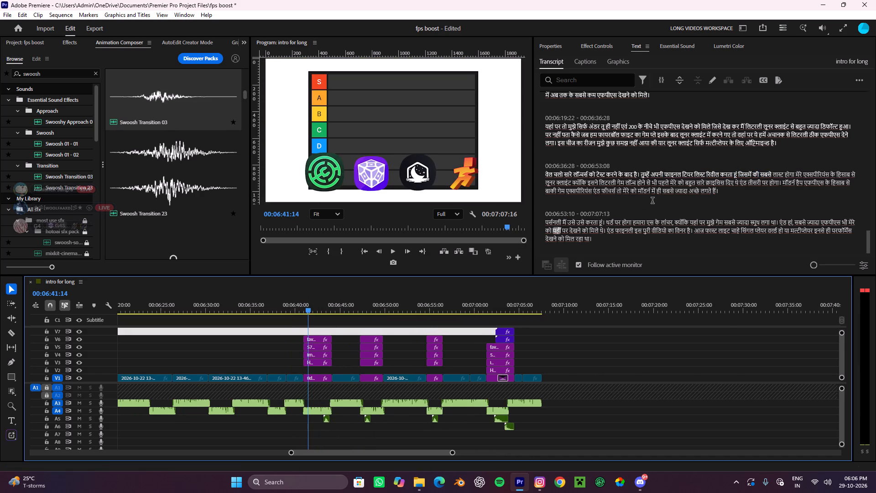
# Jump to the word "गेम" after "लिटरली" in the transcript paragraph starting at 00:06:36:28.
pyautogui.tripleClick(618, 183)
pyautogui.tripleClick(618, 183)
pyautogui.tripleClick(618, 183)
pyautogui.tripleClick(618, 183)
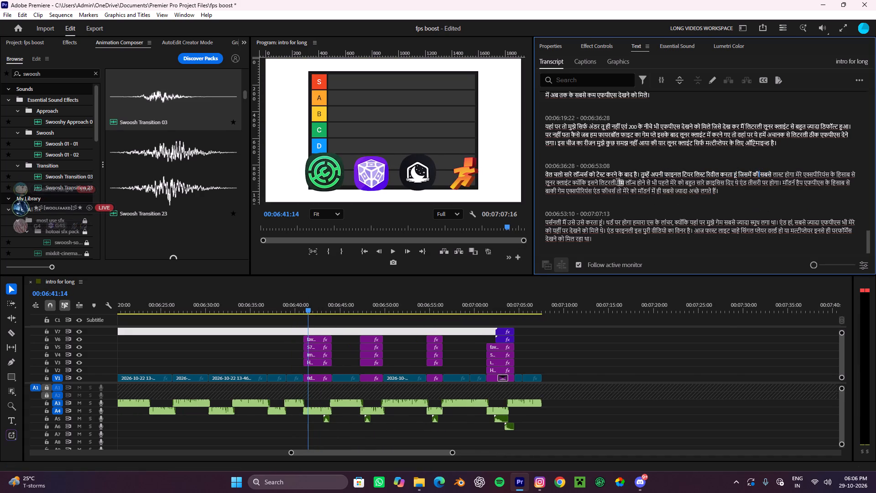
pyautogui.tripleClick(618, 183)
pyautogui.tripleClick(618, 183)
pyautogui.tripleClick(618, 183)
pyautogui.doubleClick(618, 183)
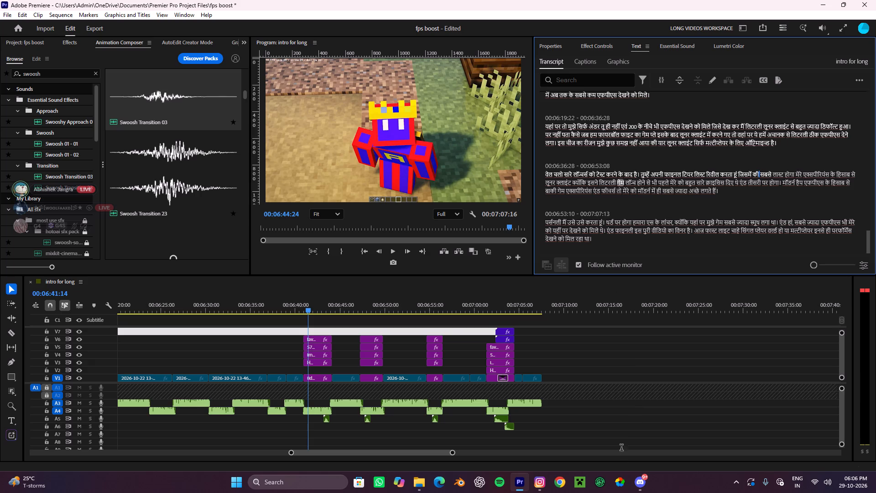
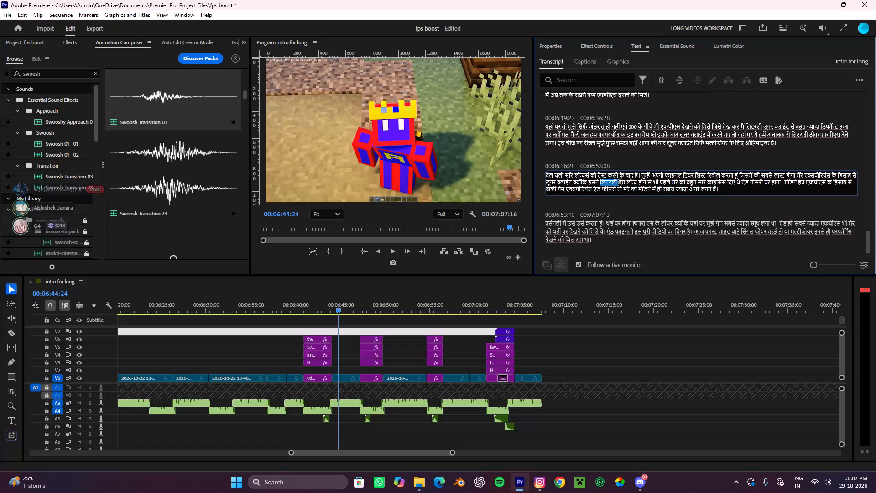
# Copy the whole transcript paragraph starting at 00:06:36:28, where the final tier list is introduced.
pyautogui.tripleClick(620, 183)
pyautogui.tripleClick(621, 182)
pyautogui.click(621, 182)
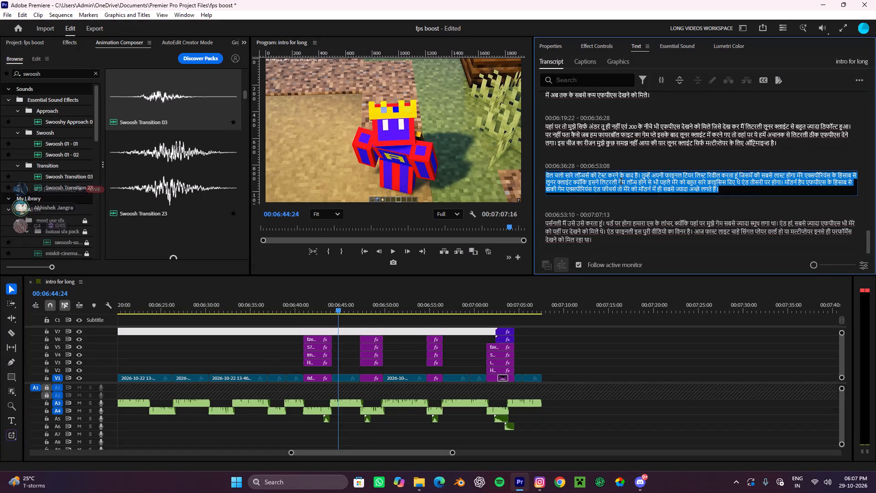
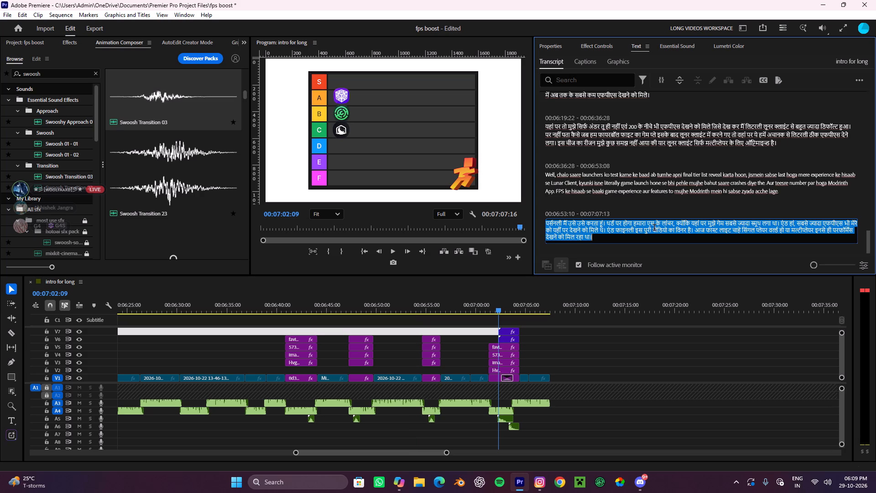
pyautogui.press('super+v')
pyautogui.click(617, 322)
pyautogui.hotkey('ctrl', 'v')
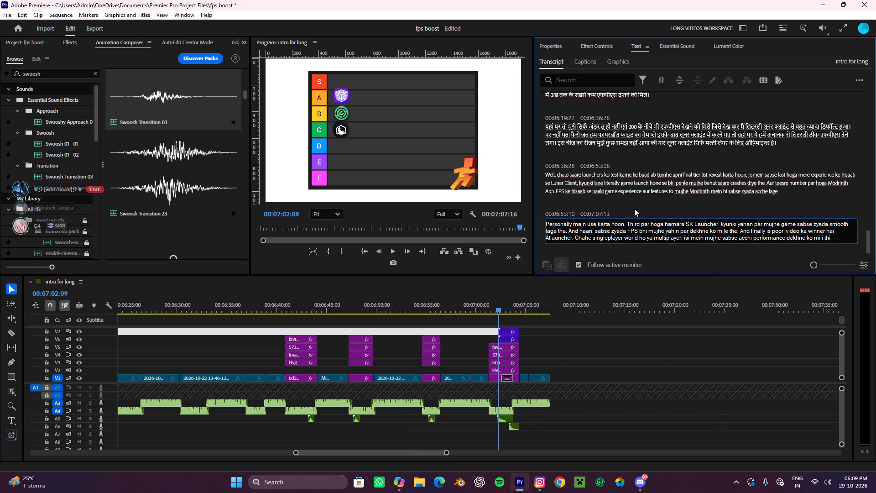
pyautogui.click(634, 209)
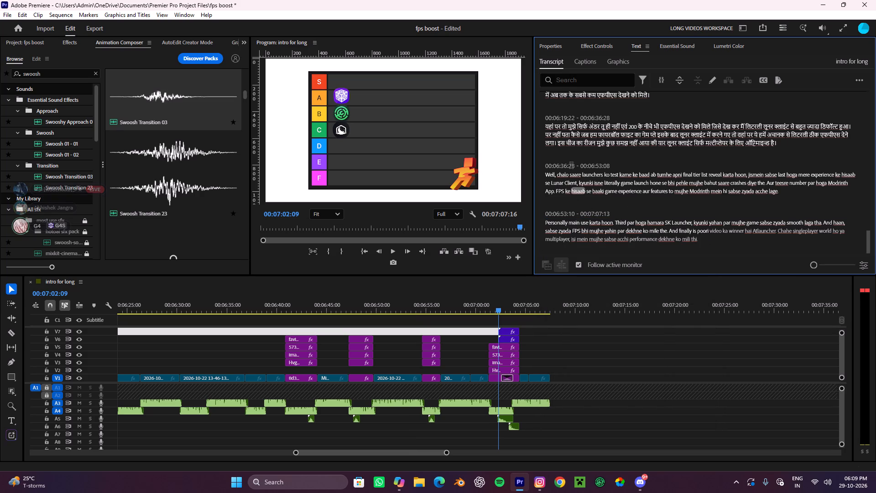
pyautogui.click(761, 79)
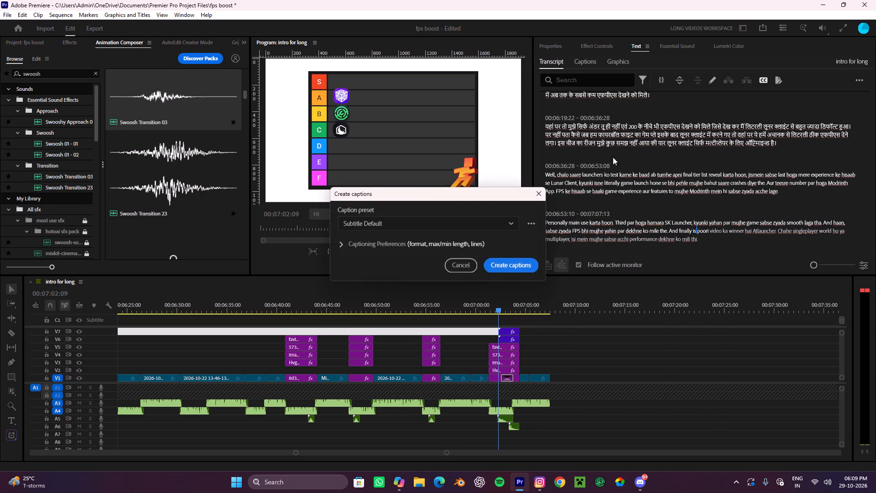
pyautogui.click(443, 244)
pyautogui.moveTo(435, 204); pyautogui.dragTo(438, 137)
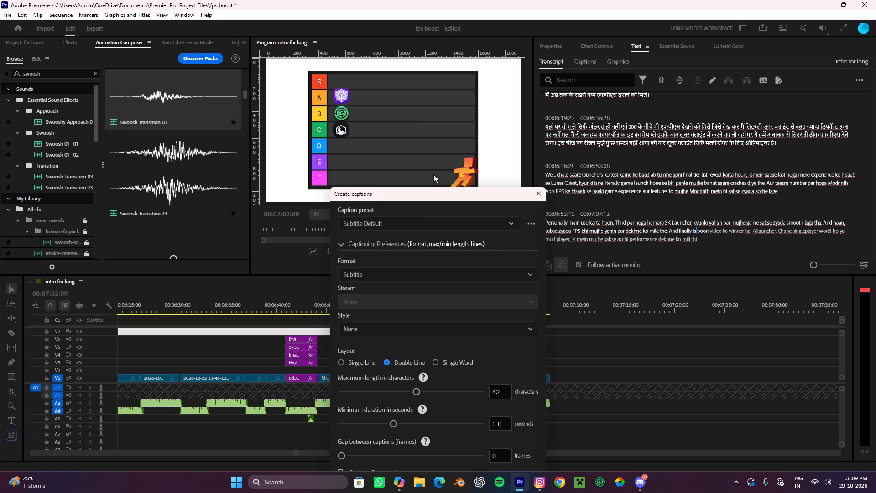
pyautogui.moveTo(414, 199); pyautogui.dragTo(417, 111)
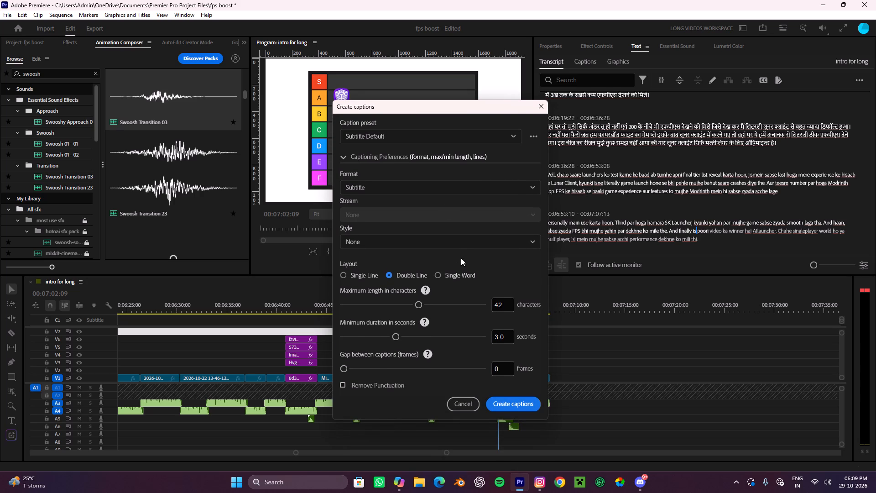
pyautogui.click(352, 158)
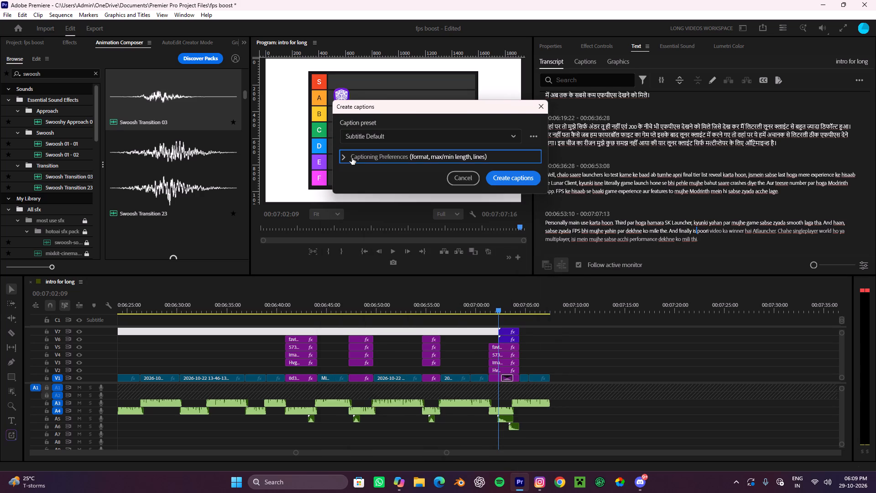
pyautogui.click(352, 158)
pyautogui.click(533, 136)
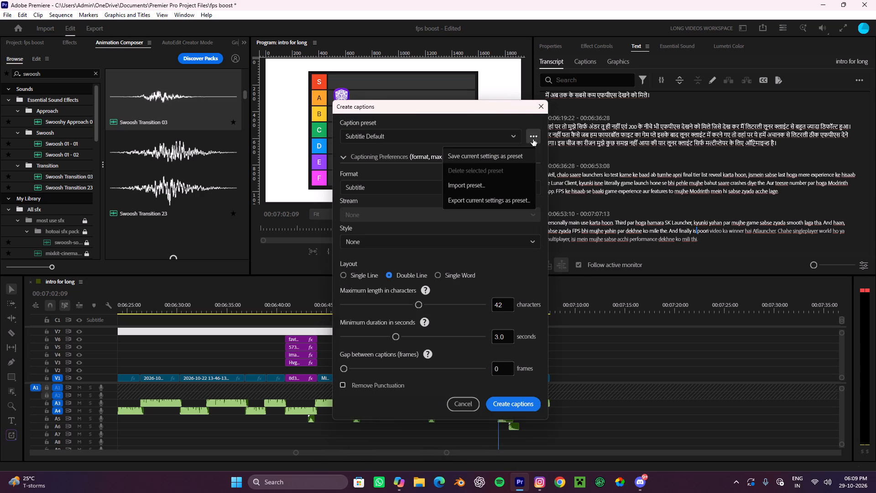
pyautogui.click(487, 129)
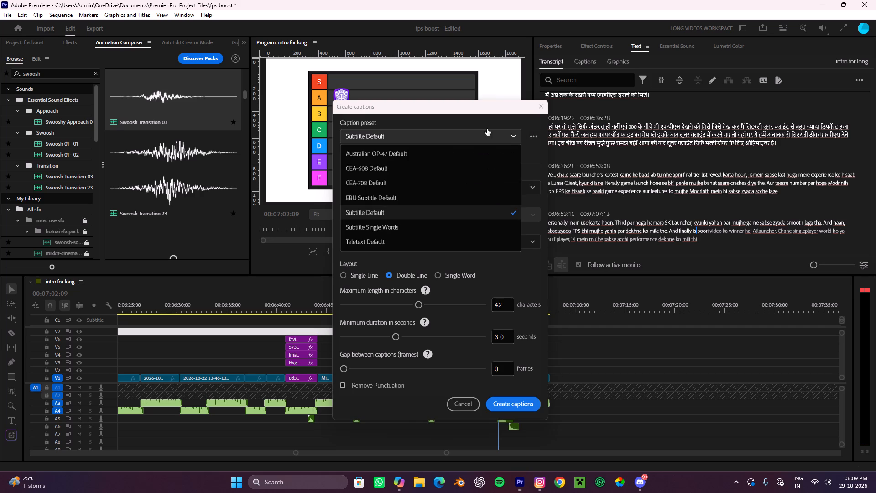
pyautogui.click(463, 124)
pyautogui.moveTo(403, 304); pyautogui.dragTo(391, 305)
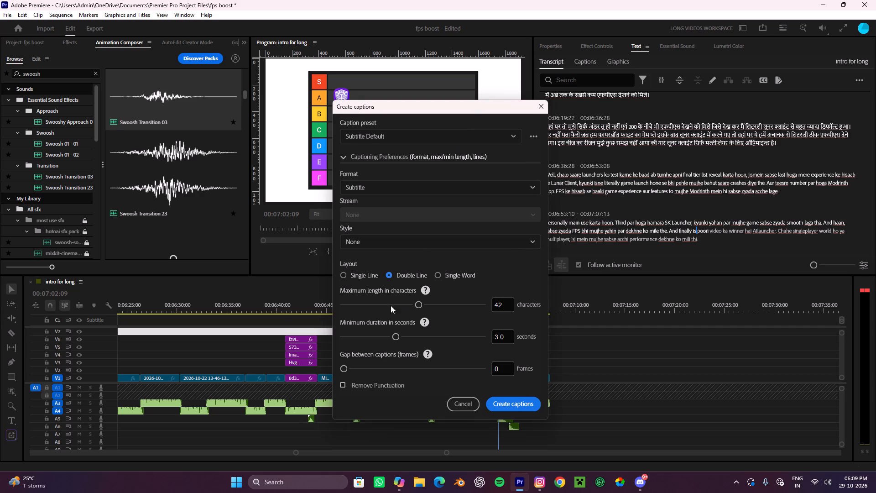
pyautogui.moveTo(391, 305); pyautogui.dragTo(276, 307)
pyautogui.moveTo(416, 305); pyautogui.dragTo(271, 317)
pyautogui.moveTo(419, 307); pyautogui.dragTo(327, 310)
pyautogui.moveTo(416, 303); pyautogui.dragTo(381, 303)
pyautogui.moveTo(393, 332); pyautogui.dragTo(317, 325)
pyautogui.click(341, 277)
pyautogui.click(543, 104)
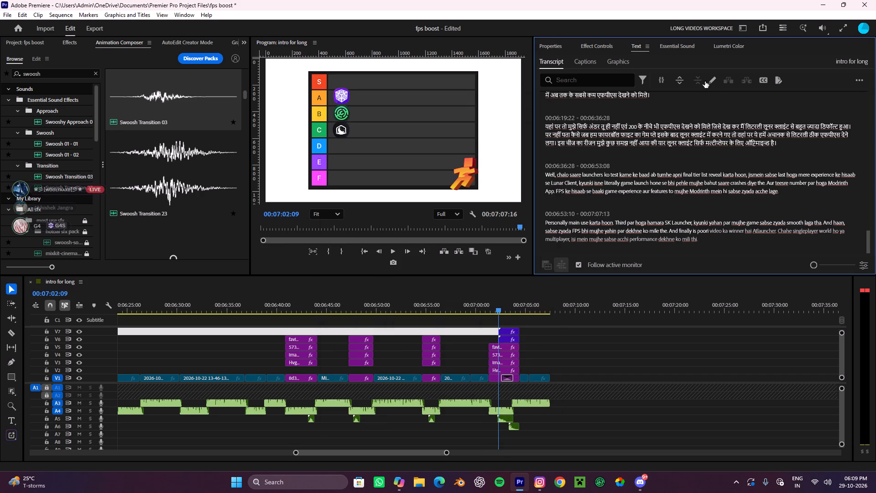
# Create single-line captions from the transcript with 7 characters maximum, 1.2 seconds minimum duration, 0-frame gap and punctuation removed.
pyautogui.click(761, 79)
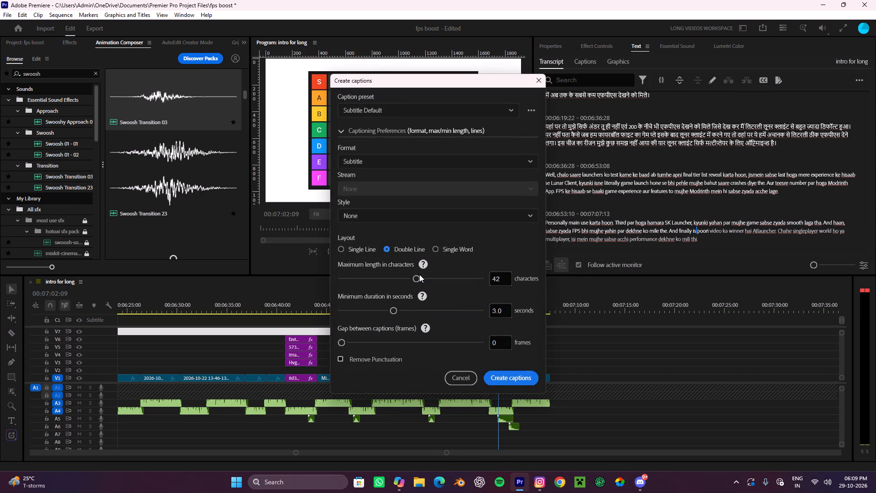
pyautogui.moveTo(416, 280); pyautogui.dragTo(380, 282)
pyautogui.click(344, 251)
pyautogui.moveTo(381, 278); pyautogui.dragTo(317, 275)
pyautogui.moveTo(391, 313); pyautogui.dragTo(337, 313)
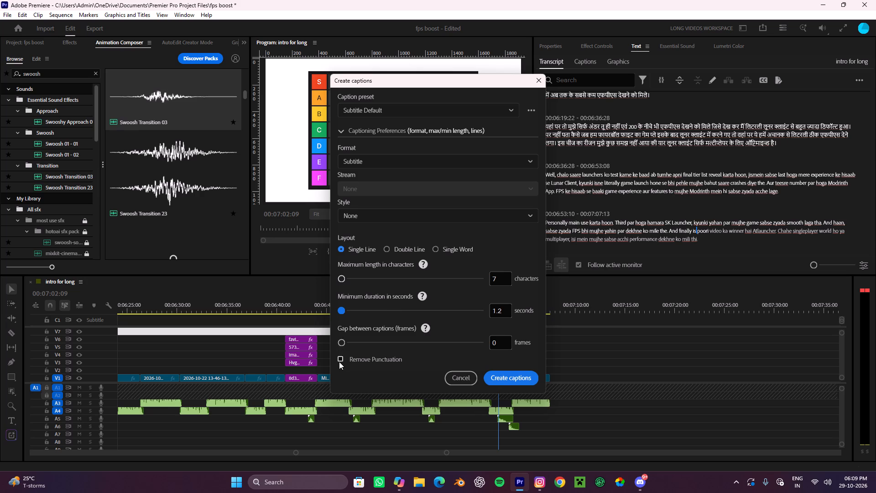
pyautogui.click(339, 362)
pyautogui.moveTo(341, 345); pyautogui.dragTo(314, 344)
pyautogui.click(510, 380)
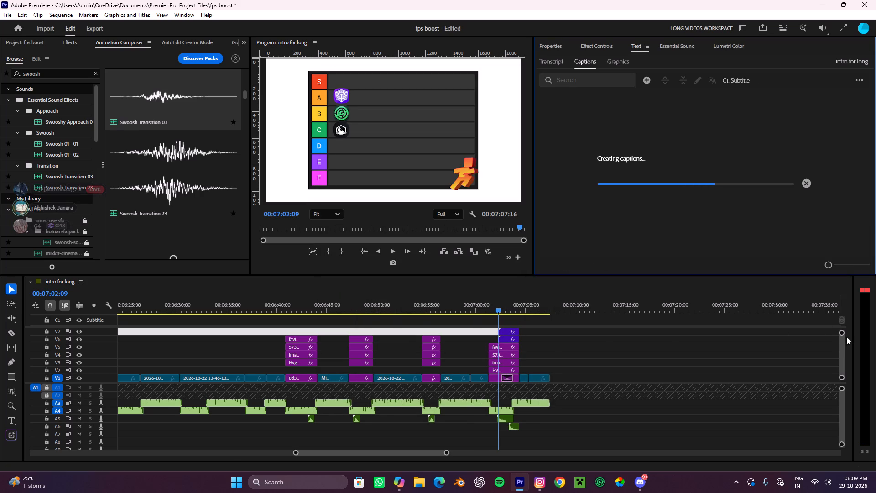
# Examine the new subtitle track in the timeline and preview its captions around 00:06:38 to 00:06:46.
pyautogui.moveTo(839, 351); pyautogui.dragTo(836, 309)
pyautogui.keyDown('alt'); pyautogui.scroll(-3, 590, 367); pyautogui.keyUp('alt')
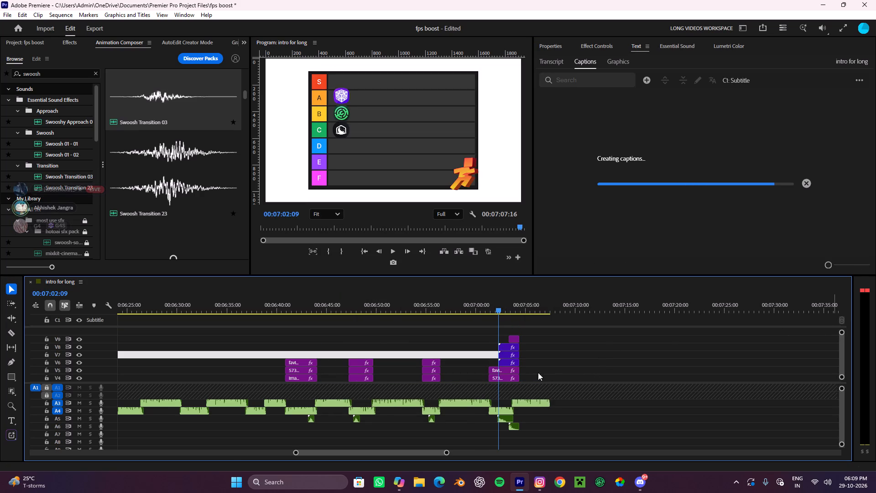
pyautogui.keyDown('alt'); pyautogui.scroll(-2, 524, 375); pyautogui.keyUp('alt')
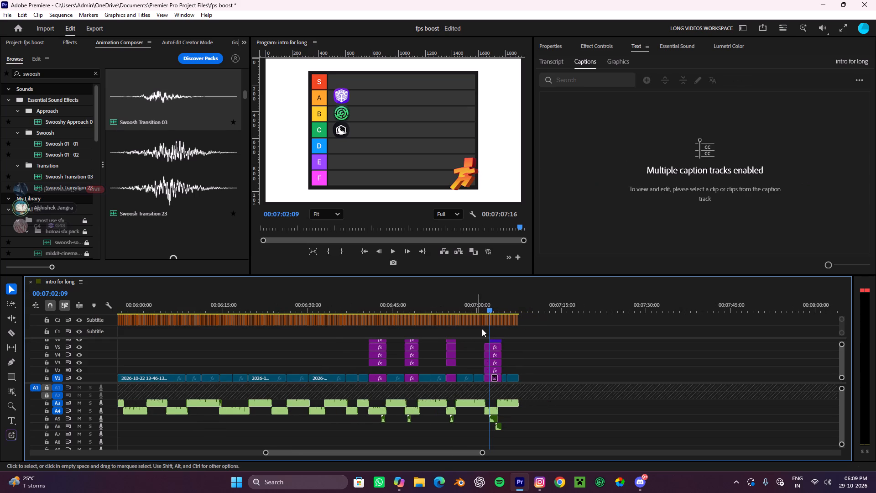
pyautogui.scroll(10, 465, 334)
pyautogui.moveTo(574, 309); pyautogui.dragTo(314, 293)
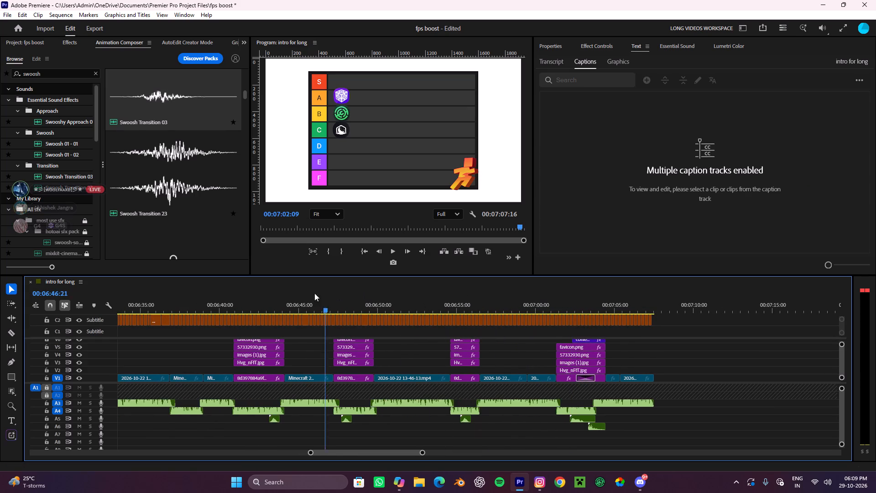
pyautogui.moveTo(314, 293); pyautogui.dragTo(221, 295)
pyautogui.keyDown('alt'); pyautogui.scroll(17, 219, 314); pyautogui.keyUp('alt')
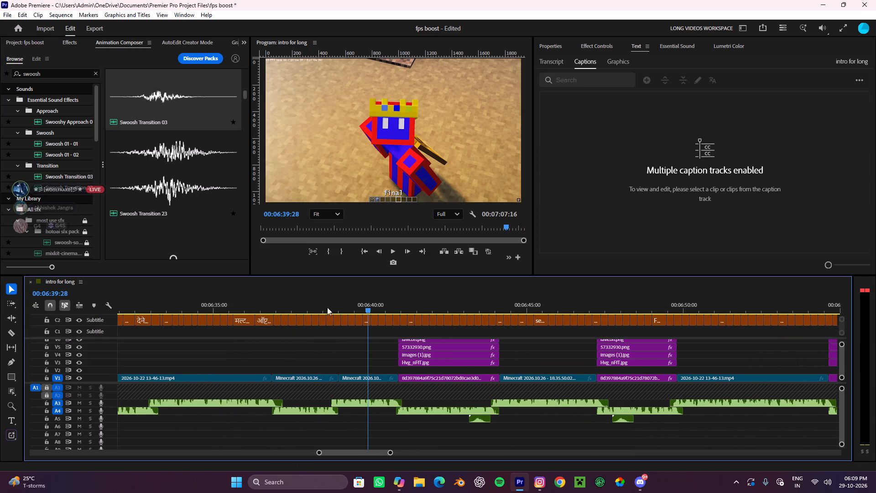
pyautogui.moveTo(365, 306); pyautogui.dragTo(329, 315)
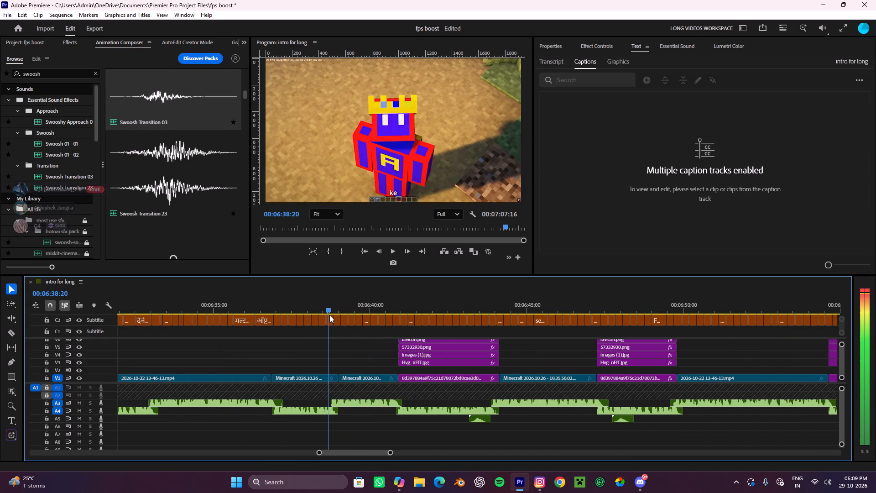
# Delete all caption clips on track C2 that come before the "Well" caption at 00:06:36:28, back to the sequence start.
pyautogui.moveTo(329, 315); pyautogui.dragTo(266, 327)
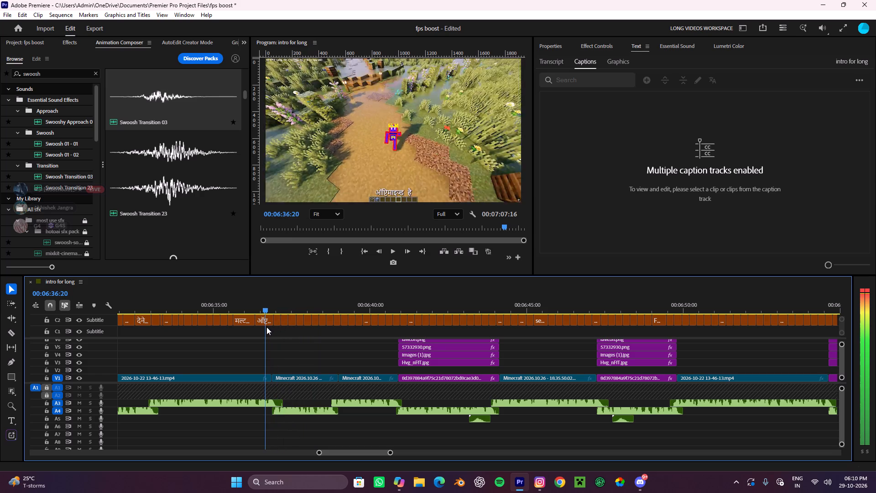
pyautogui.moveTo(266, 327); pyautogui.dragTo(282, 325)
pyautogui.moveTo(267, 334); pyautogui.dragTo(235, 323)
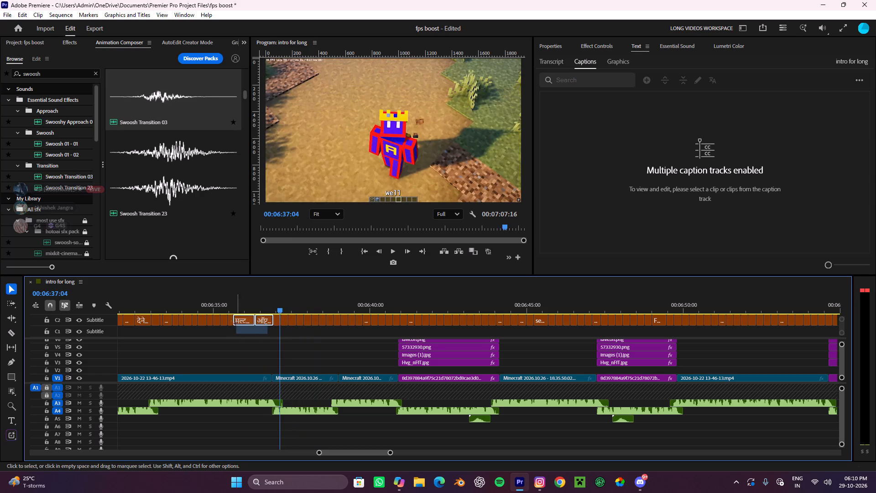
pyautogui.moveTo(235, 323); pyautogui.dragTo(221, 320)
pyautogui.keyDown('alt'); pyautogui.scroll(-10, 221, 320); pyautogui.keyUp('alt')
pyautogui.click(236, 330)
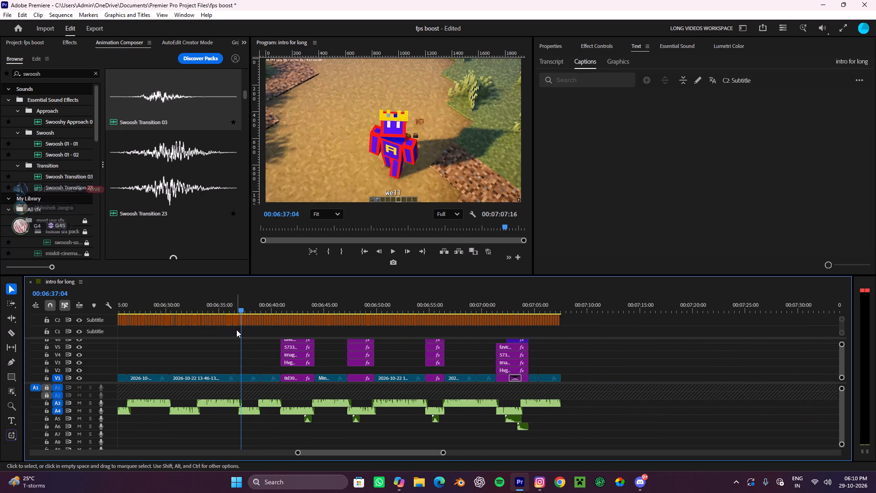
pyautogui.moveTo(236, 330); pyautogui.dragTo(10, 303)
pyautogui.keyDown('alt'); pyautogui.scroll(-6, 234, 340); pyautogui.keyUp('alt')
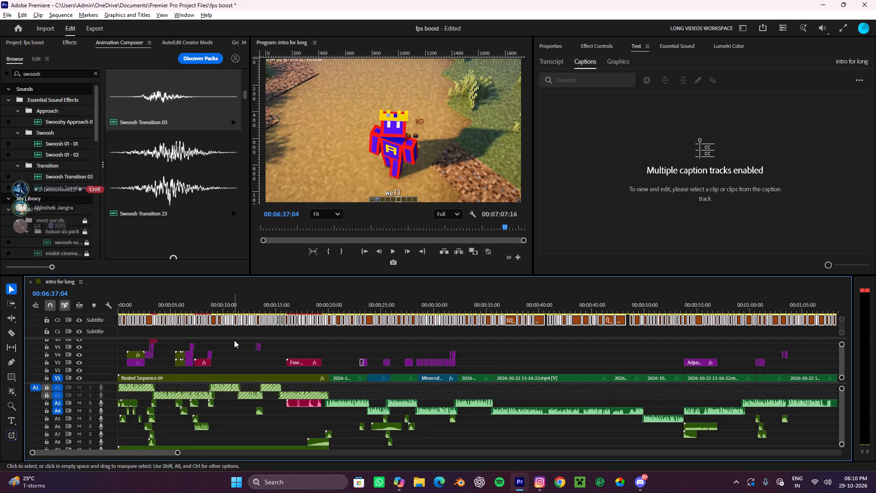
pyautogui.keyDown('alt'); pyautogui.scroll(-9, 234, 340); pyautogui.keyUp('alt')
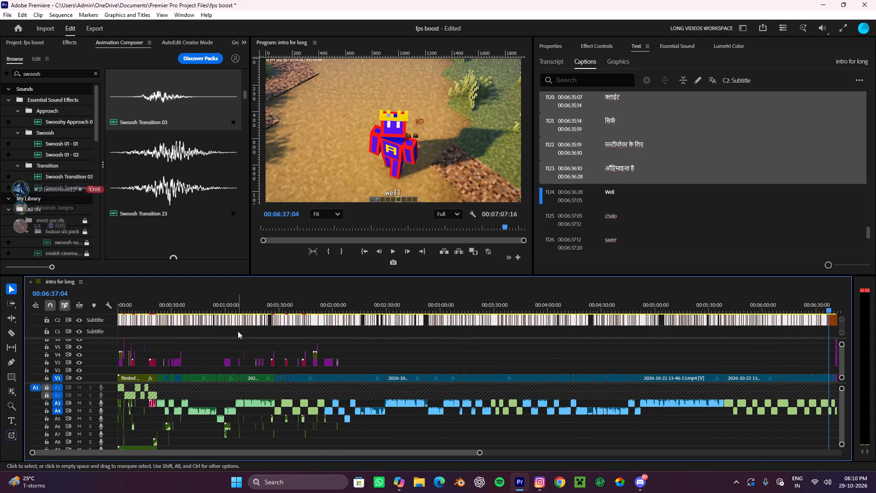
pyautogui.press('BackSpace')
pyautogui.scroll(-10, 426, 347)
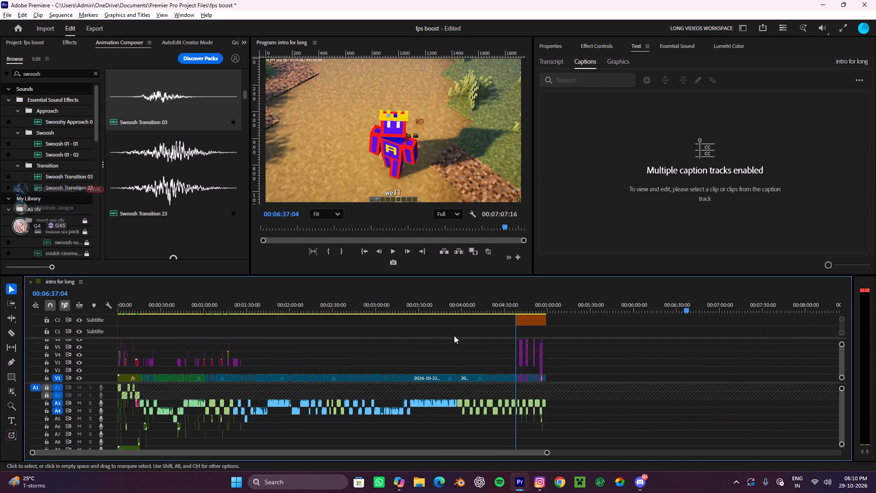
# Select all remaining Hinglish captions on track C2 and set their font to Komika Axis.
pyautogui.keyDown('alt'); pyautogui.scroll(5, 605, 328); pyautogui.keyUp('alt')
pyautogui.keyDown('alt'); pyautogui.scroll(5, 502, 355); pyautogui.keyUp('alt')
pyautogui.keyDown('alt'); pyautogui.scroll(10, 440, 348); pyautogui.keyUp('alt')
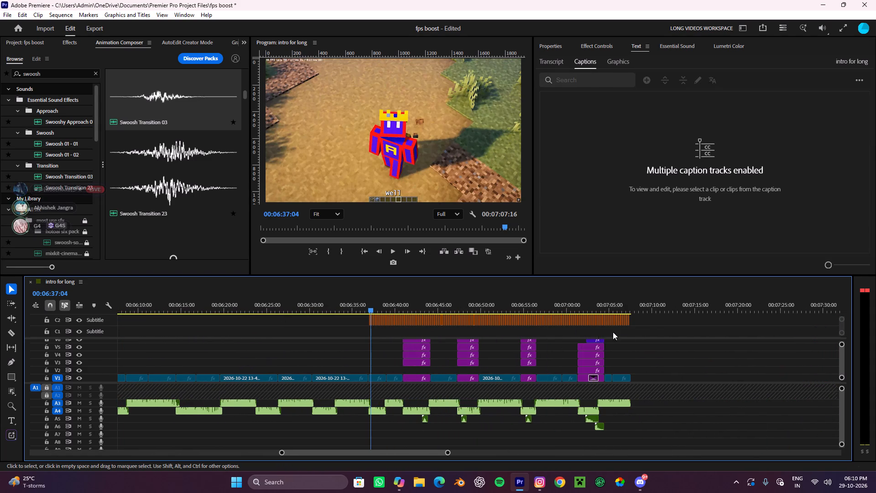
pyautogui.moveTo(650, 327); pyautogui.dragTo(359, 310)
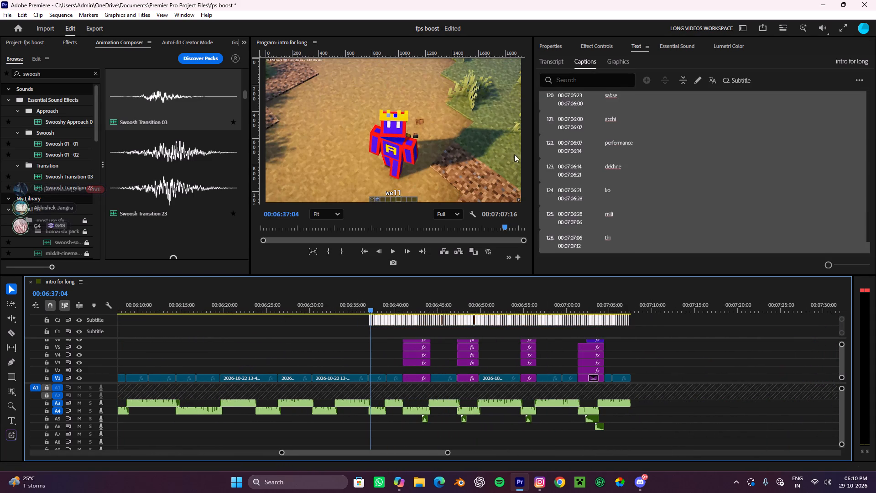
pyautogui.click(562, 47)
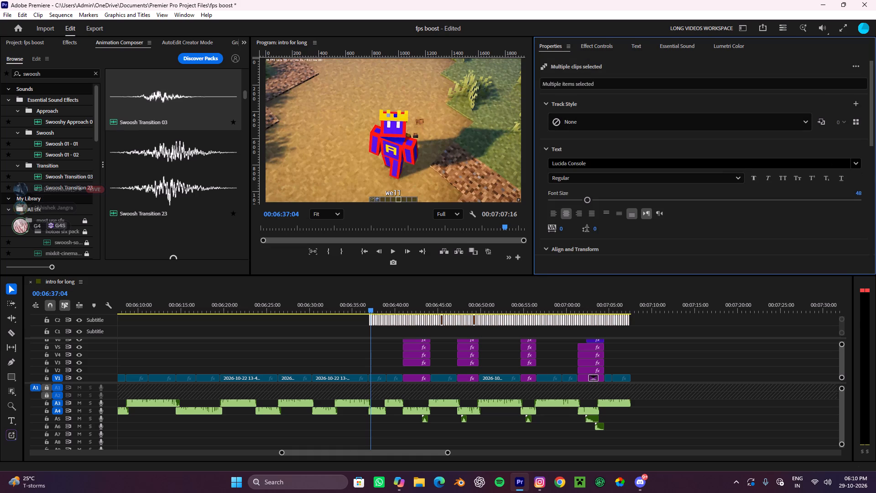
pyautogui.click(855, 160)
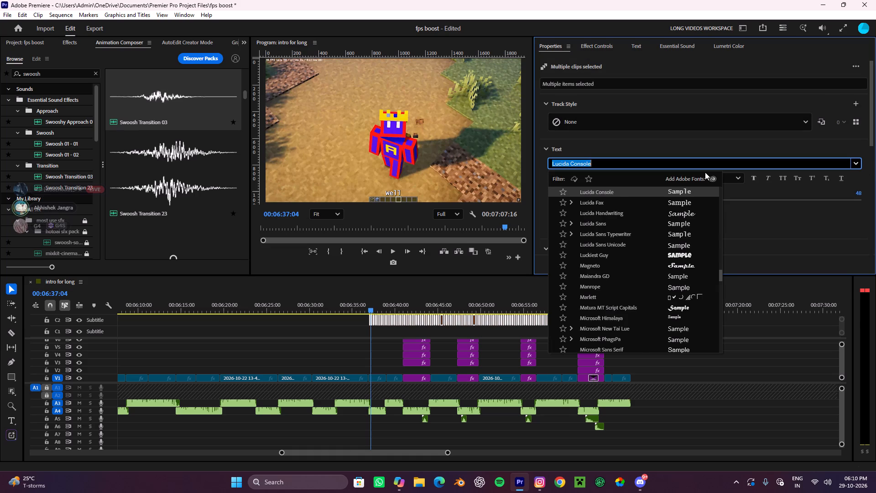
pyautogui.write('komi')
pyautogui.press('k')
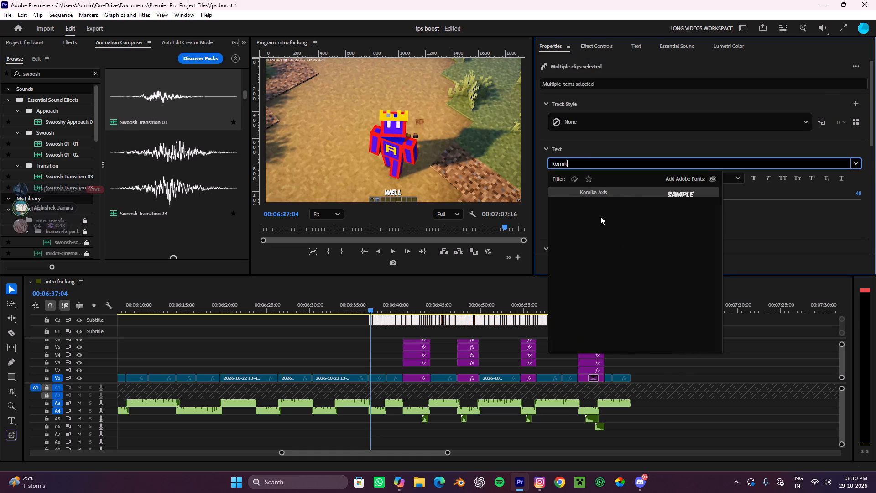
pyautogui.click(607, 193)
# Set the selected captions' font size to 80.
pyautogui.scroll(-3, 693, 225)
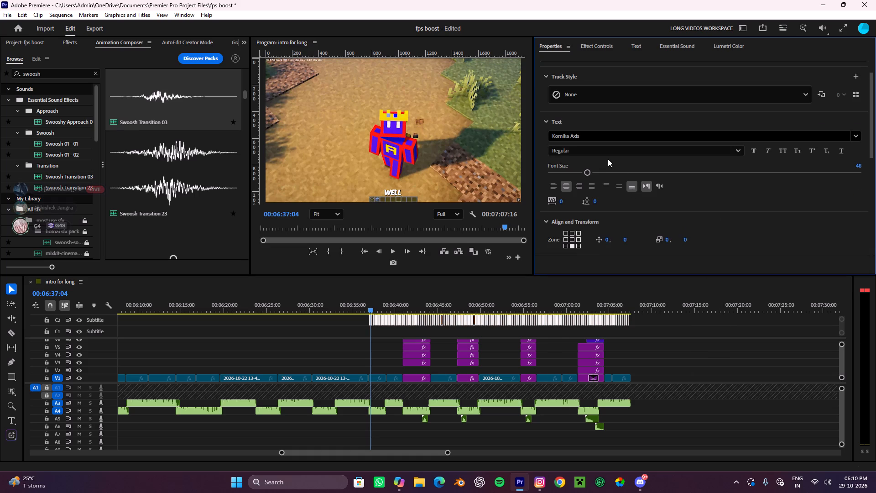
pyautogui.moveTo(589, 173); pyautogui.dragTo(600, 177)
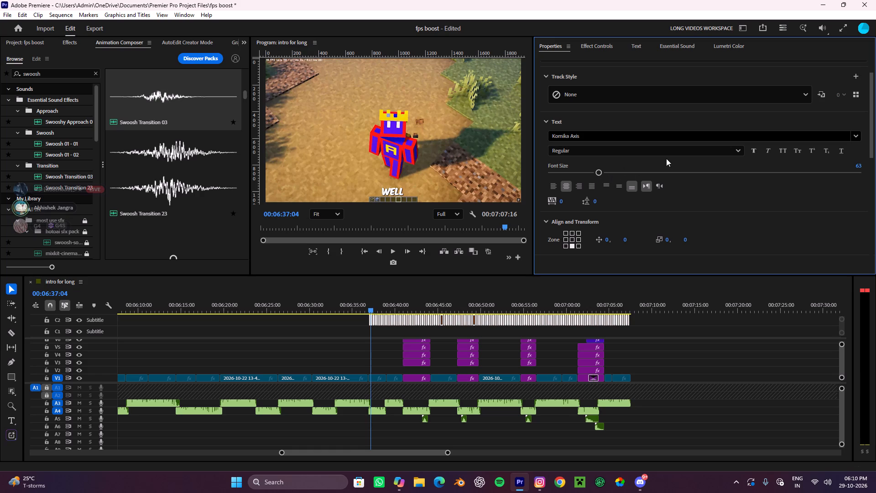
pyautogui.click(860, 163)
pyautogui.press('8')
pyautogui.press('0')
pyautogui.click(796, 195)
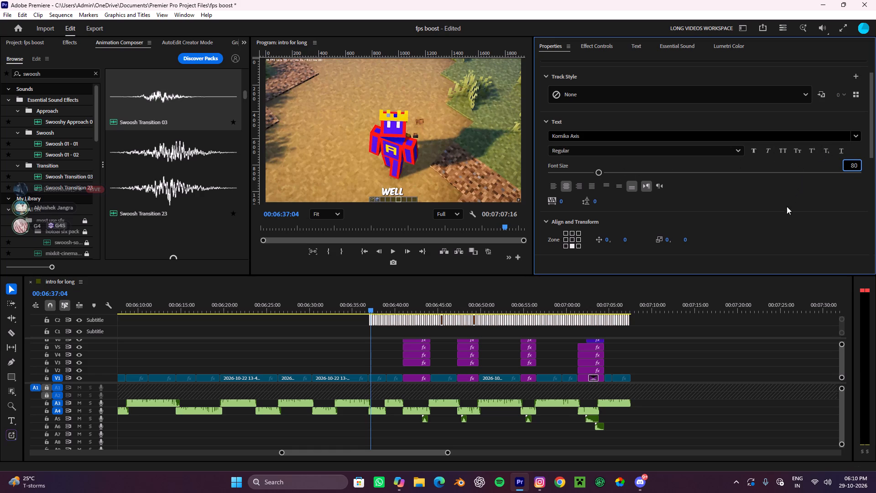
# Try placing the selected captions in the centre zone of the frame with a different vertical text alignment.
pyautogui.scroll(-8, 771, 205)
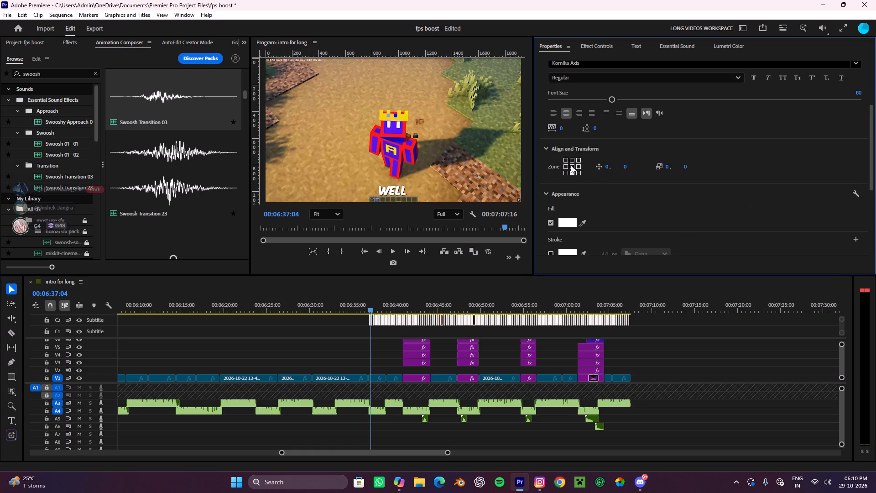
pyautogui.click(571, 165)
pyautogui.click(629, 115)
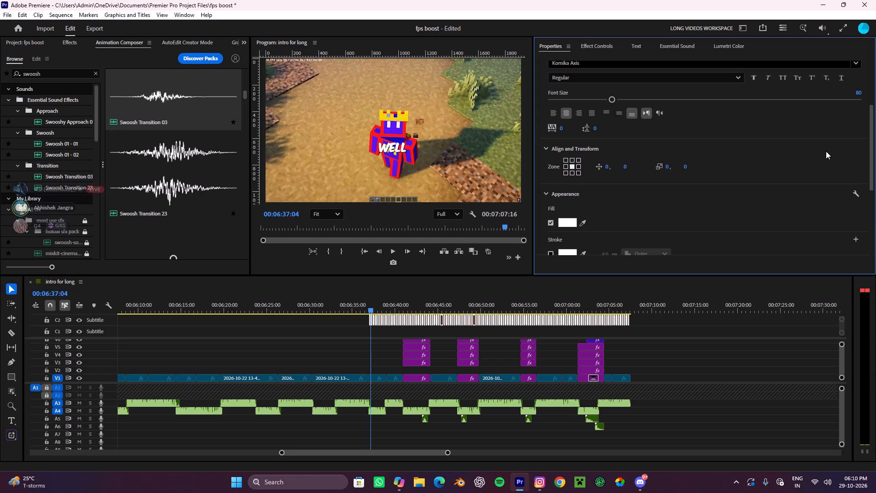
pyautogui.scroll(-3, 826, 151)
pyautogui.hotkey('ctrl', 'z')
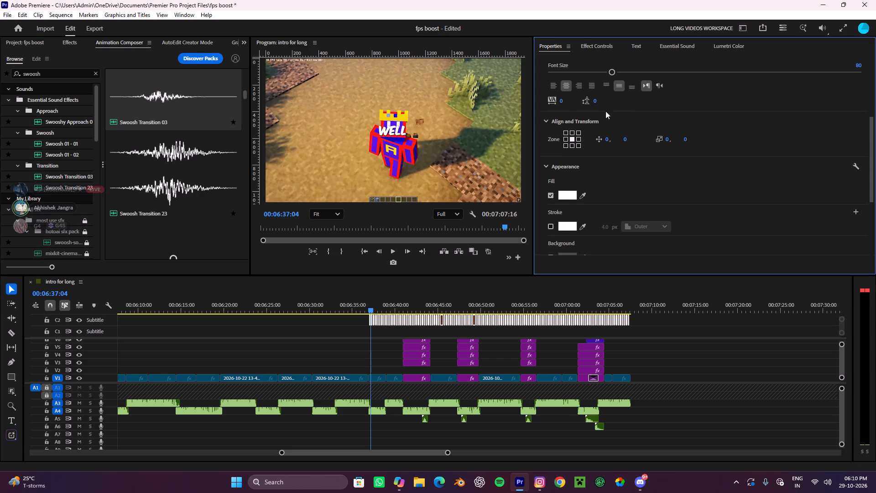
# Place the selected captions in the bottom-centre zone with centred vertical text alignment.
pyautogui.click(569, 145)
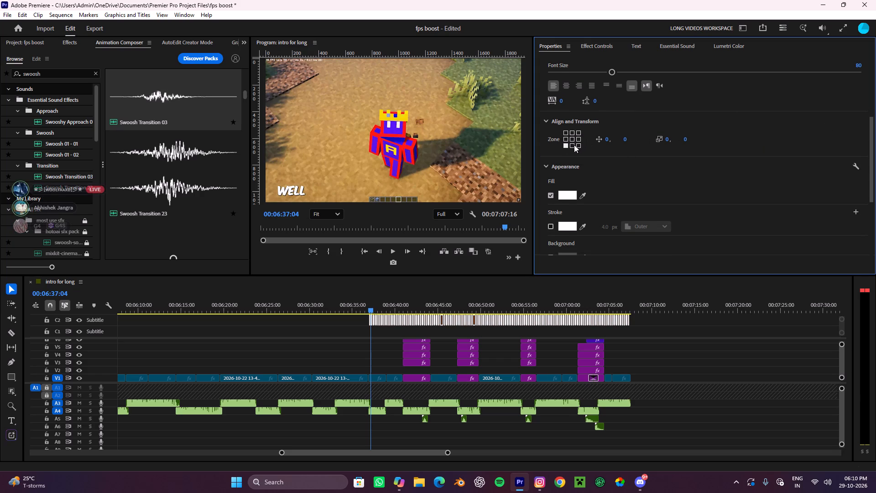
pyautogui.click(574, 145)
pyautogui.click(619, 87)
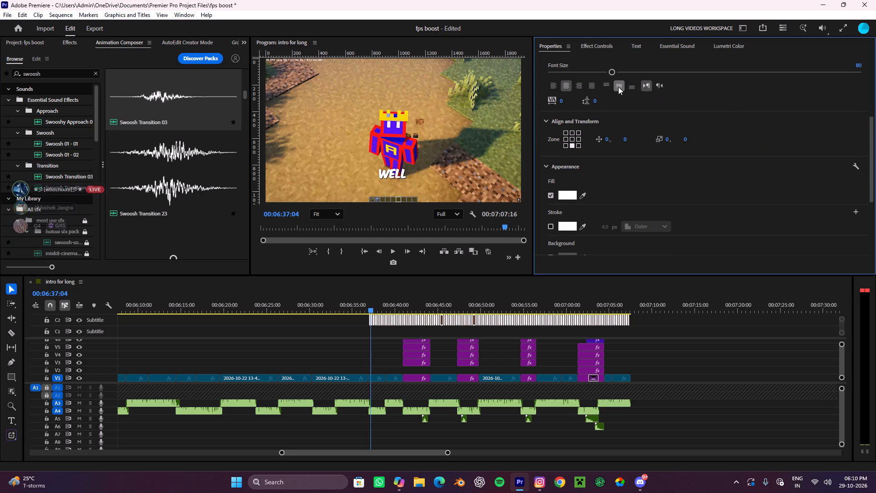
# Set the selected captions' font size to 100.
pyautogui.scroll(-1, 634, 178)
pyautogui.scroll(4, 648, 161)
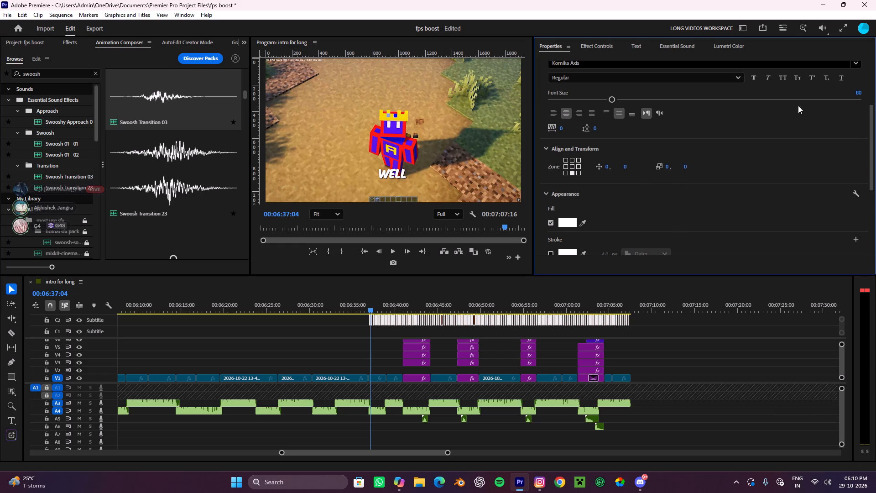
pyautogui.click(857, 93)
pyautogui.press('1')
pyautogui.press('0')
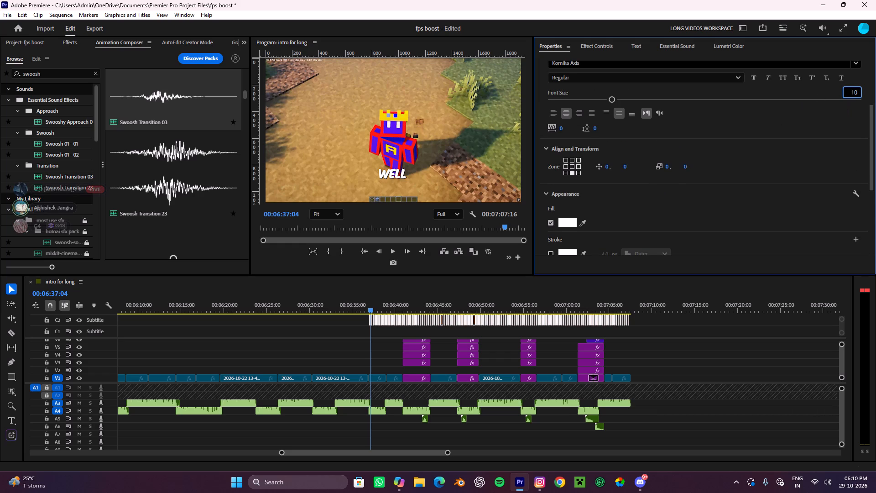
pyautogui.press('0')
pyautogui.click(808, 127)
# Add an outer stroke to the selected captions in black (000000) with a 12 px width.
pyautogui.scroll(-3, 749, 178)
pyautogui.scroll(-2, 672, 169)
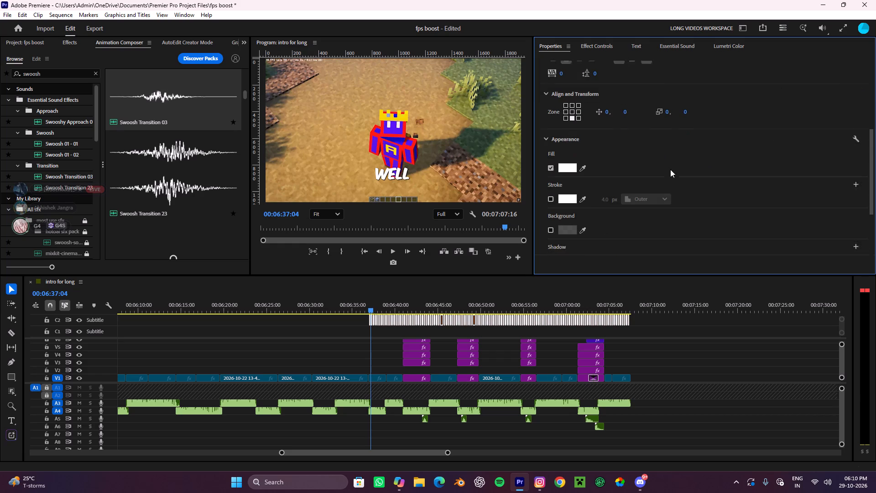
pyautogui.scroll(-2, 670, 169)
pyautogui.click(547, 190)
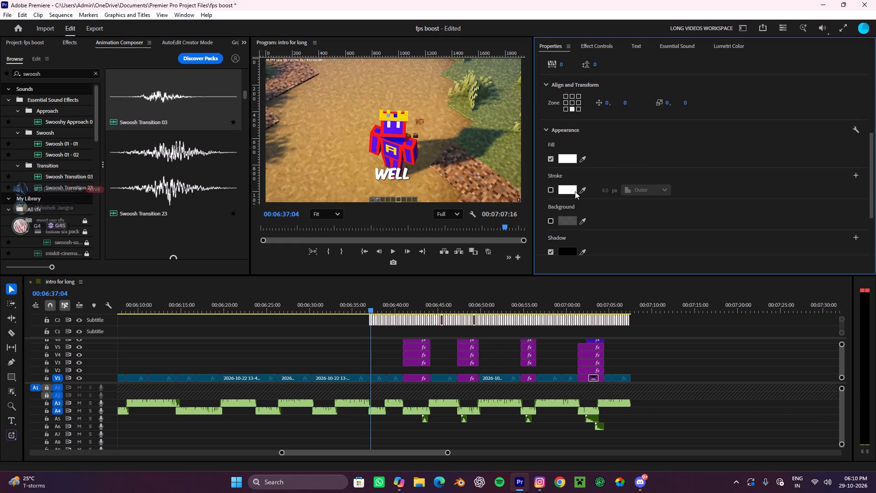
pyautogui.click(553, 192)
pyautogui.click(566, 190)
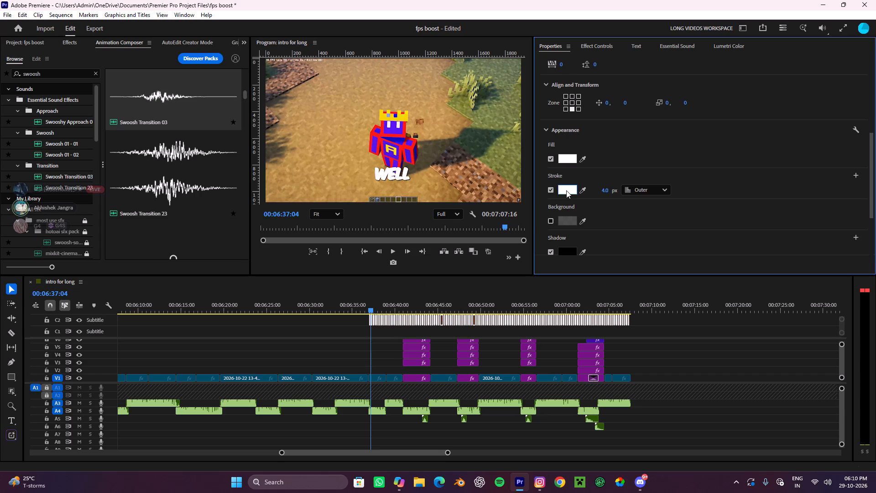
pyautogui.moveTo(414, 233); pyautogui.dragTo(225, 73)
pyautogui.click(506, 316)
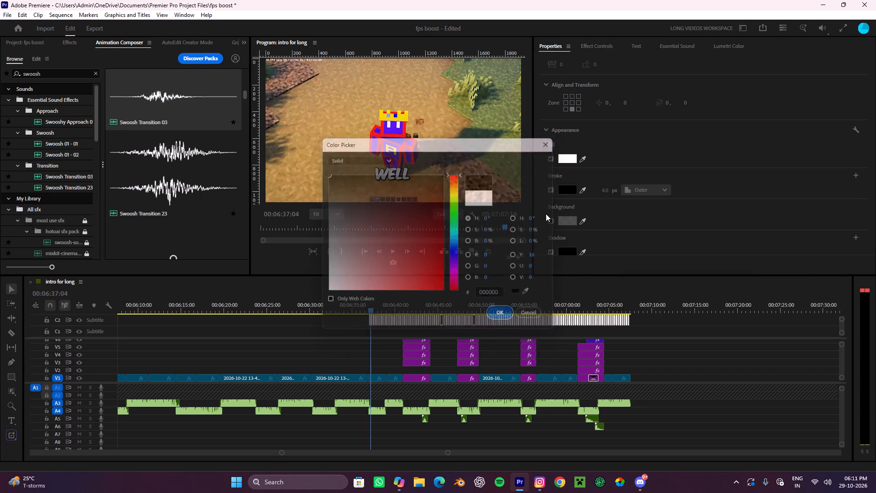
pyautogui.click(603, 189)
pyautogui.press('1')
pyautogui.press('2')
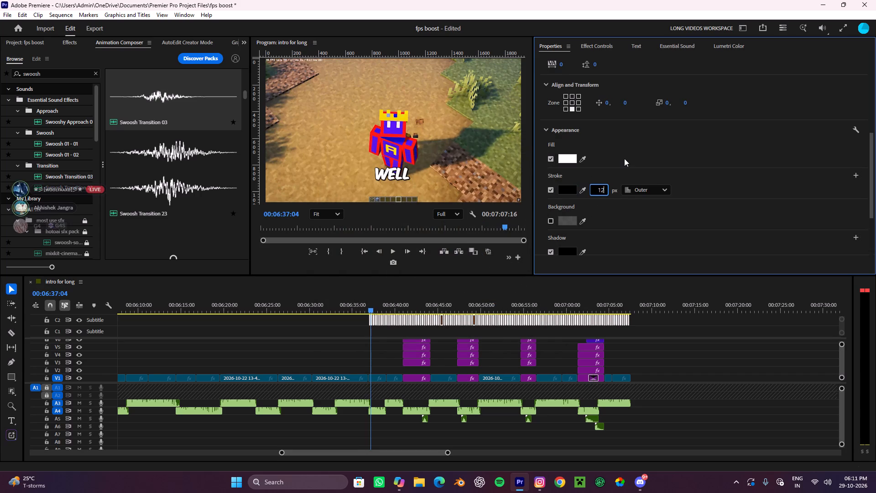
pyautogui.click(624, 158)
pyautogui.click(610, 223)
# Upgrade the selected C2 captions to graphics.
pyautogui.scroll(-7, 610, 223)
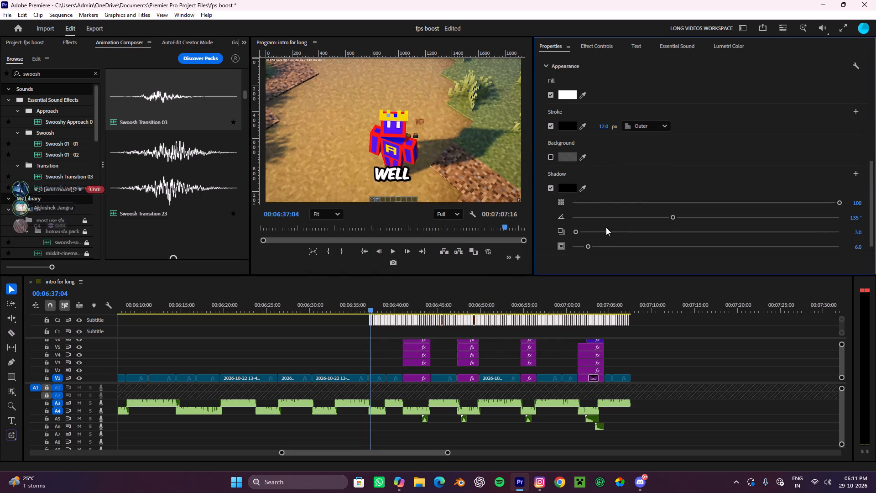
pyautogui.keyDown('alt'); pyautogui.scroll(-3, 594, 368); pyautogui.keyUp('alt')
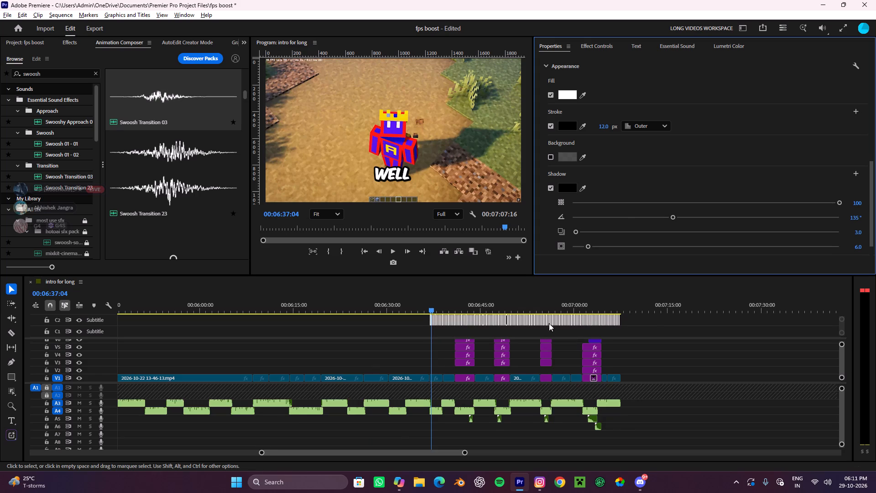
pyautogui.keyDown('alt'); pyautogui.scroll(3, 540, 316); pyautogui.keyUp('alt')
pyautogui.click(128, 15)
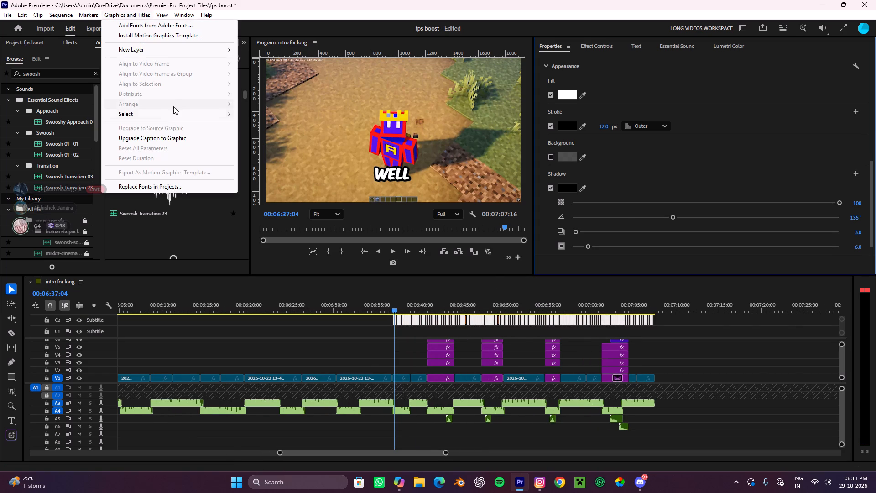
# Upgrade the selected captions on track C2 to graphics.
pyautogui.click(151, 135)
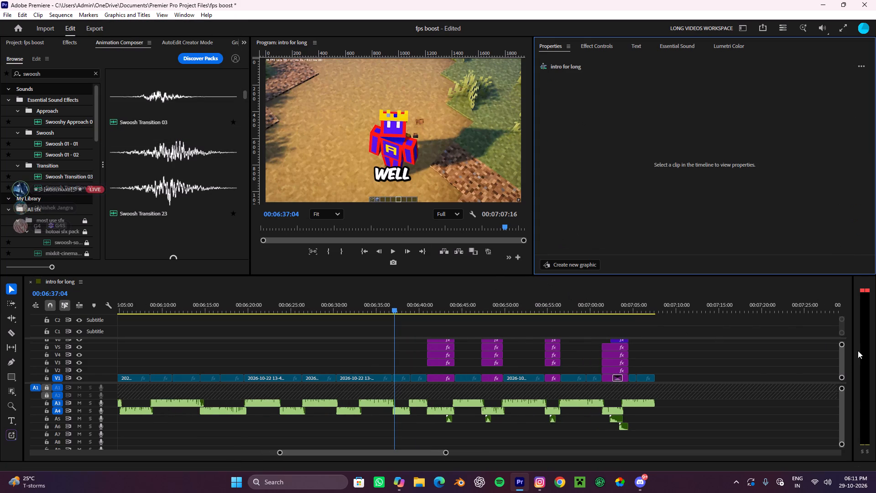
# Find the "new pop subtitle" preset by searching for "pop" and apply it to all the caption graphics on track V10.
pyautogui.moveTo(844, 345); pyautogui.dragTo(832, 319)
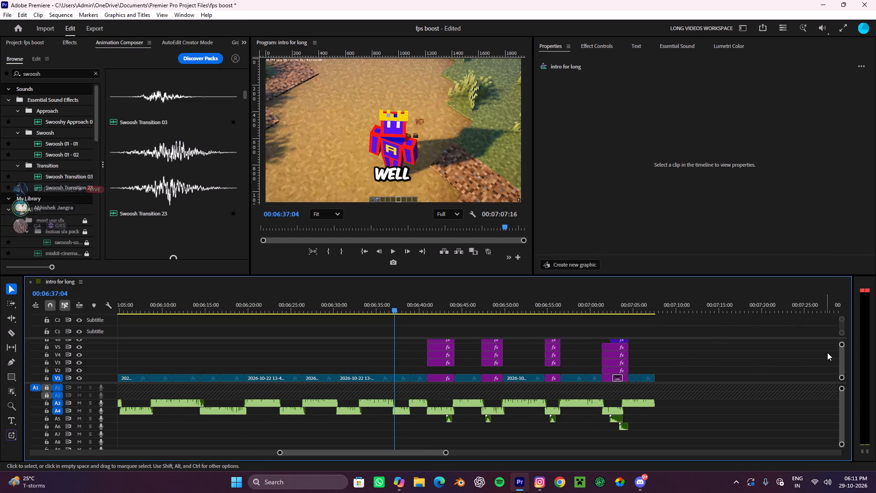
pyautogui.moveTo(840, 352); pyautogui.dragTo(837, 362)
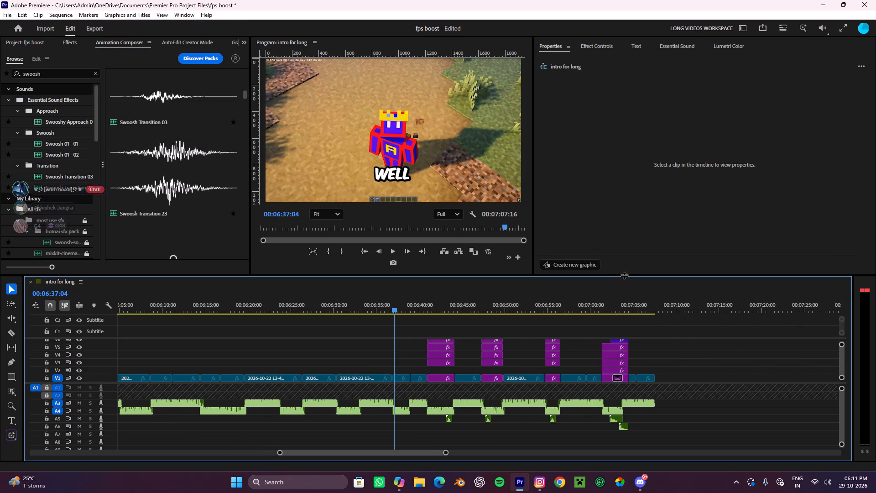
pyautogui.moveTo(626, 274); pyautogui.dragTo(632, 168)
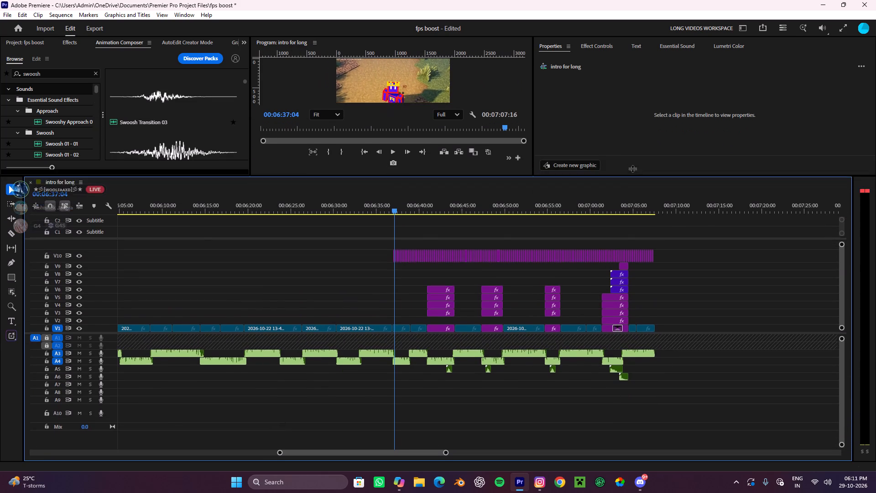
pyautogui.moveTo(632, 168); pyautogui.dragTo(632, 169)
pyautogui.moveTo(695, 253); pyautogui.dragTo(379, 242)
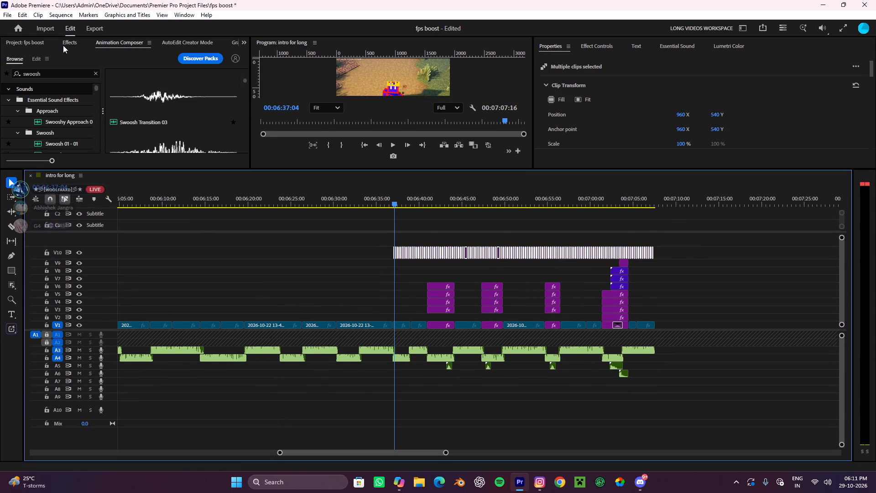
pyautogui.moveTo(53, 72); pyautogui.dragTo(0, 68)
pyautogui.click(66, 40)
pyautogui.moveTo(45, 57); pyautogui.dragTo(2, 58)
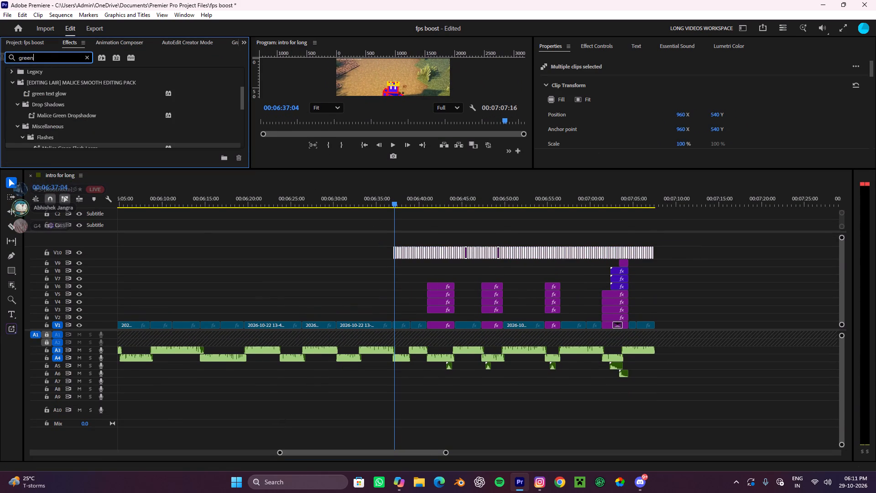
pyautogui.moveTo(2, 58); pyautogui.dragTo(0, 49)
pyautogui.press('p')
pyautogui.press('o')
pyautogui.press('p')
pyautogui.scroll(4, 73, 130)
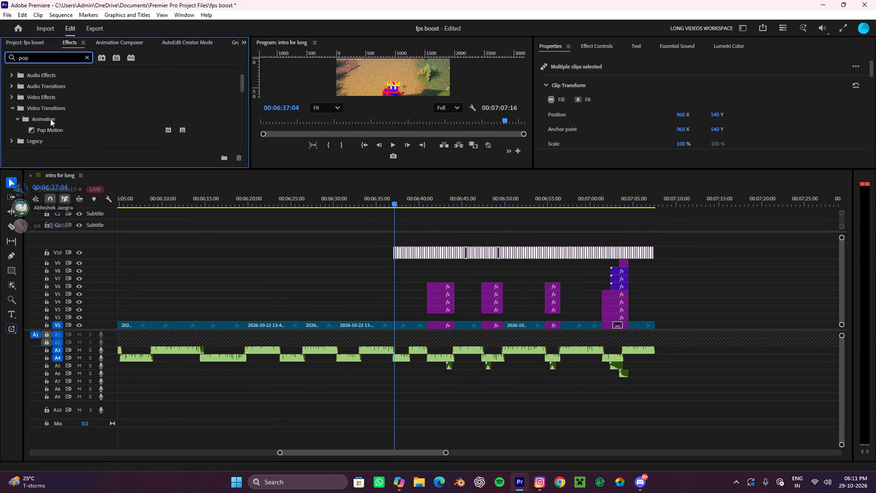
pyautogui.scroll(7, 50, 119)
pyautogui.scroll(-13, 54, 104)
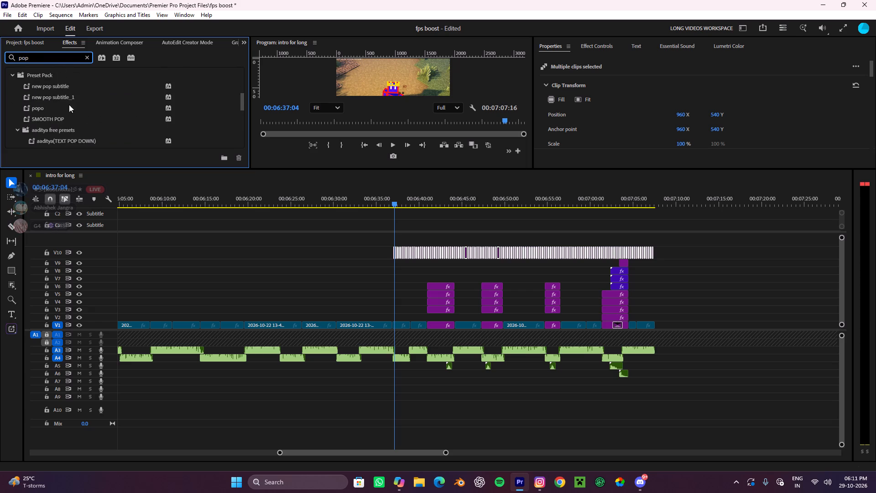
pyautogui.moveTo(46, 81); pyautogui.dragTo(511, 253)
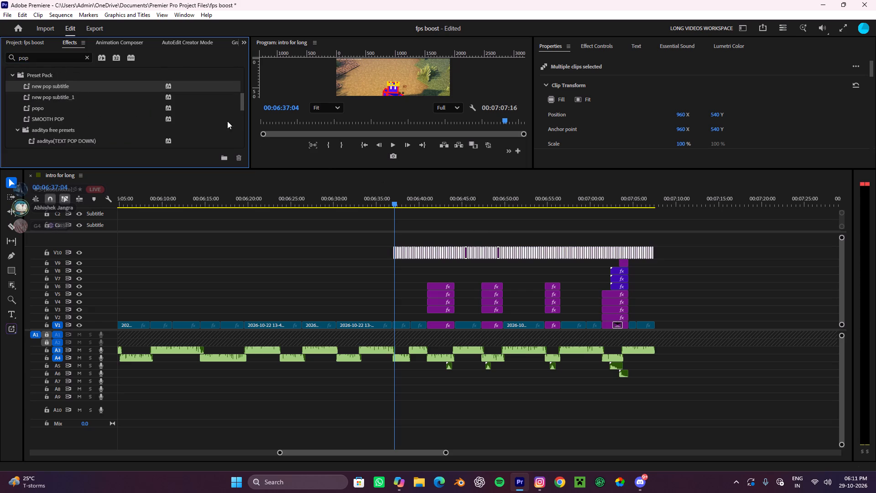
# Find the YOOOOOO preset by searching for "yoo", apply it to the selected V10 caption graphics, and enlarge the preview area again.
pyautogui.moveTo(48, 59); pyautogui.dragTo(0, 58)
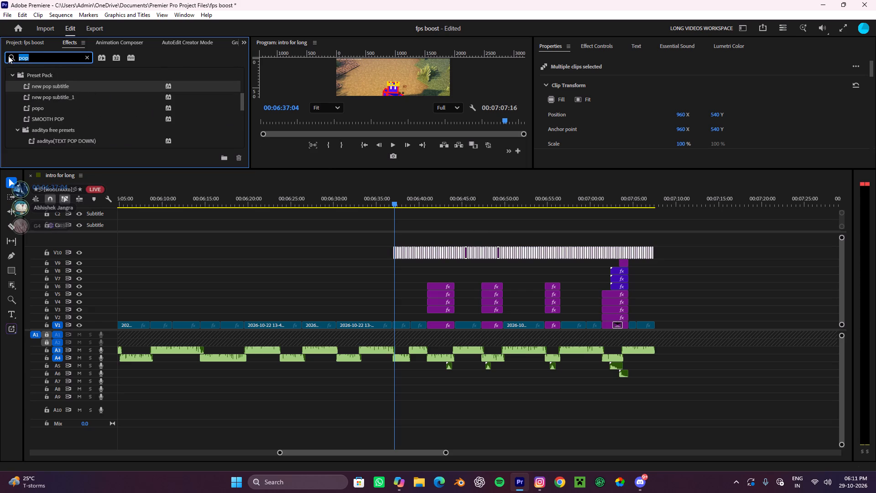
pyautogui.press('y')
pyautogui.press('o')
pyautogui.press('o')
pyautogui.scroll(8, 94, 123)
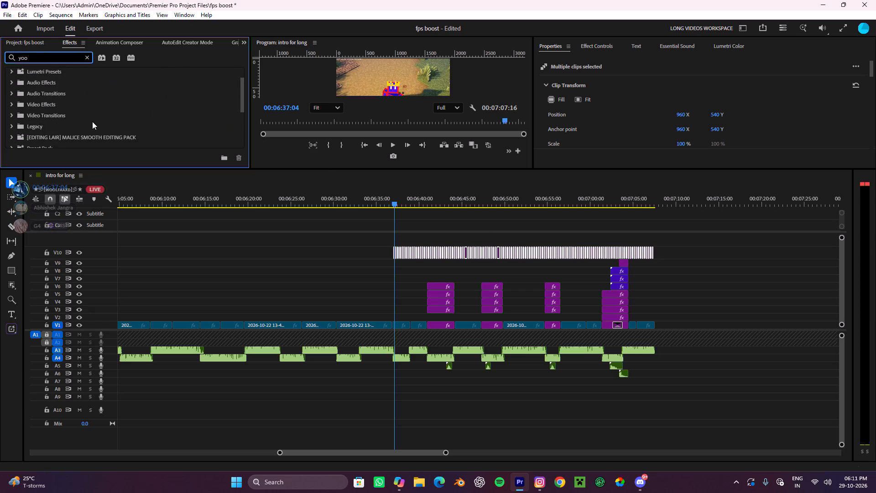
pyautogui.scroll(7, 92, 121)
pyautogui.moveTo(51, 86); pyautogui.dragTo(506, 256)
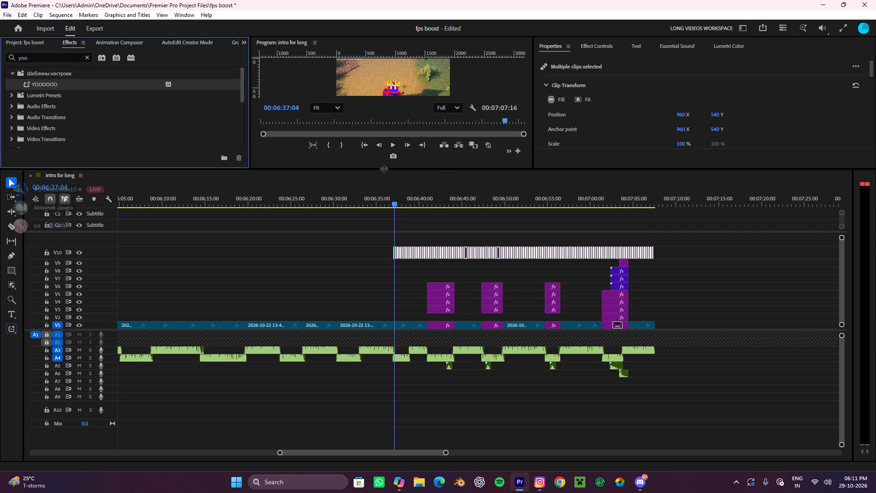
pyautogui.moveTo(384, 168); pyautogui.dragTo(379, 259)
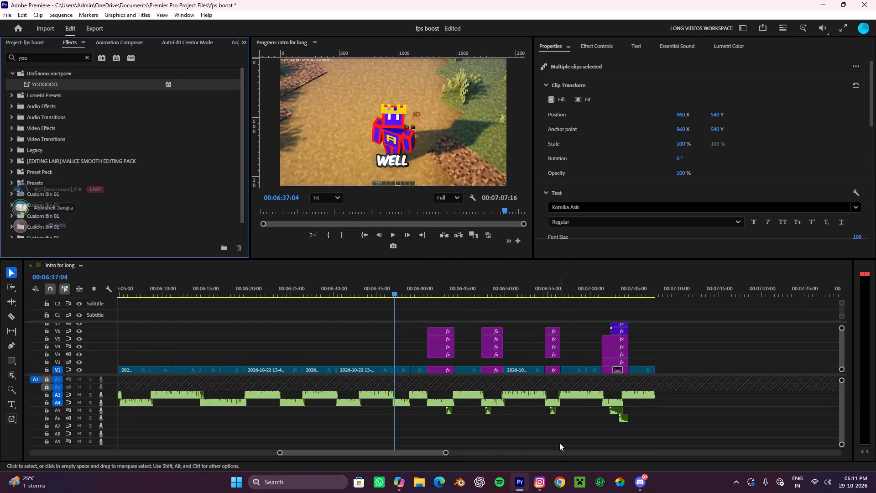
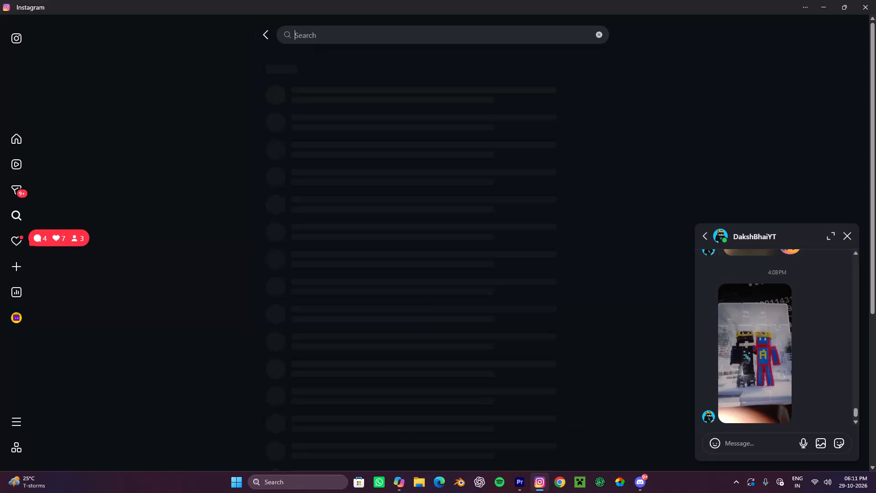
# Search the Instagram accounts for "wool".
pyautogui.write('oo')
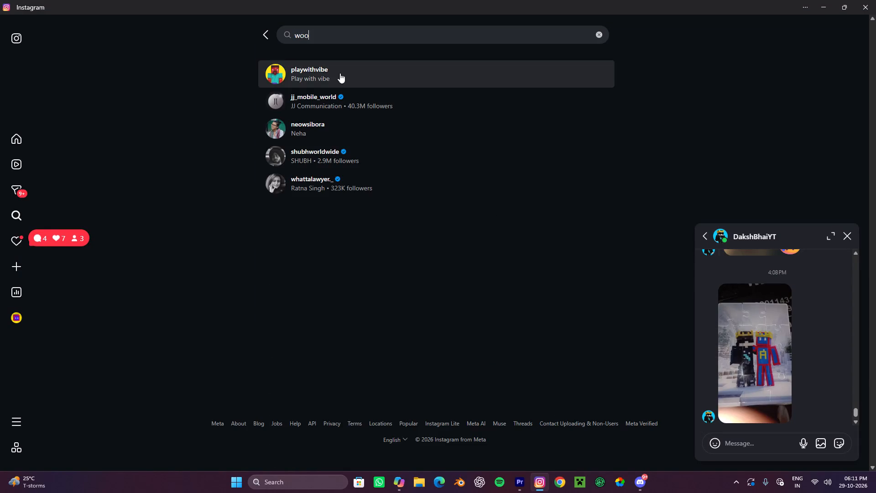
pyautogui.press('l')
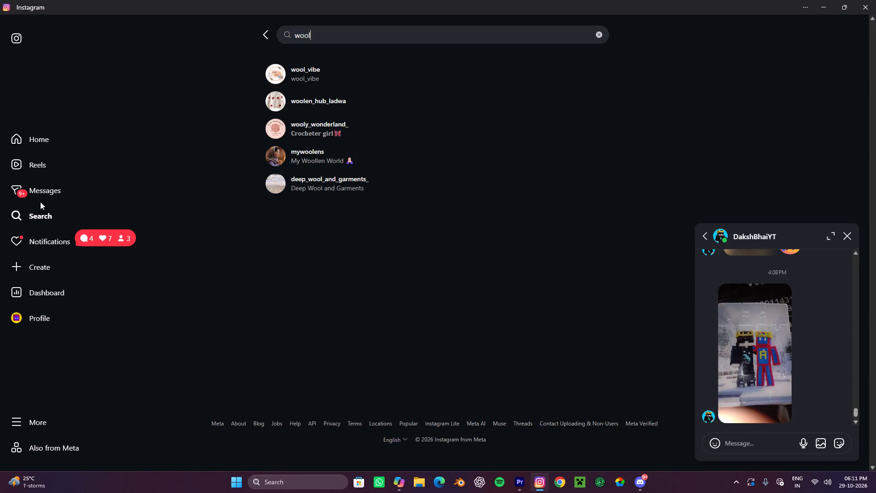
# Open the Instagram direct messages inbox.
pyautogui.click(42, 199)
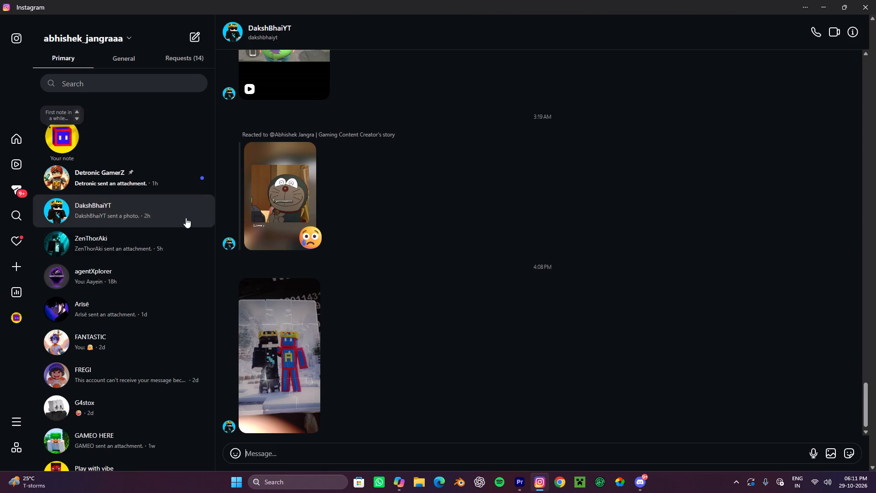
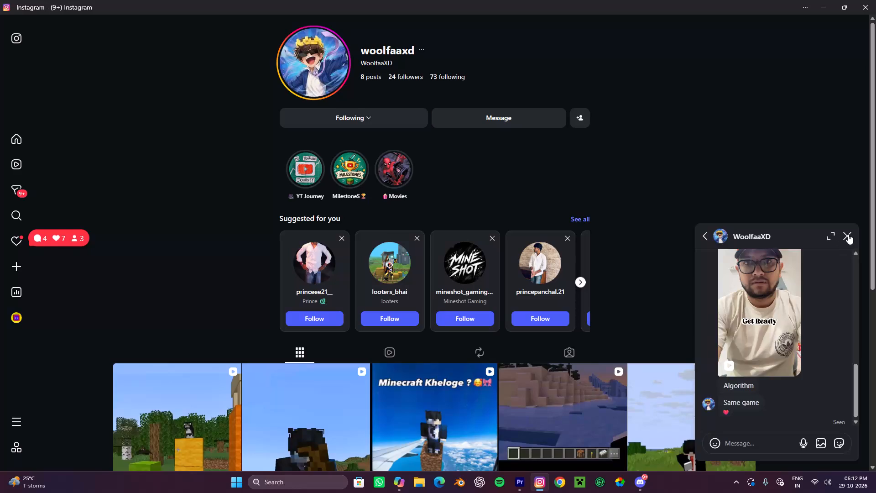
# Close the open chat window and return to the Instagram home feed.
pyautogui.click(848, 234)
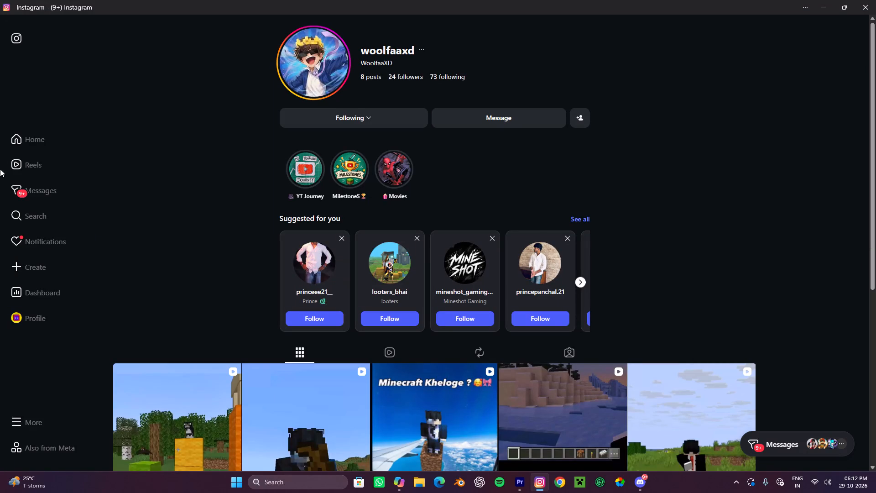
pyautogui.click(26, 158)
pyautogui.click(27, 136)
pyautogui.click(23, 138)
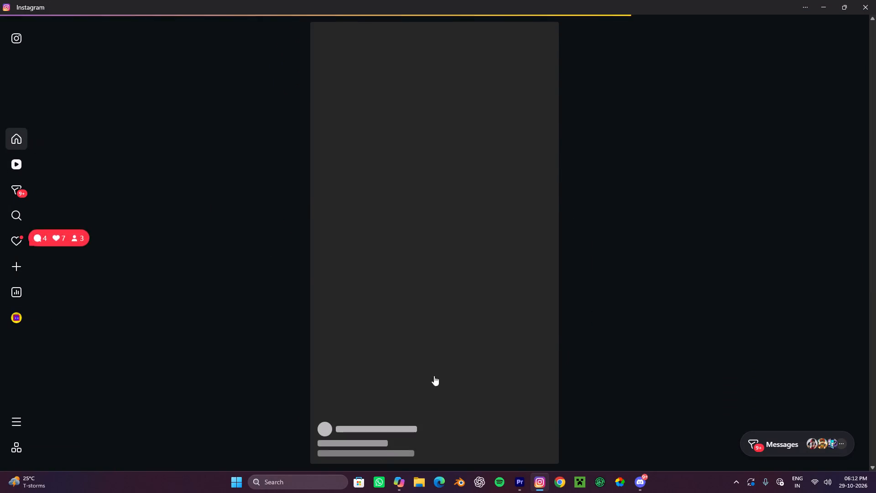
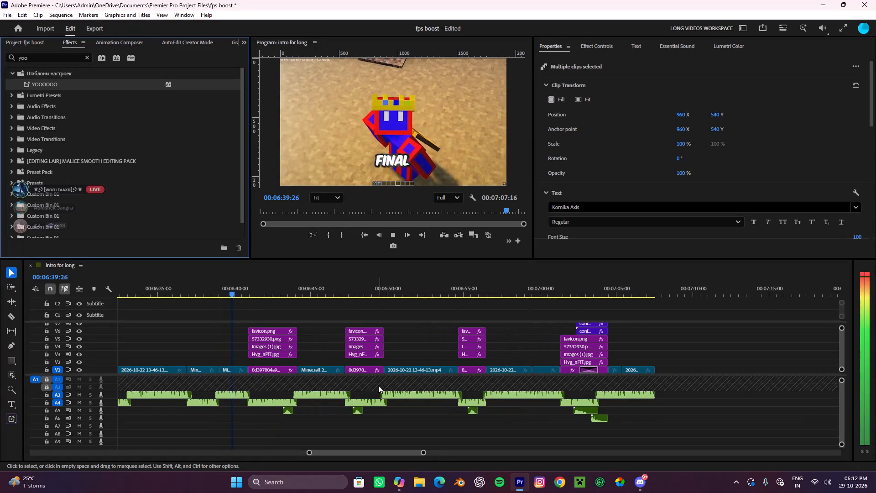
# Stop playback at 00:06:41:22 and make the timeline area taller to fit the video tracks up to V10.
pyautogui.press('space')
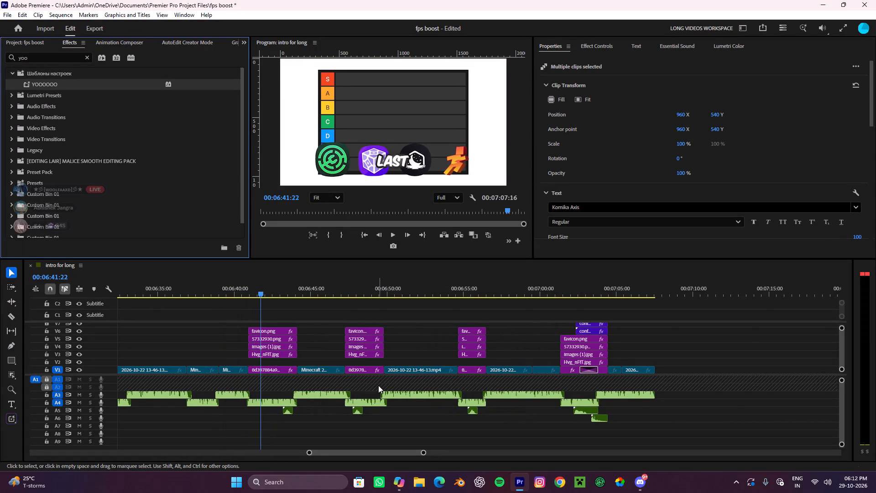
pyautogui.keyDown('alt'); pyautogui.scroll(4, 346, 382); pyautogui.keyUp('alt')
pyautogui.scroll(4, 346, 382)
pyautogui.keyDown('alt'); pyautogui.scroll(4, 346, 382); pyautogui.keyUp('alt')
pyautogui.keyDown('alt'); pyautogui.scroll(-12, 346, 382); pyautogui.keyUp('alt')
pyautogui.keyDown('alt'); pyautogui.scroll(3, 346, 382); pyautogui.keyUp('alt')
pyautogui.scroll(5, 346, 382)
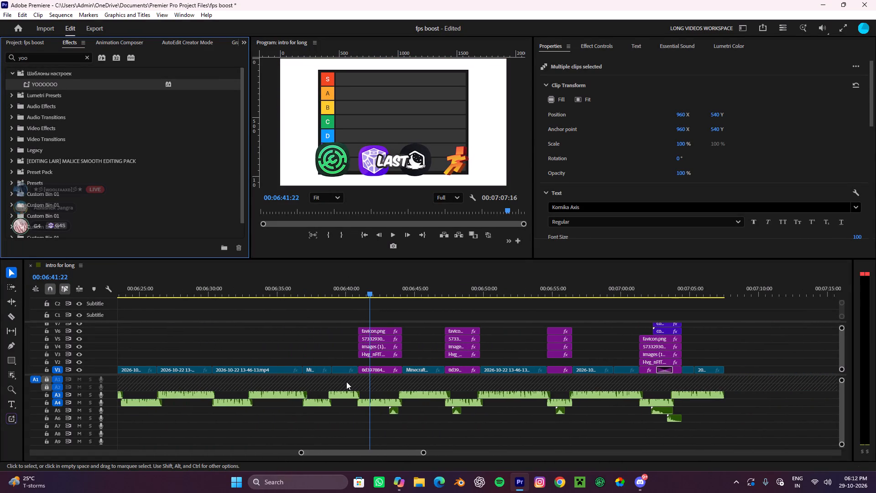
pyautogui.keyDown('alt'); pyautogui.scroll(-3, 379, 338); pyautogui.keyUp('alt')
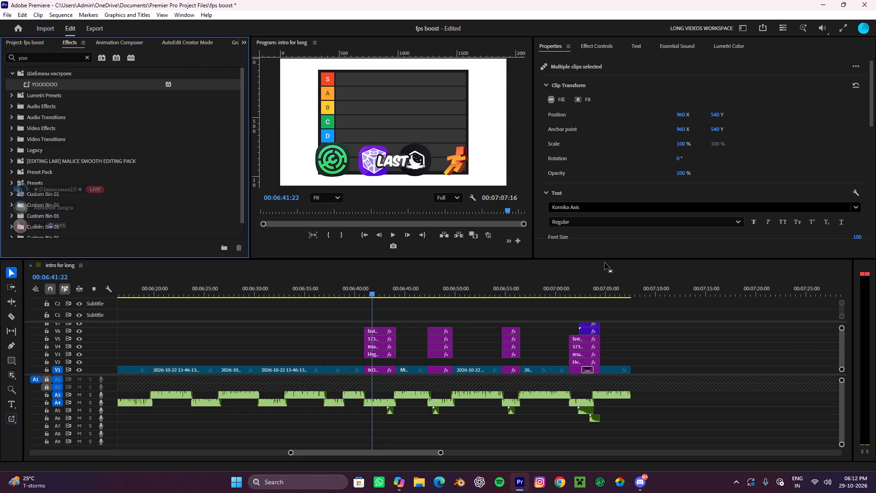
pyautogui.moveTo(528, 259); pyautogui.dragTo(519, 170)
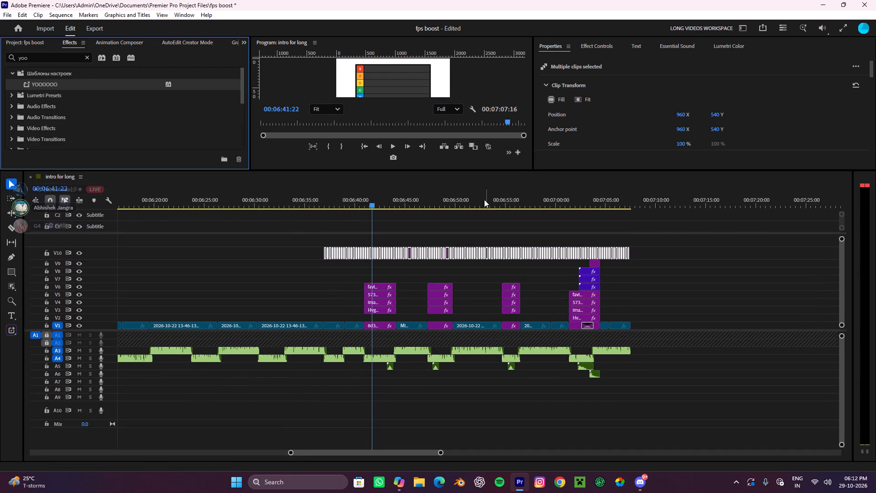
# Undo the last changes to the V10 caption graphics and preview the captions from about 00:06:39.
pyautogui.hotkey('ctrl', 'z')
pyautogui.keyDown('alt'); pyautogui.scroll(4, 323, 265); pyautogui.keyUp('alt')
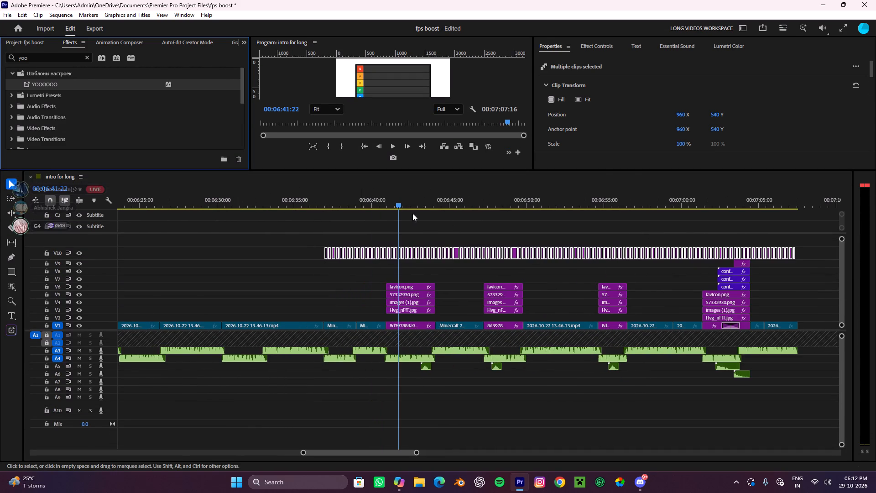
pyautogui.moveTo(535, 169); pyautogui.dragTo(527, 215)
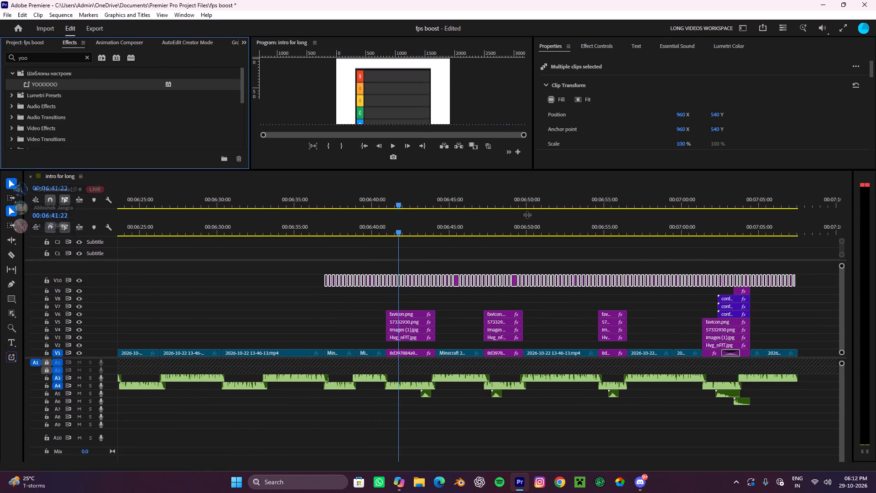
pyautogui.moveTo(527, 215); pyautogui.dragTo(523, 256)
pyautogui.moveTo(397, 288); pyautogui.dragTo(362, 292)
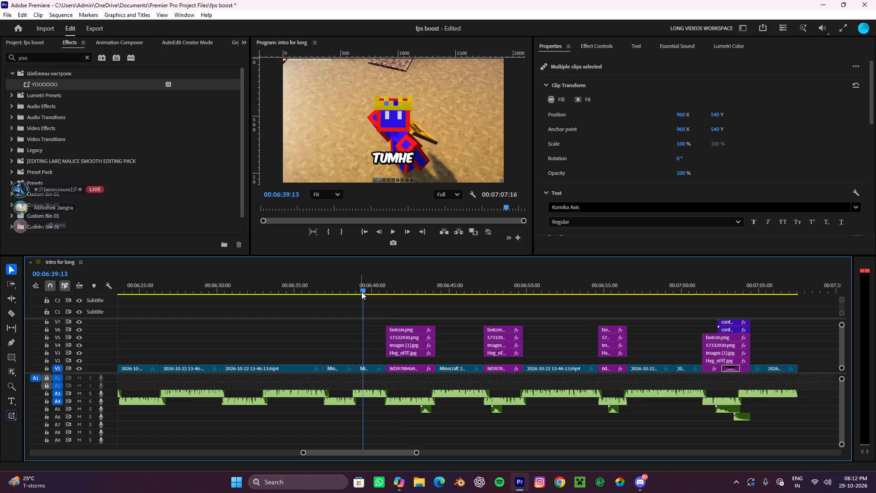
pyautogui.press('space')
pyautogui.press('space')
pyautogui.hotkey('ctrl', 'z')
pyautogui.press('space')
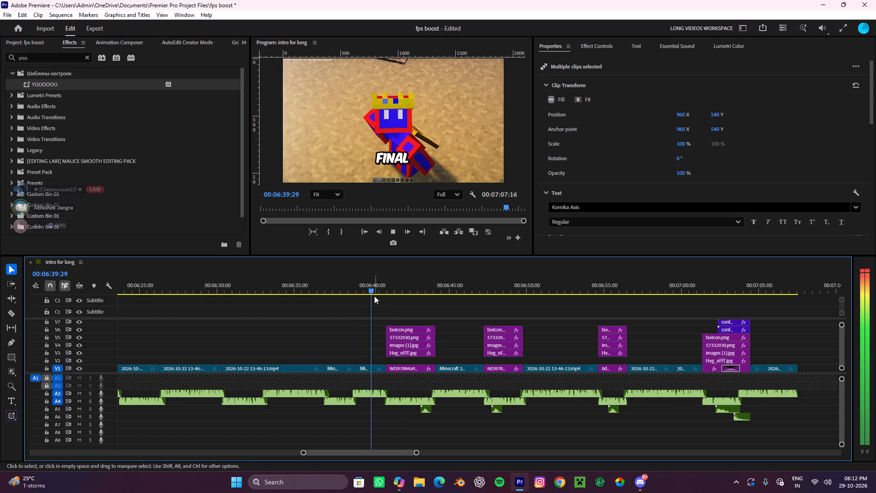
pyautogui.press('space')
# Select all the caption graphics on V10 and apply the YOOOOOO effect preset to them.
pyautogui.moveTo(444, 255); pyautogui.dragTo(461, 157)
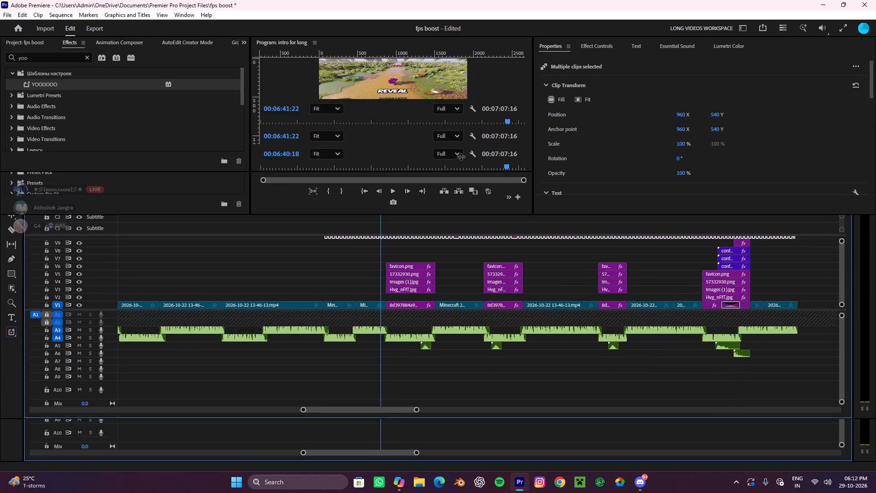
pyautogui.moveTo(461, 157); pyautogui.dragTo(462, 150)
pyautogui.click(441, 258)
pyautogui.keyDown('alt'); pyautogui.scroll(4, 391, 246); pyautogui.keyUp('alt')
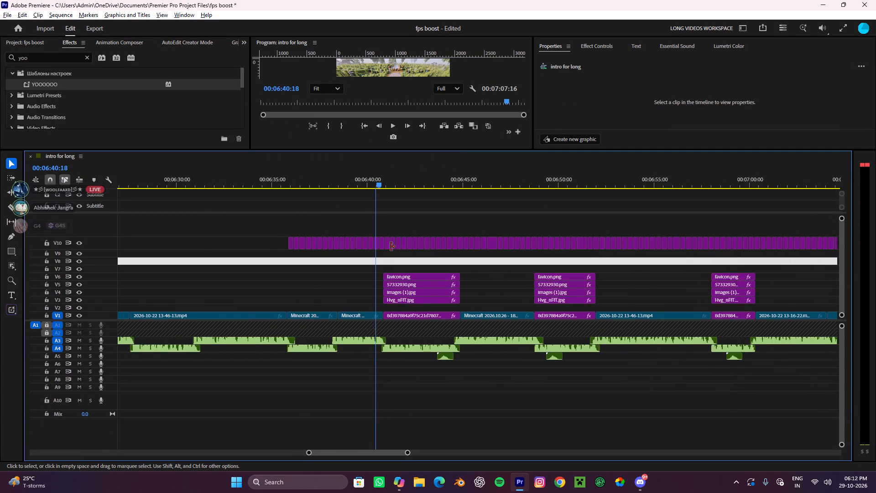
pyautogui.keyDown('alt'); pyautogui.scroll(4, 391, 246); pyautogui.keyUp('alt')
pyautogui.moveTo(365, 225); pyautogui.dragTo(323, 238)
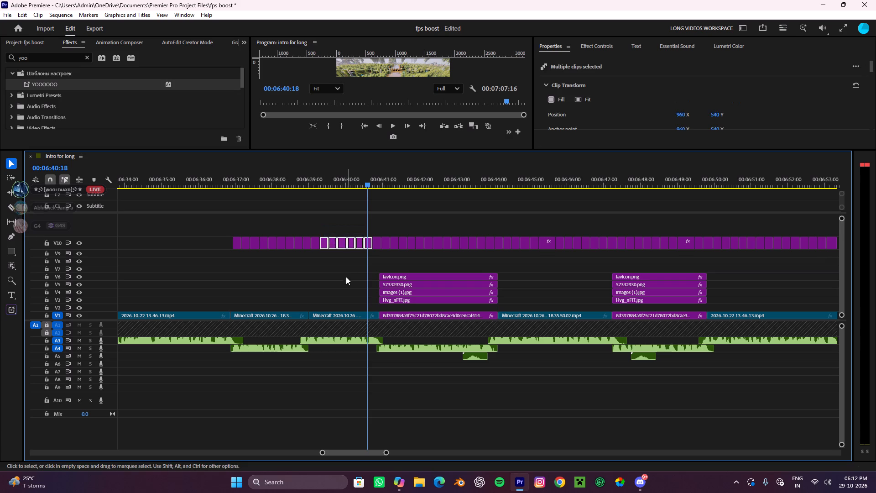
pyautogui.click(346, 277)
pyautogui.moveTo(373, 173); pyautogui.dragTo(239, 247)
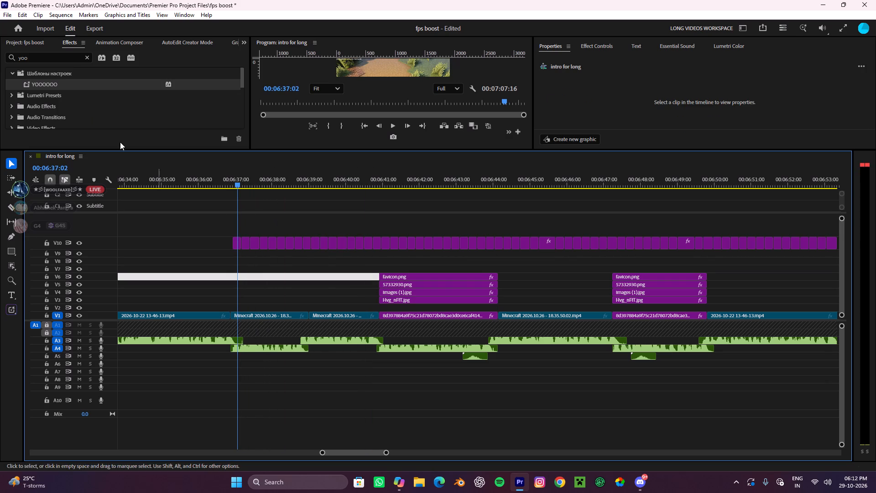
pyautogui.moveTo(34, 84); pyautogui.dragTo(253, 234)
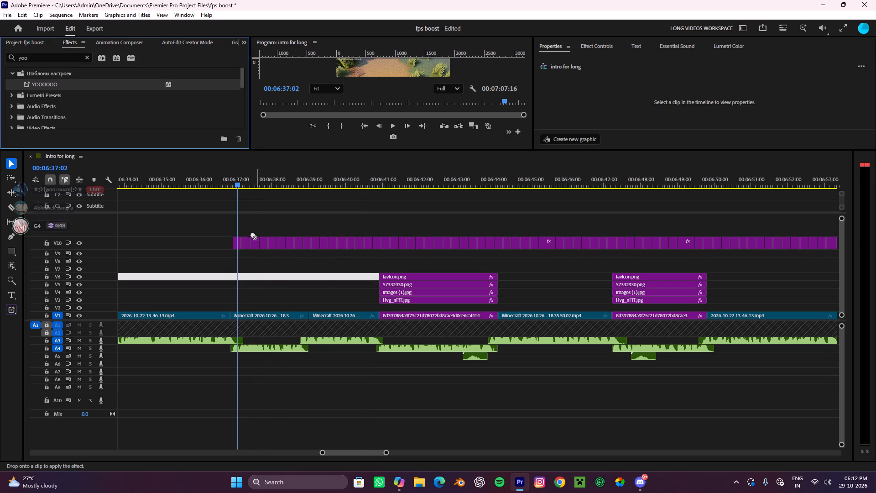
pyautogui.moveTo(253, 234); pyautogui.dragTo(231, 236)
pyautogui.keyDown('alt'); pyautogui.scroll(-9, 233, 236); pyautogui.keyUp('alt')
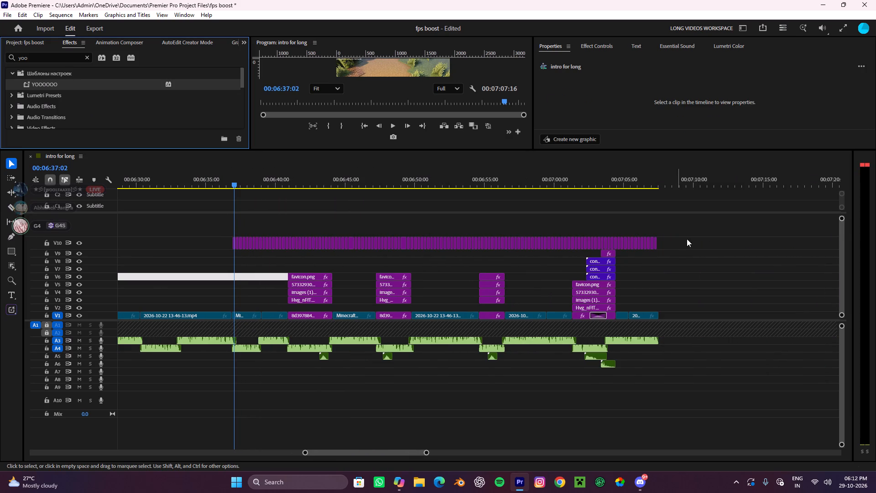
pyautogui.moveTo(718, 232); pyautogui.dragTo(219, 240)
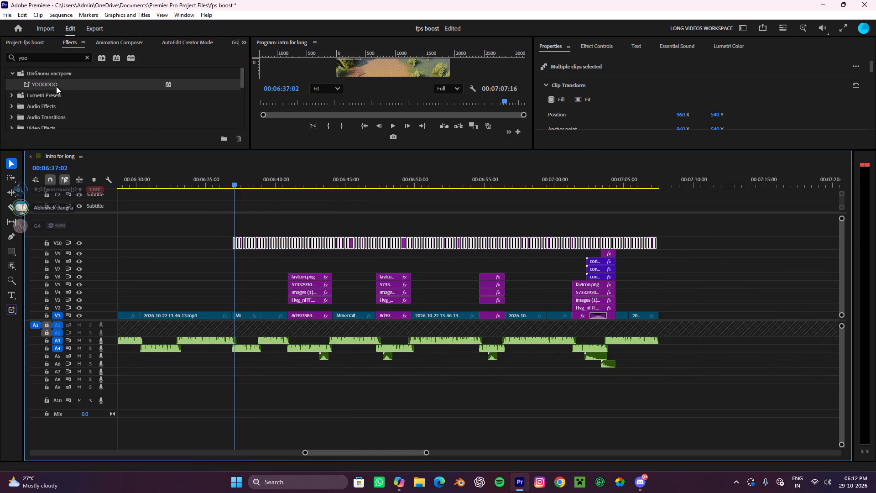
pyautogui.moveTo(56, 84); pyautogui.dragTo(328, 247)
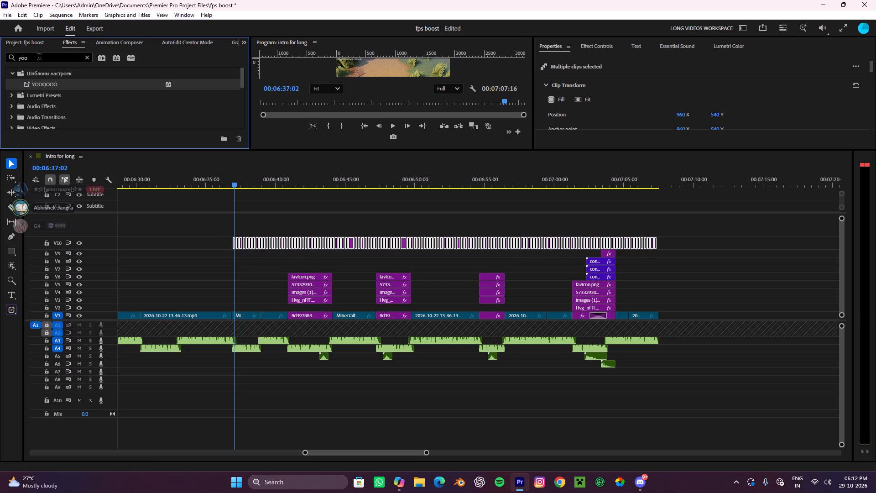
# Search the effects for pop and apply the new pop subtitle preset to the first V10 caption, Well.
pyautogui.moveTo(37, 58); pyautogui.dragTo(0, 51)
pyautogui.click(182, 224)
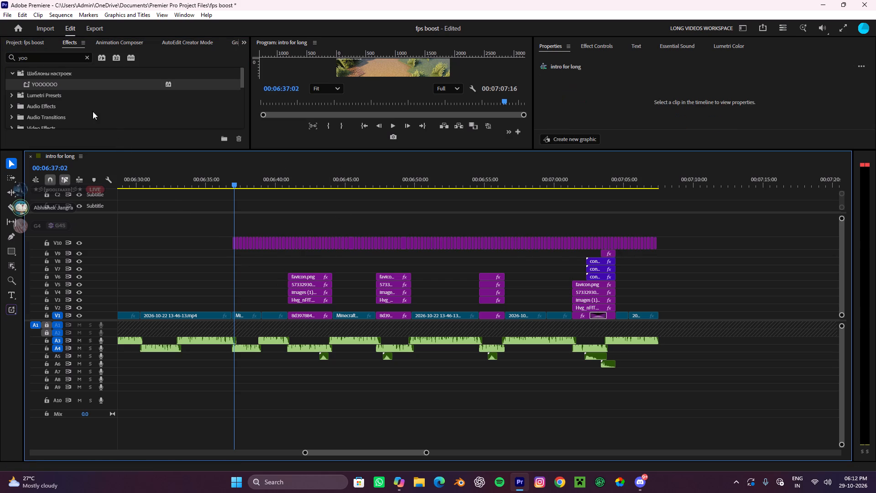
pyautogui.click(88, 58)
pyautogui.click(57, 55)
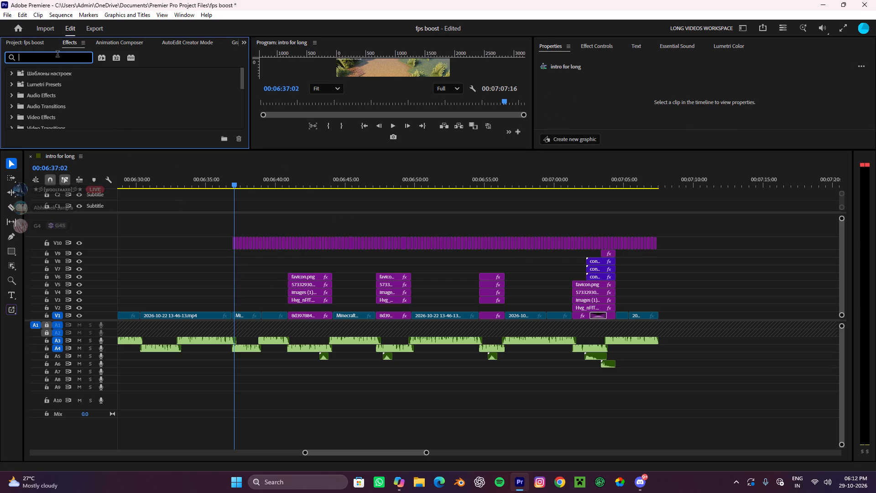
pyautogui.write('po')
pyautogui.press('p')
pyautogui.scroll(3, 59, 89)
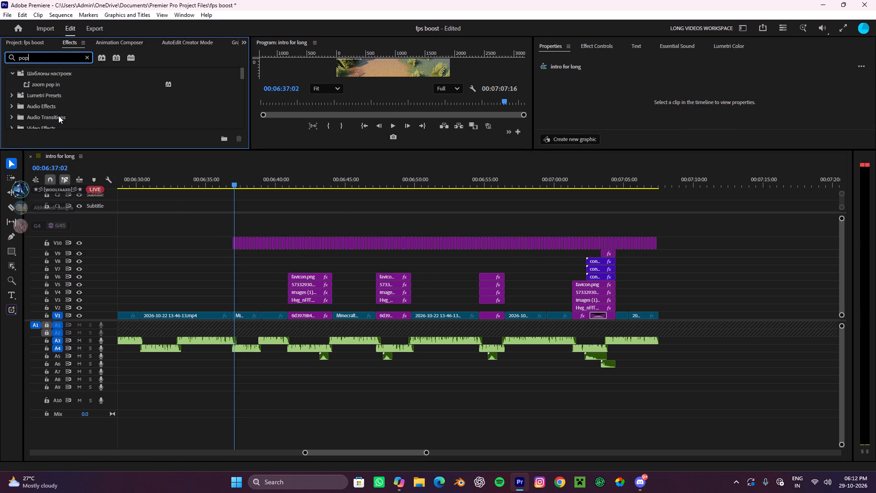
pyautogui.scroll(-13, 59, 115)
pyautogui.moveTo(61, 86); pyautogui.dragTo(128, 125)
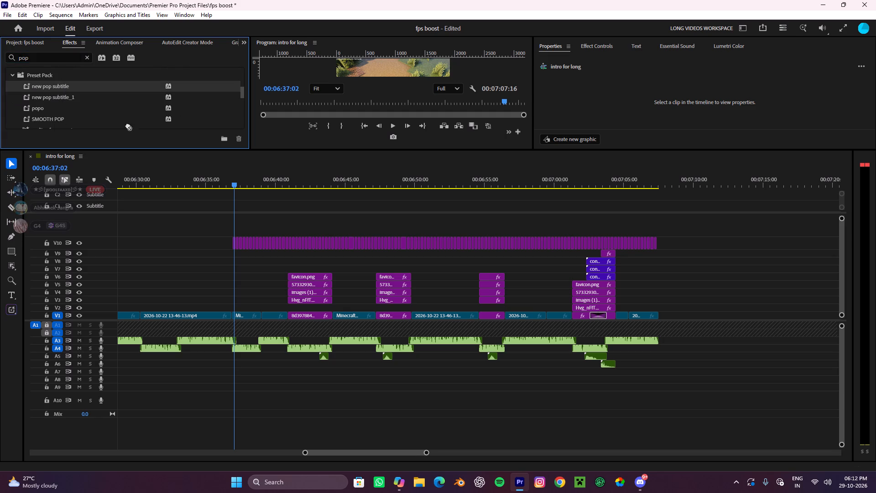
pyautogui.moveTo(128, 125); pyautogui.dragTo(234, 243)
# Bring up the Well caption's effect settings at the clip's start and expand its Transform (new pop subtitle) parameters.
pyautogui.keyDown('alt'); pyautogui.scroll(10, 235, 241); pyautogui.keyUp('alt')
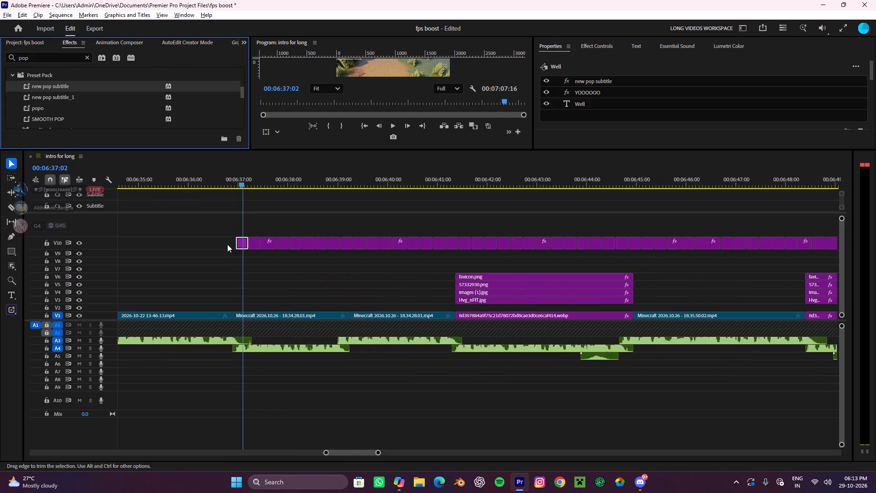
pyautogui.keyDown('alt'); pyautogui.scroll(11, 227, 244); pyautogui.keyUp('alt')
pyautogui.moveTo(271, 184); pyautogui.dragTo(258, 216)
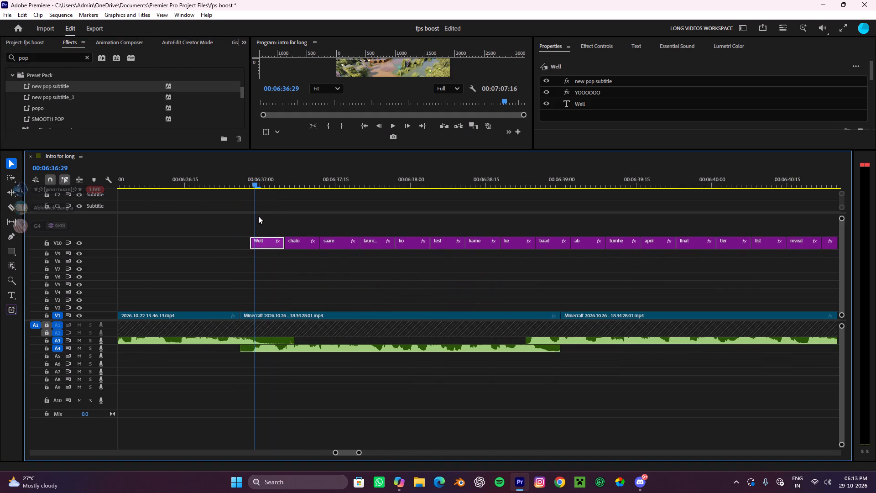
pyautogui.moveTo(258, 216); pyautogui.dragTo(254, 242)
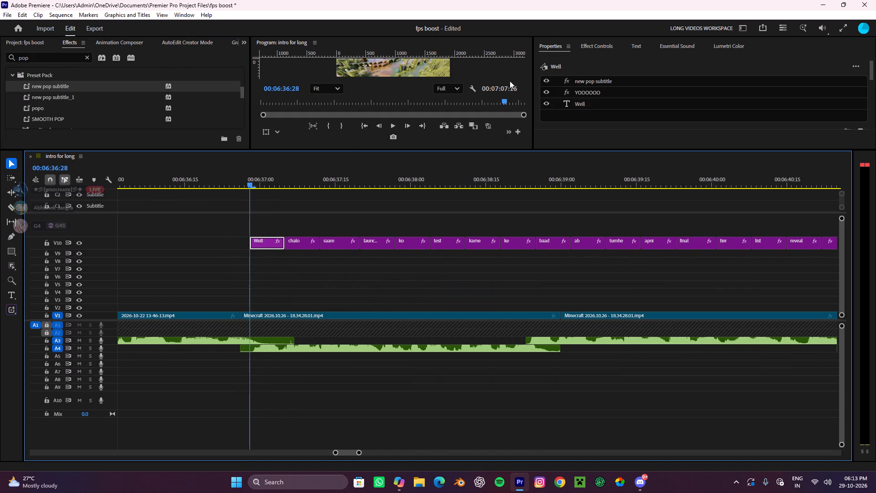
pyautogui.click(597, 42)
pyautogui.scroll(-4, 583, 109)
pyautogui.scroll(4, 583, 109)
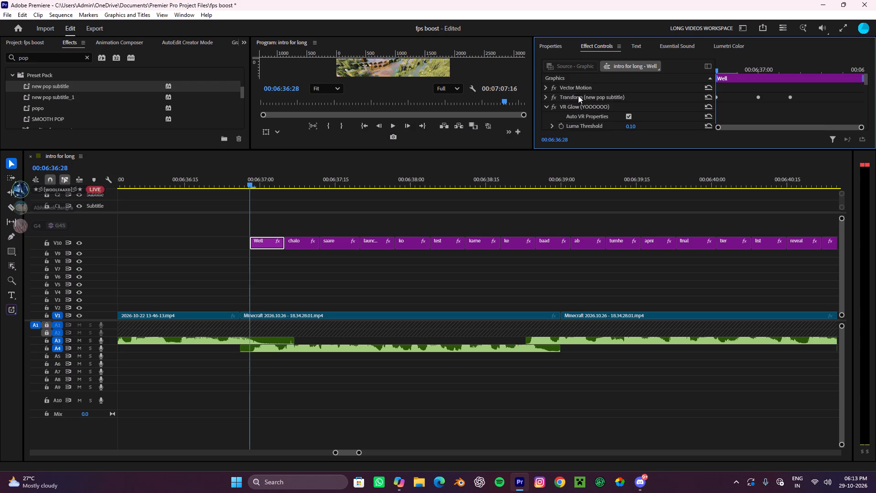
pyautogui.click(573, 98)
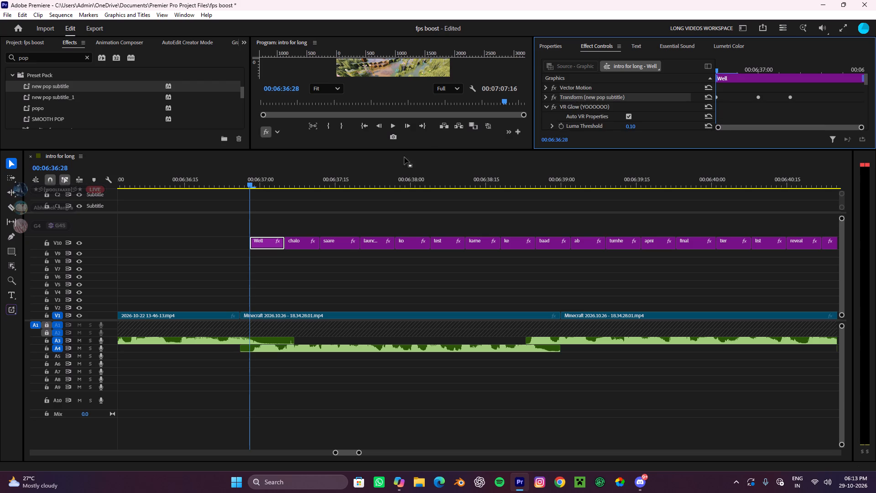
pyautogui.moveTo(421, 149); pyautogui.dragTo(427, 283)
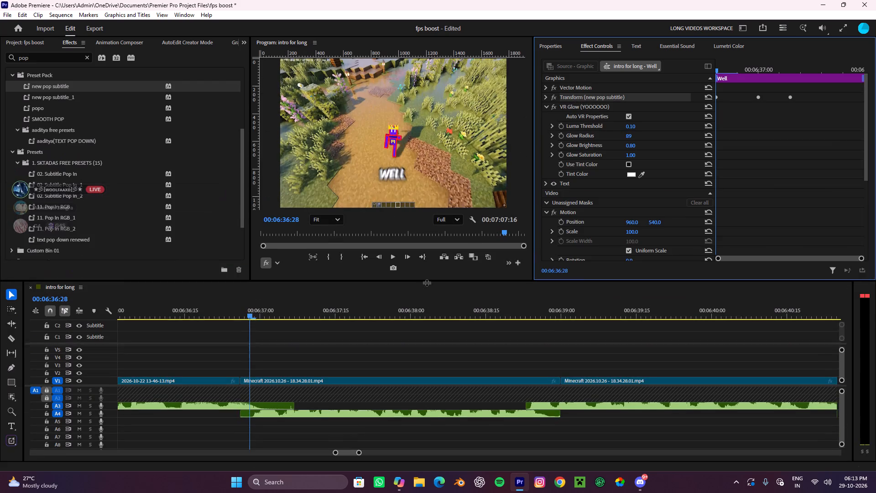
pyautogui.moveTo(427, 283); pyautogui.dragTo(427, 278)
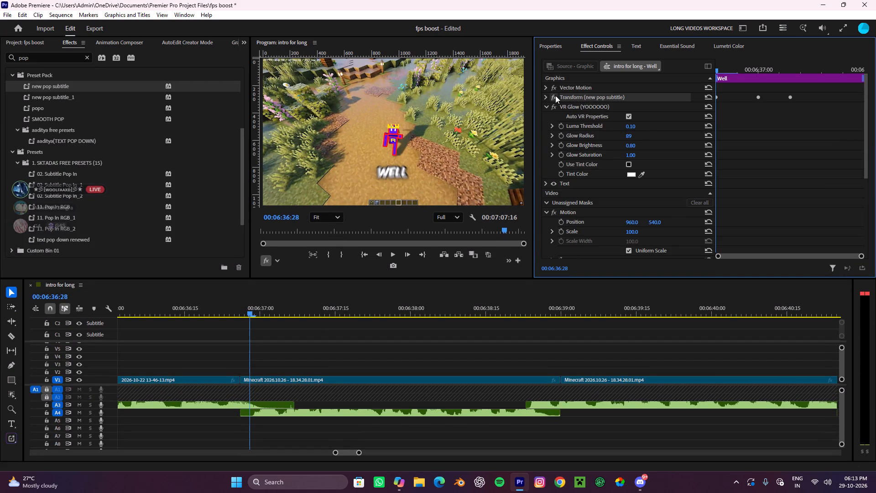
pyautogui.click(543, 97)
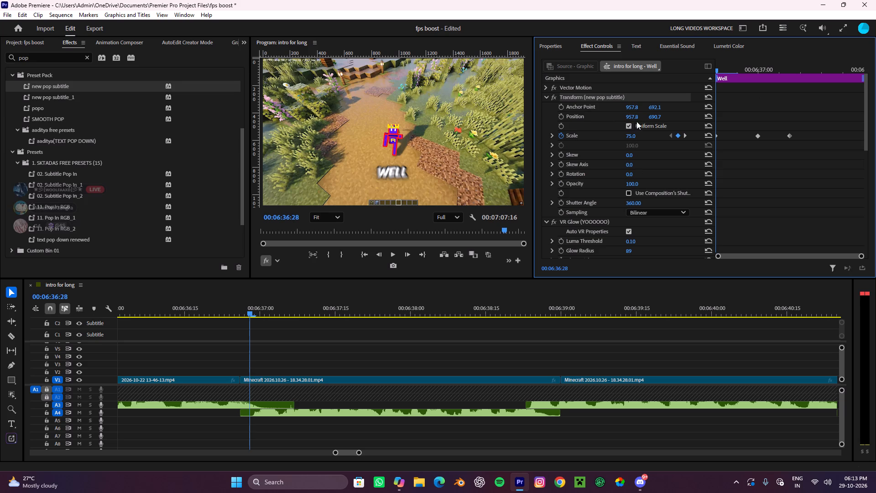
# Centre the Well caption's Transform on its text at 00:06:37:00, with anchor point about 943, 865 and position about 937, 862.
pyautogui.click(632, 107)
pyautogui.hotkey('ctrl', 'z')
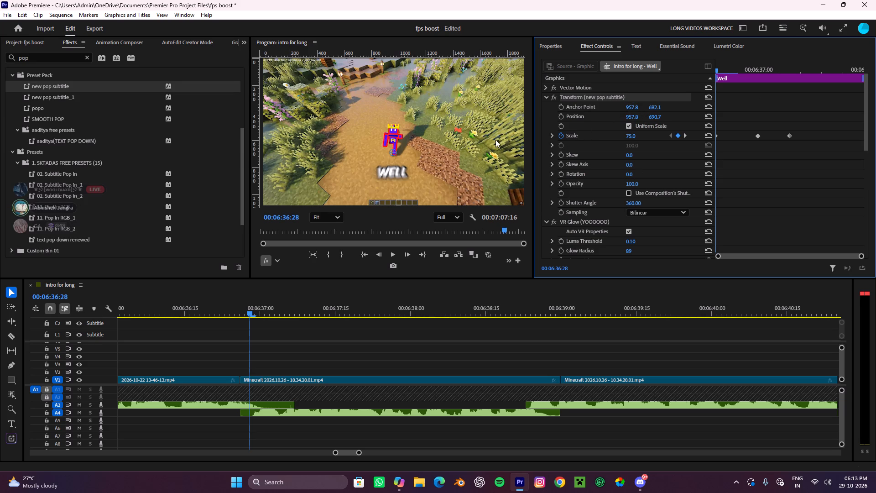
pyautogui.moveTo(249, 309); pyautogui.dragTo(257, 310)
pyautogui.moveTo(393, 152); pyautogui.dragTo(393, 164)
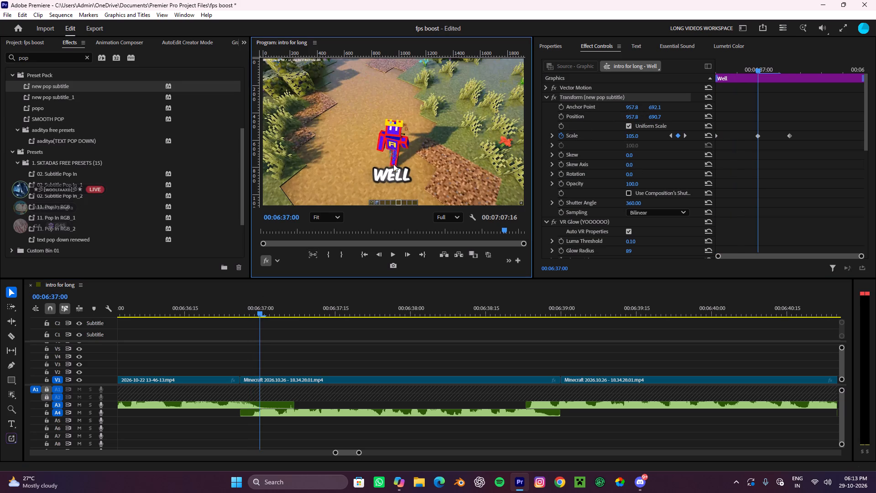
pyautogui.moveTo(393, 164); pyautogui.dragTo(389, 179)
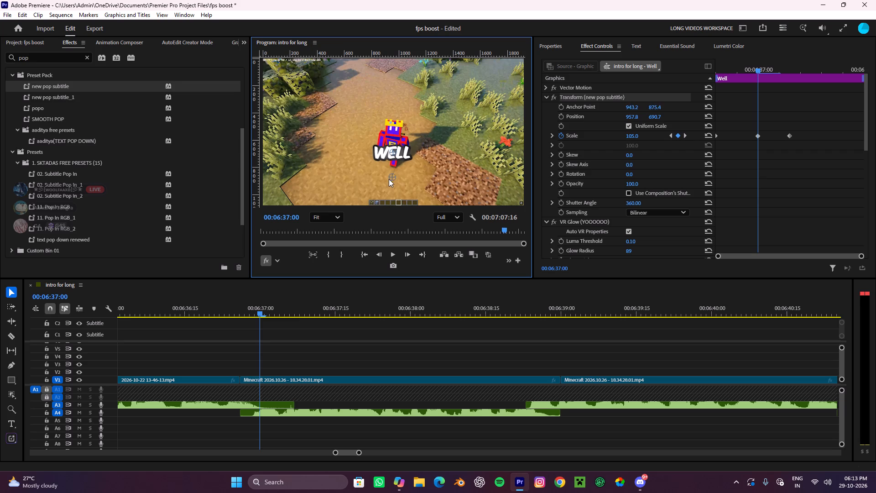
pyautogui.moveTo(389, 179); pyautogui.dragTo(390, 176)
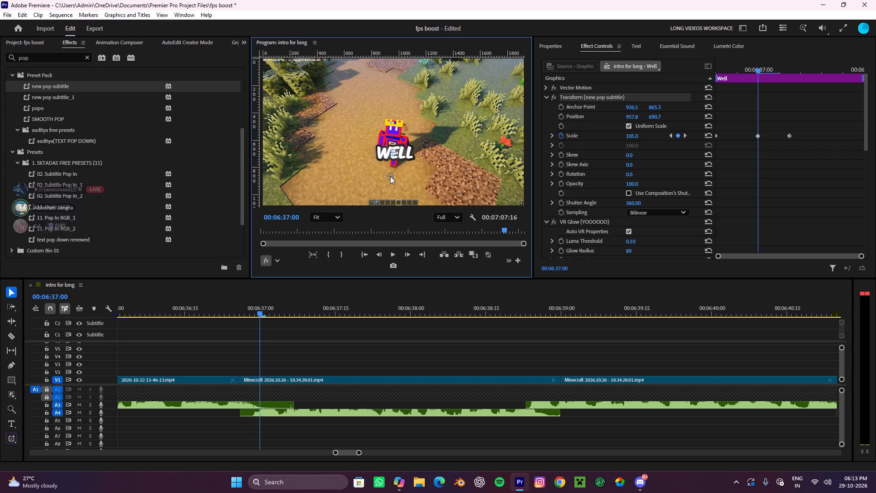
pyautogui.moveTo(390, 176); pyautogui.dragTo(391, 176)
pyautogui.moveTo(393, 152); pyautogui.dragTo(390, 175)
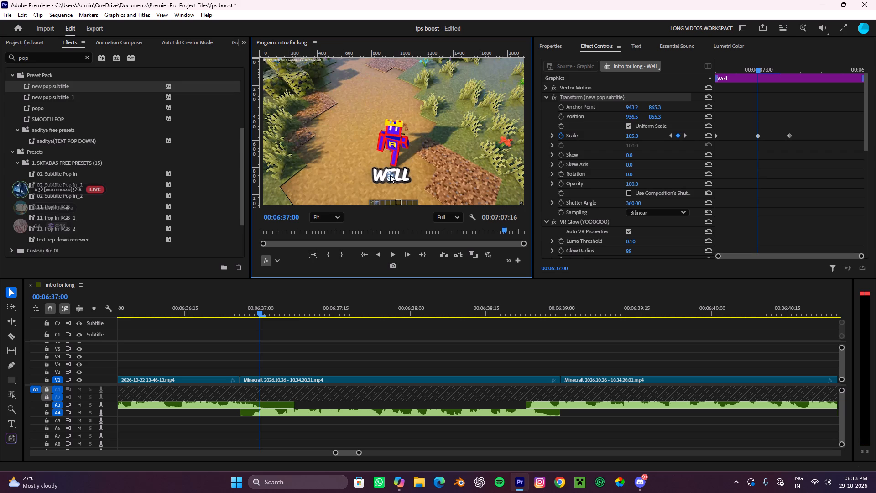
pyautogui.moveTo(390, 175); pyautogui.dragTo(390, 176)
# Cut the adjusted Transform (new pop subtitle) effect from the Well caption on V10.
pyautogui.click(377, 345)
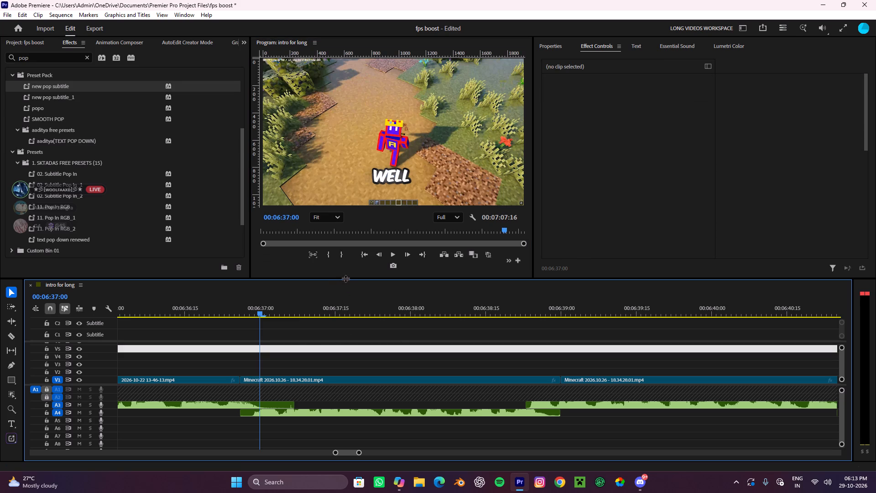
pyautogui.moveTo(348, 278); pyautogui.dragTo(344, 141)
pyautogui.click(265, 234)
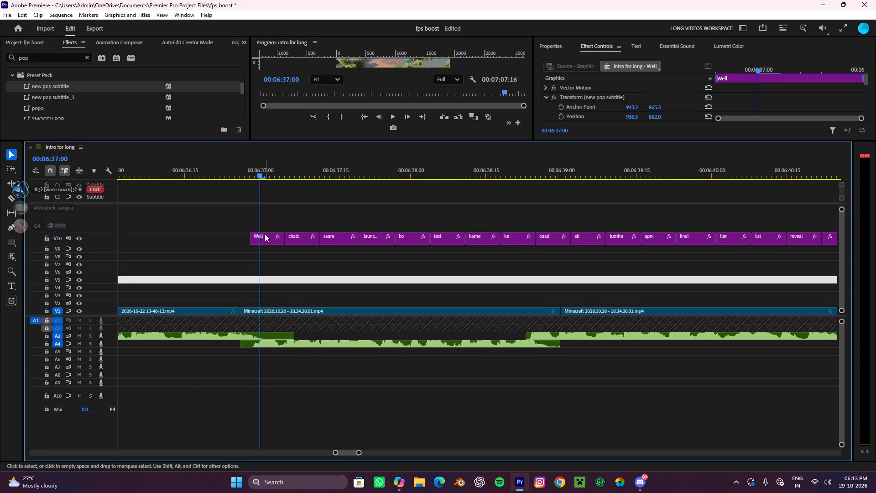
pyautogui.scroll(-1, 612, 94)
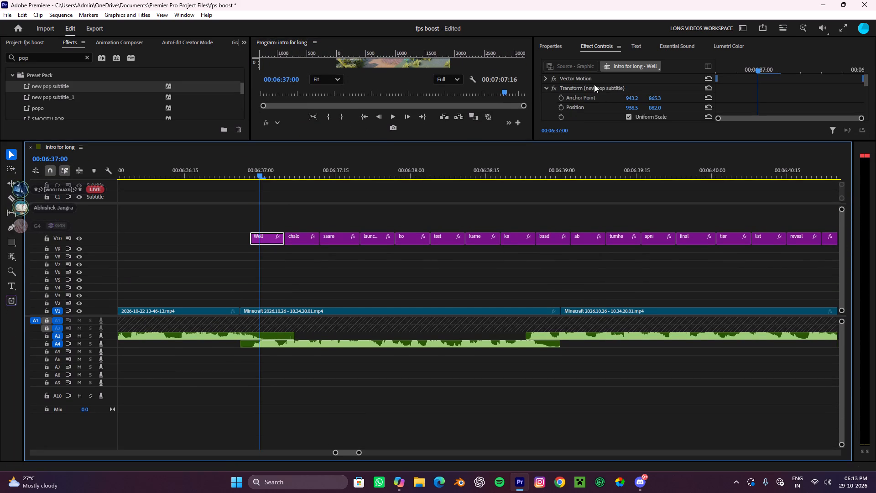
pyautogui.click(594, 84)
pyautogui.hotkey('ctrl', 'x')
# Paste the cut Transform effect onto all V10 caption graphics and play back the opening captions from 00:06:37:00.
pyautogui.keyDown('alt'); pyautogui.scroll(-13, 500, 267); pyautogui.keyUp('alt')
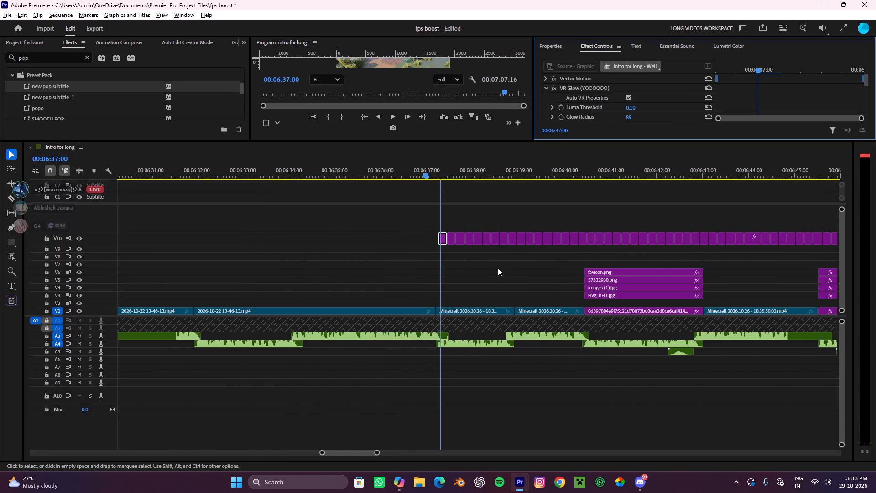
pyautogui.keyDown('alt'); pyautogui.scroll(-9, 498, 268); pyautogui.keyUp('alt')
pyautogui.keyDown('alt'); pyautogui.scroll(-8, 546, 262); pyautogui.keyUp('alt')
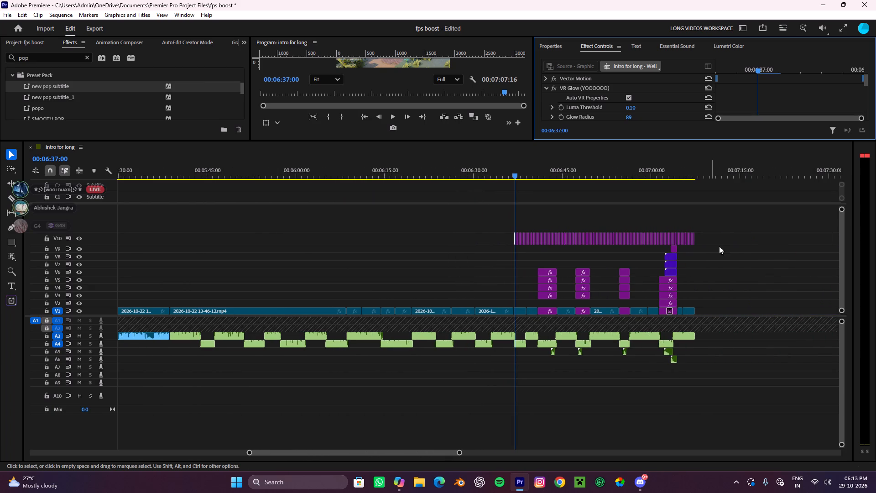
pyautogui.moveTo(734, 238); pyautogui.dragTo(487, 232)
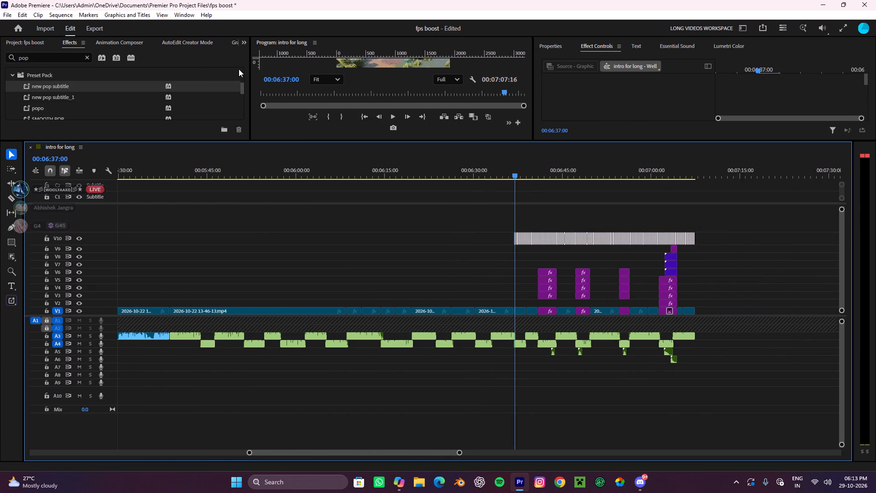
pyautogui.hotkey('ctrl', 'v')
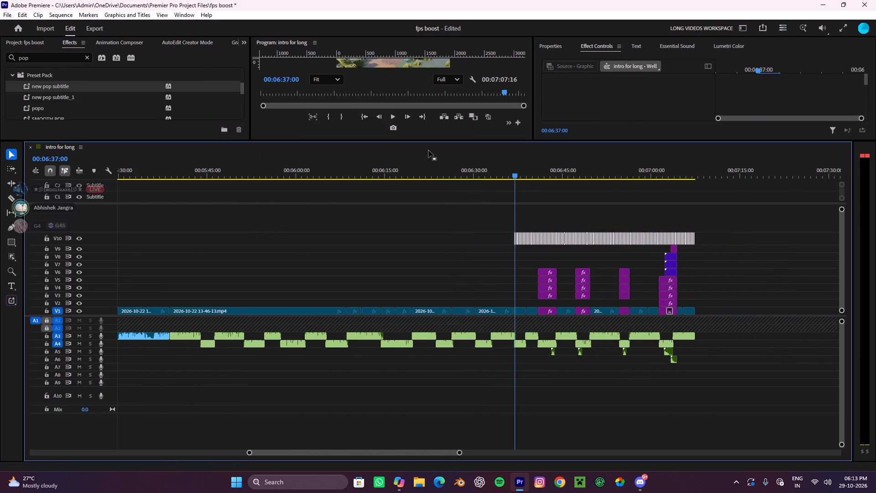
pyautogui.moveTo(438, 140); pyautogui.dragTo(417, 245)
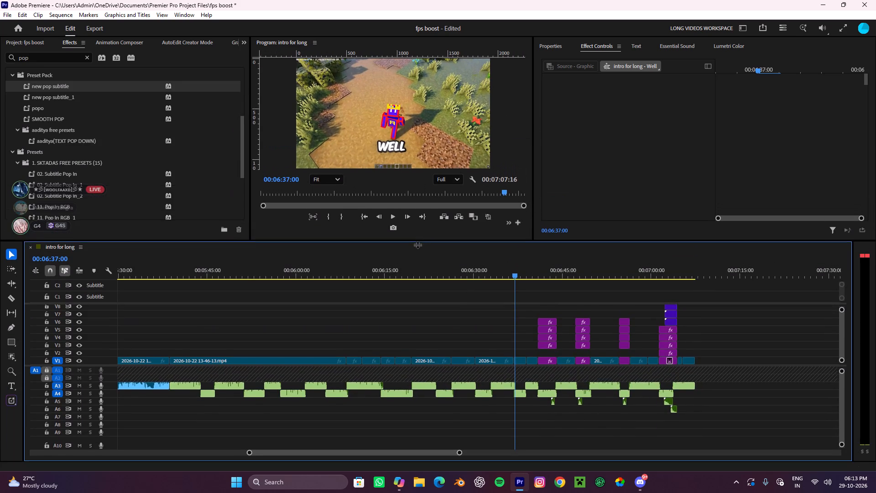
pyautogui.moveTo(417, 245); pyautogui.dragTo(417, 245)
pyautogui.press('space')
pyautogui.press('space')
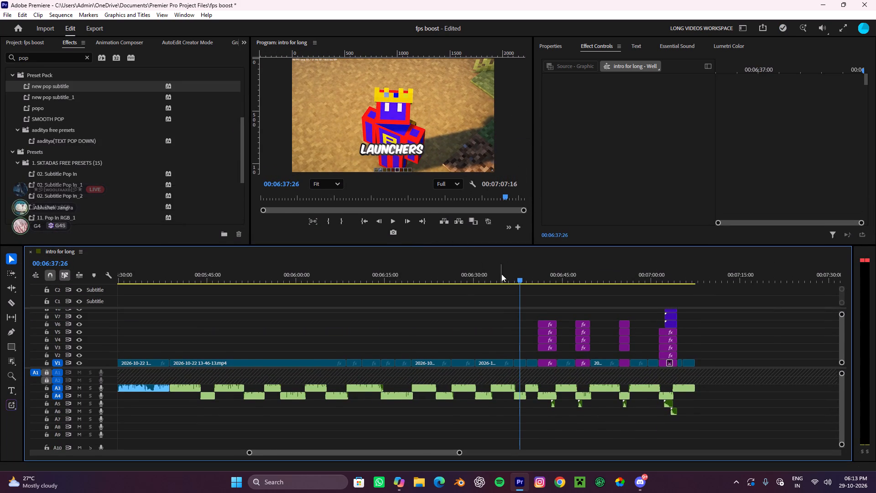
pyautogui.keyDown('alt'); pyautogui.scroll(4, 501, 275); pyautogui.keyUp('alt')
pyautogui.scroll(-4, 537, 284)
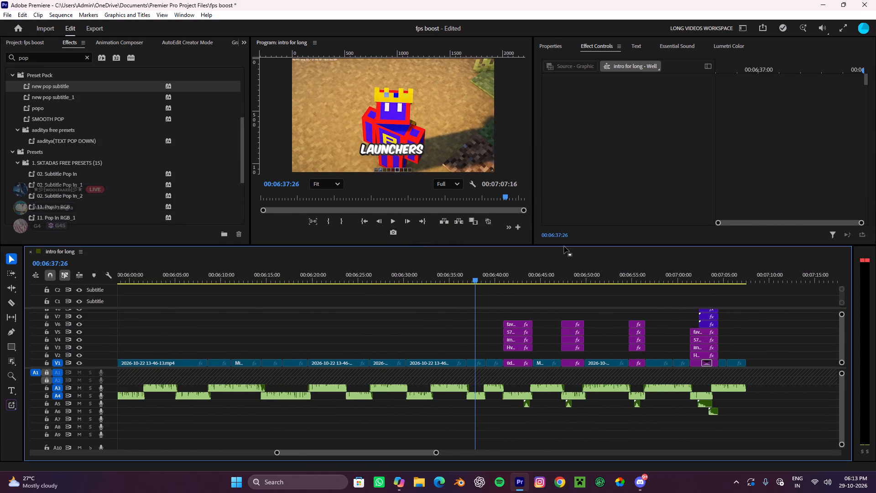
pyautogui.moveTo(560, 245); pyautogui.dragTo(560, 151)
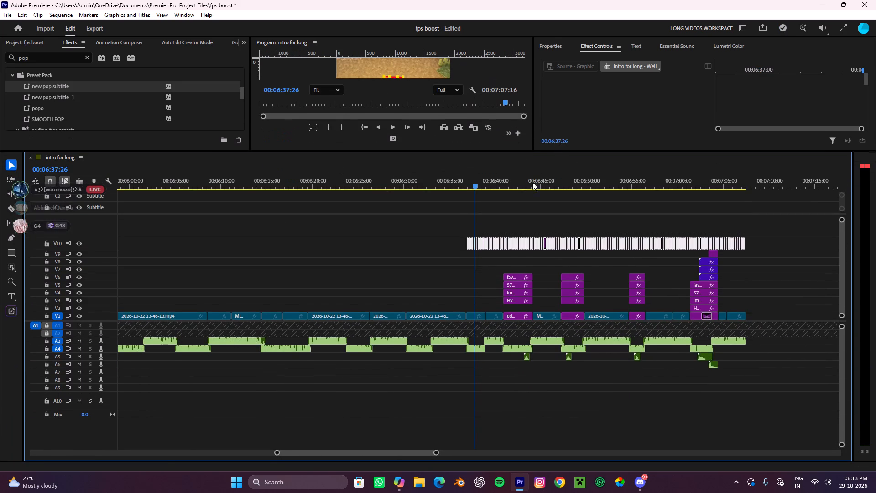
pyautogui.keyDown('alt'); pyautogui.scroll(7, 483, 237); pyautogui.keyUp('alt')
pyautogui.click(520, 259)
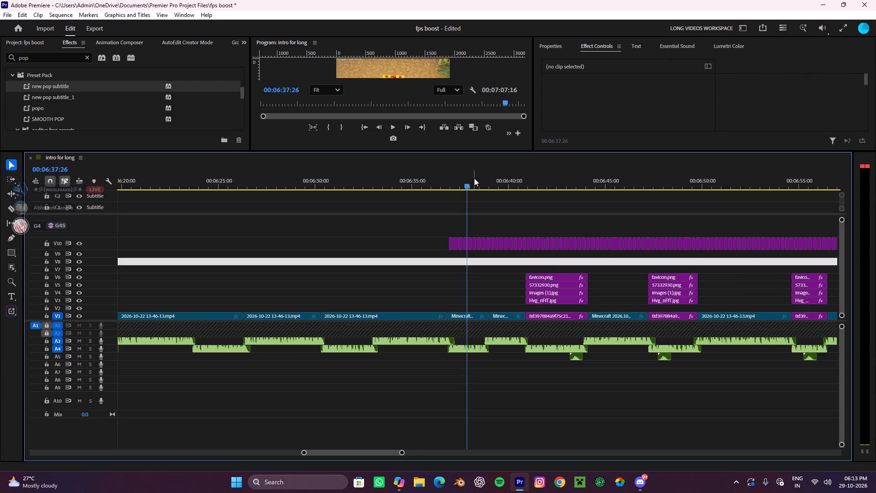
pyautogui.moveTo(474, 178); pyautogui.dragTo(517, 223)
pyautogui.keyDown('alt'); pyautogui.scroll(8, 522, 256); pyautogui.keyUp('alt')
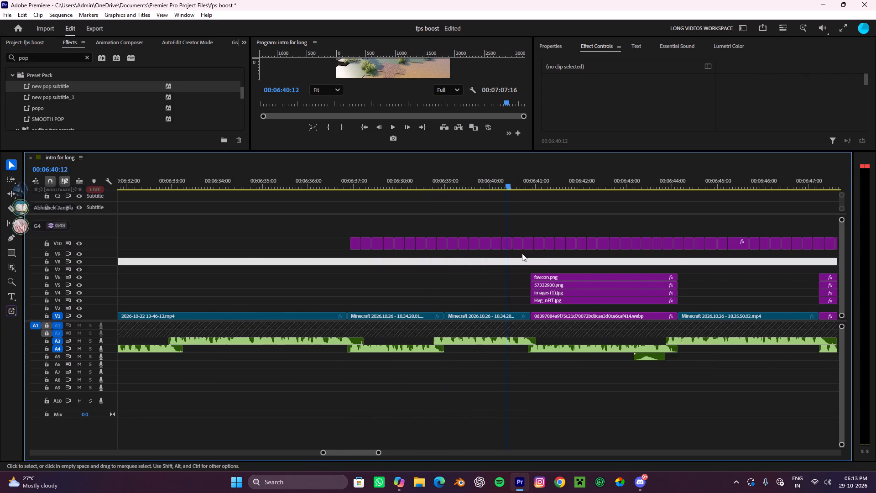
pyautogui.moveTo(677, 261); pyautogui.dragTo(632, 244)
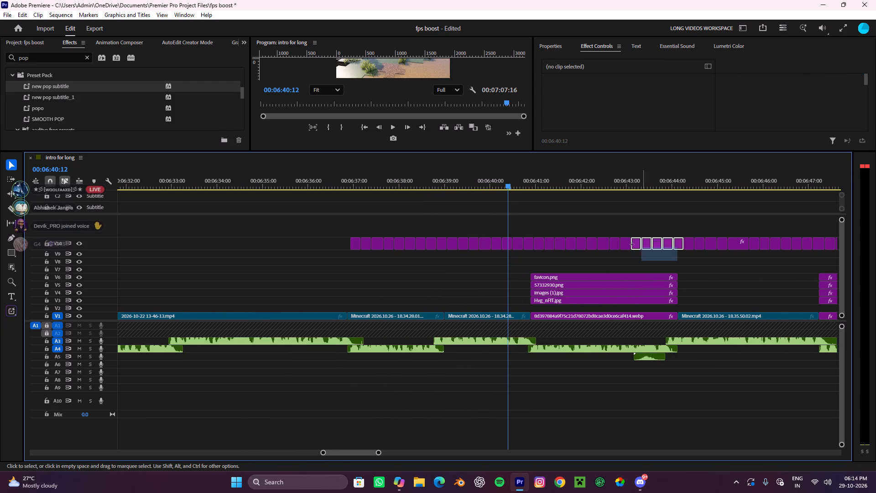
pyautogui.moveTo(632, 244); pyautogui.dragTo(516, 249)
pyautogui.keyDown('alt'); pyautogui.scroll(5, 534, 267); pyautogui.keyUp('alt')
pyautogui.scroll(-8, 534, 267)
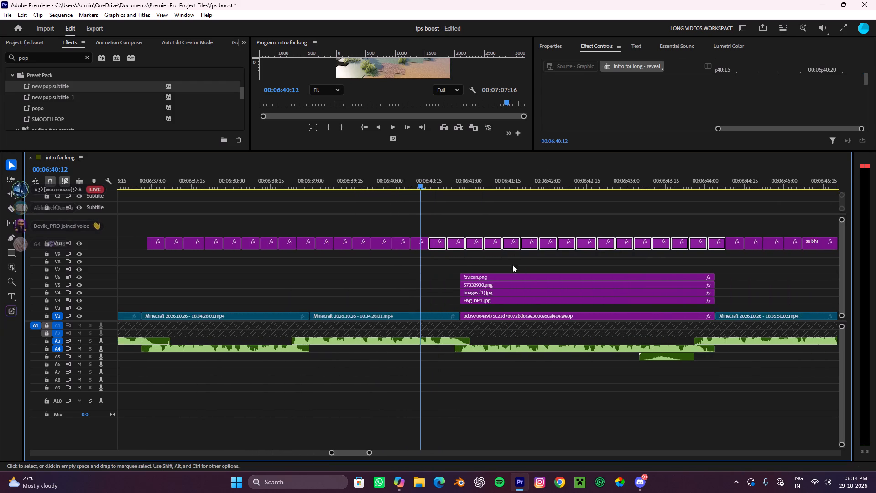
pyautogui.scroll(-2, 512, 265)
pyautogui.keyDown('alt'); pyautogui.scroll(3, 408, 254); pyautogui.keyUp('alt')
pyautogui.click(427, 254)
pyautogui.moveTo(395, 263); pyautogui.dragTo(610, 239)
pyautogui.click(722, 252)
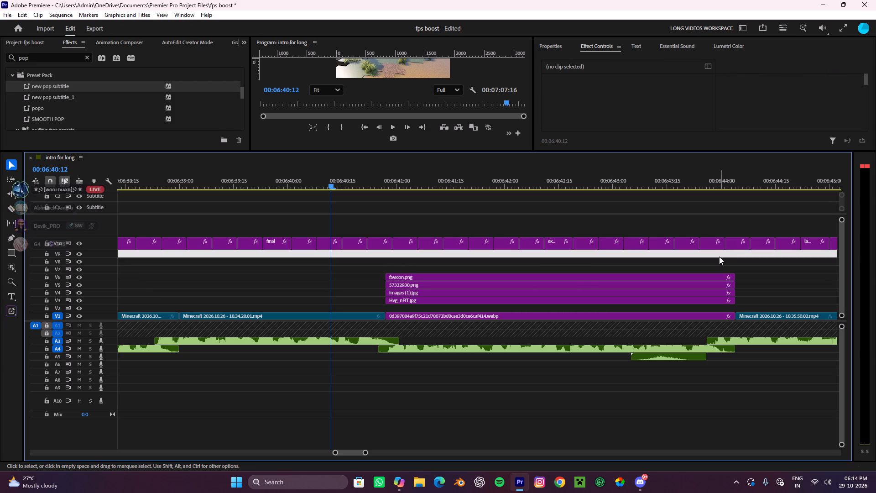
# Select the V10 captions over the first tier-list image, about 00:06:41:00 to 00:06:44:00, and bring up their shared properties.
pyautogui.moveTo(716, 257); pyautogui.dragTo(395, 245)
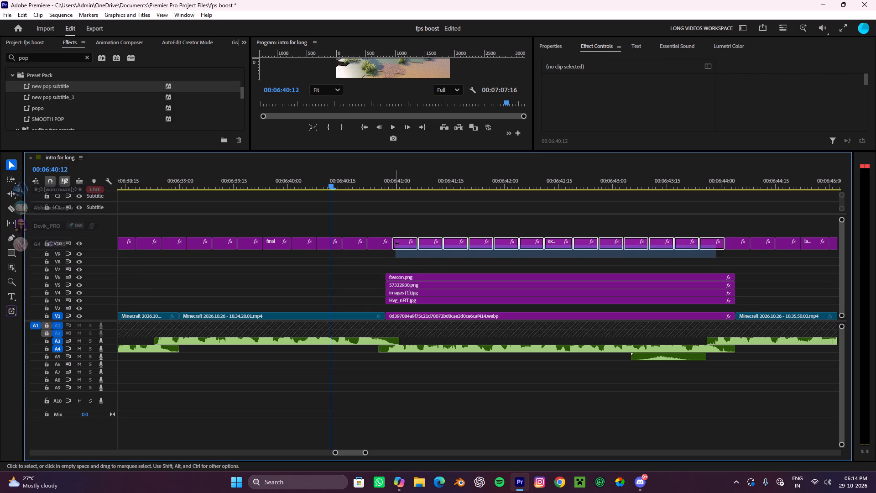
pyautogui.keyDown('alt'); pyautogui.scroll(-4, 419, 255); pyautogui.keyUp('alt')
pyautogui.moveTo(500, 151); pyautogui.dragTo(500, 154)
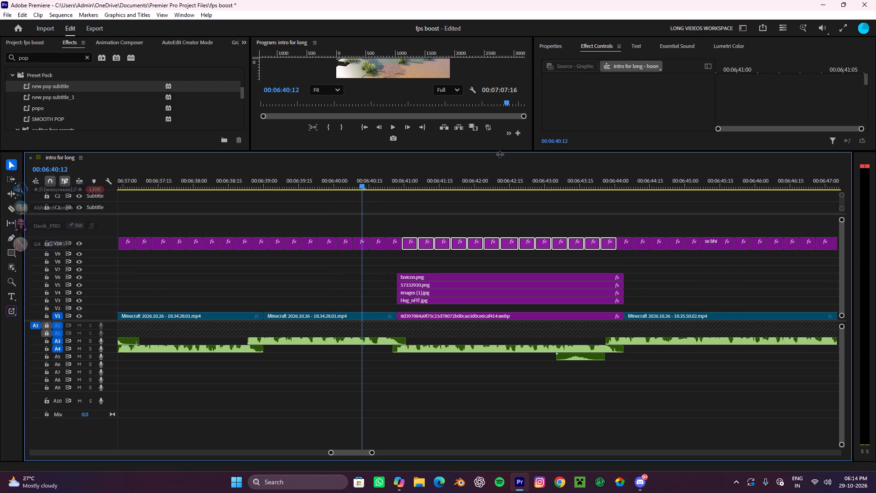
pyautogui.moveTo(500, 154); pyautogui.dragTo(493, 238)
pyautogui.click(558, 49)
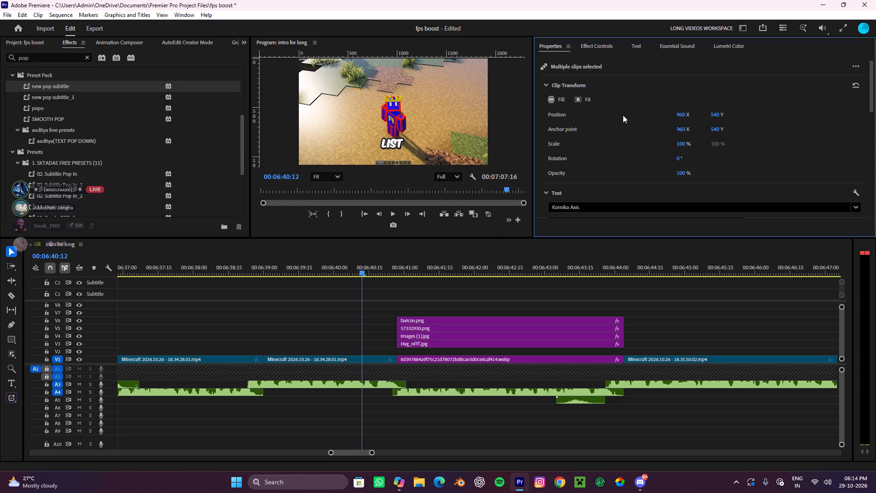
# Examine the selected captions' transform, text, stroke and shadow settings with the playhead at 00:06:41:15.
pyautogui.moveTo(368, 265); pyautogui.dragTo(440, 273)
pyautogui.scroll(-7, 611, 128)
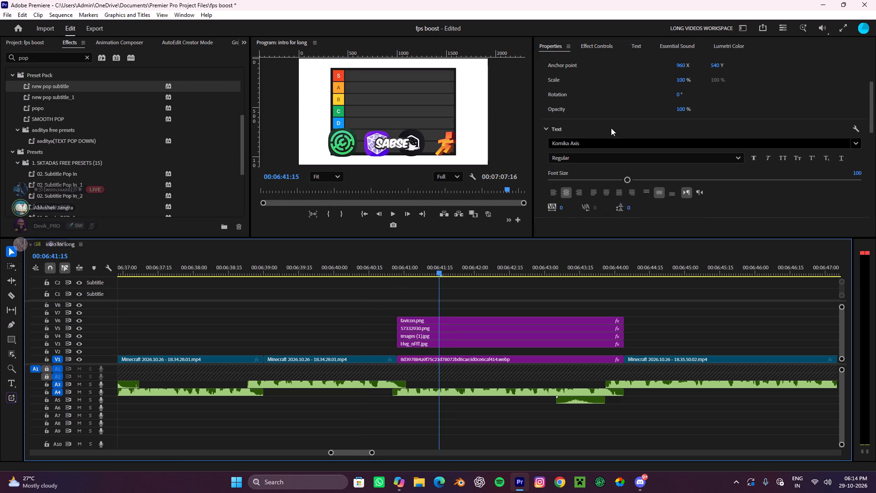
pyautogui.scroll(-15, 612, 116)
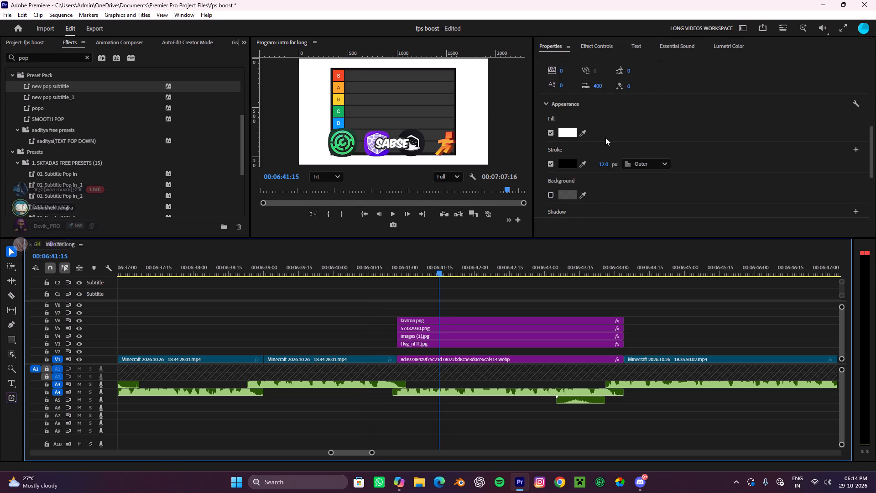
pyautogui.scroll(-18, 605, 137)
pyautogui.scroll(2, 613, 140)
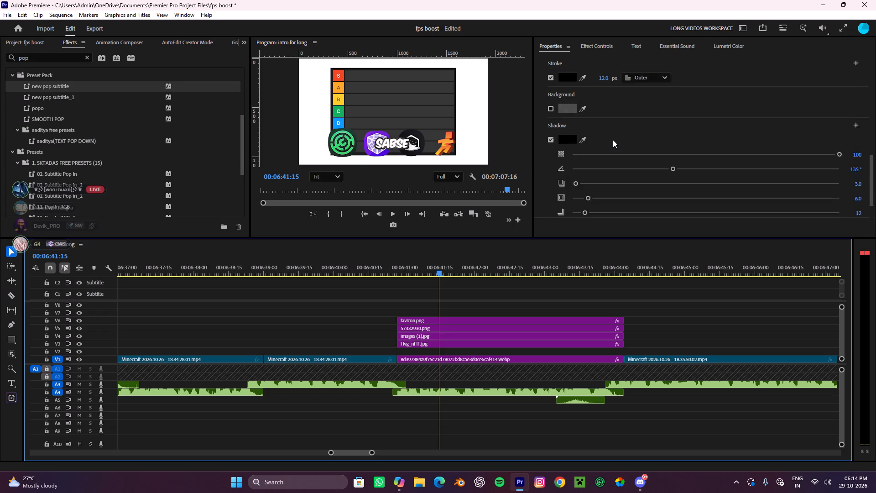
pyautogui.scroll(19, 613, 140)
pyautogui.scroll(12, 606, 119)
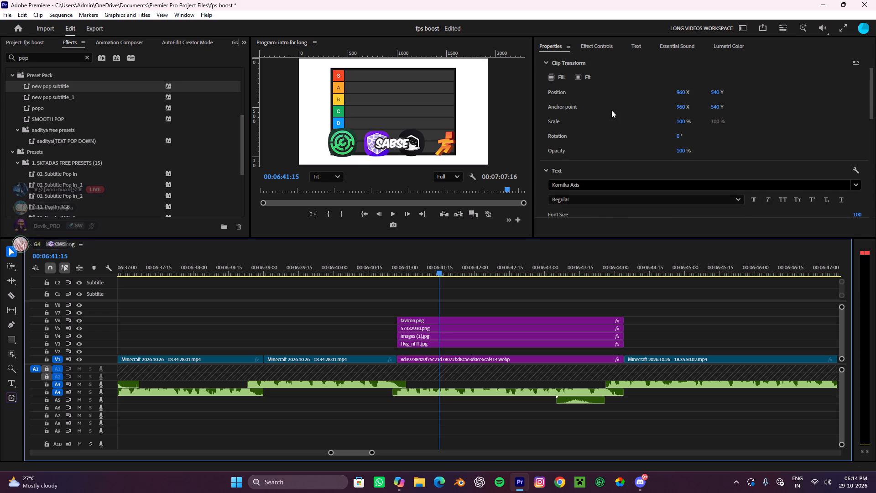
pyautogui.scroll(4, 612, 109)
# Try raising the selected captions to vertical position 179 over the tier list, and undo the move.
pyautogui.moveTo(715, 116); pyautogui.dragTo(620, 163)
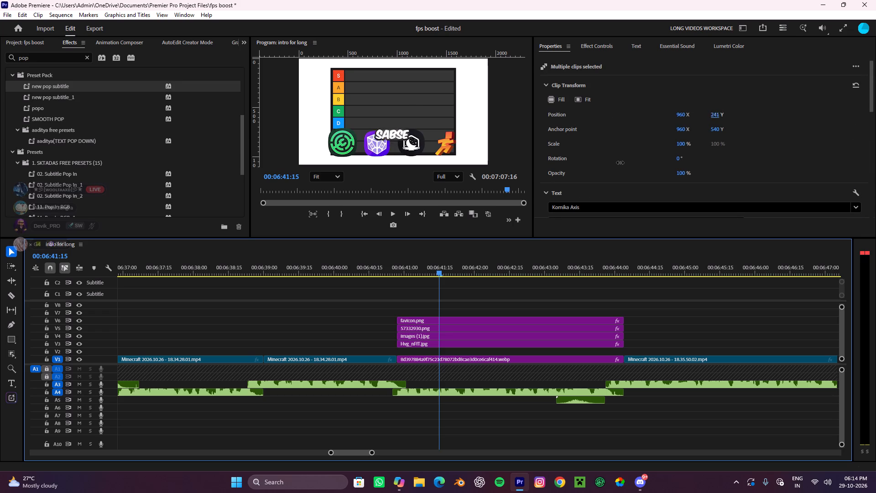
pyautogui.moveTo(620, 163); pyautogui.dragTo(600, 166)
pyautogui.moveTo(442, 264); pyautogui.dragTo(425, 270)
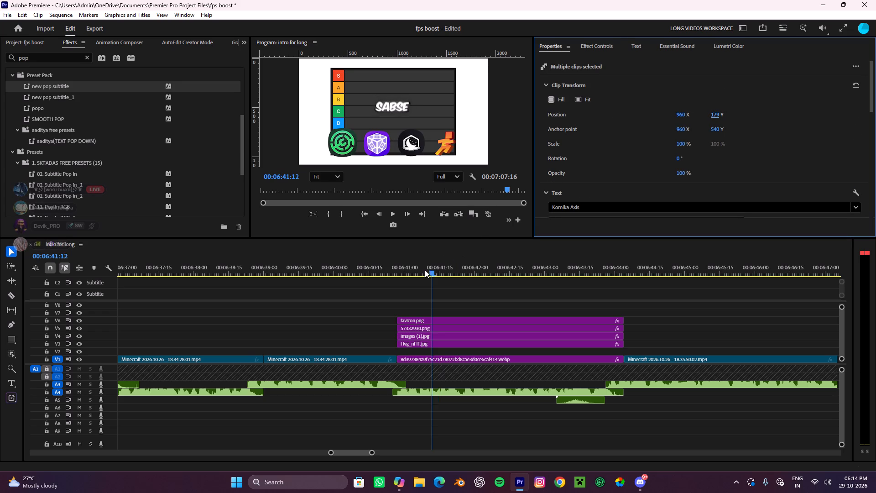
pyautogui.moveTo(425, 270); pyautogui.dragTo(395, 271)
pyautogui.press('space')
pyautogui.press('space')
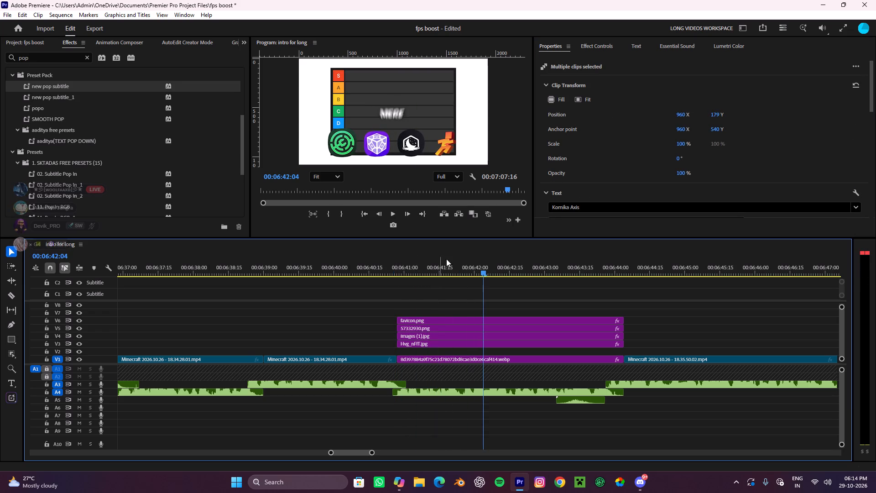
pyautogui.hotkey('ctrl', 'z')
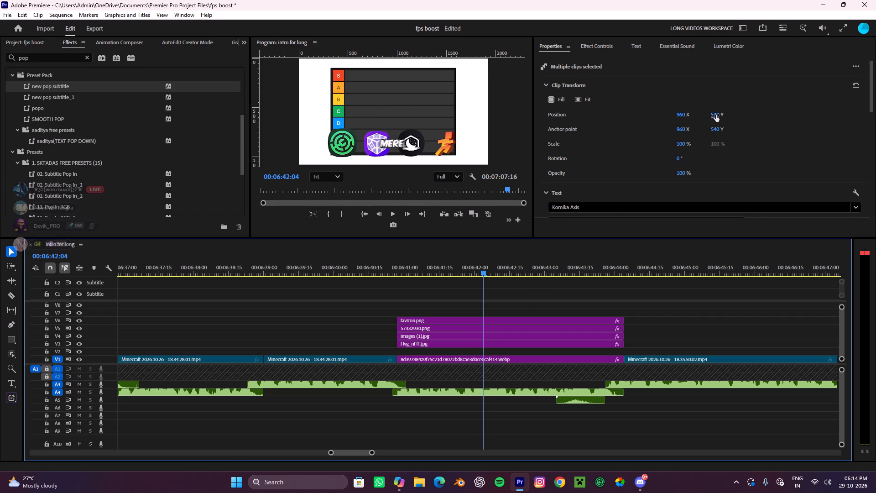
# Raise the selected captions above the tier-list logos, fine-tuning their vertical position to 179 while previewing them.
pyautogui.moveTo(716, 115); pyautogui.dragTo(609, 189)
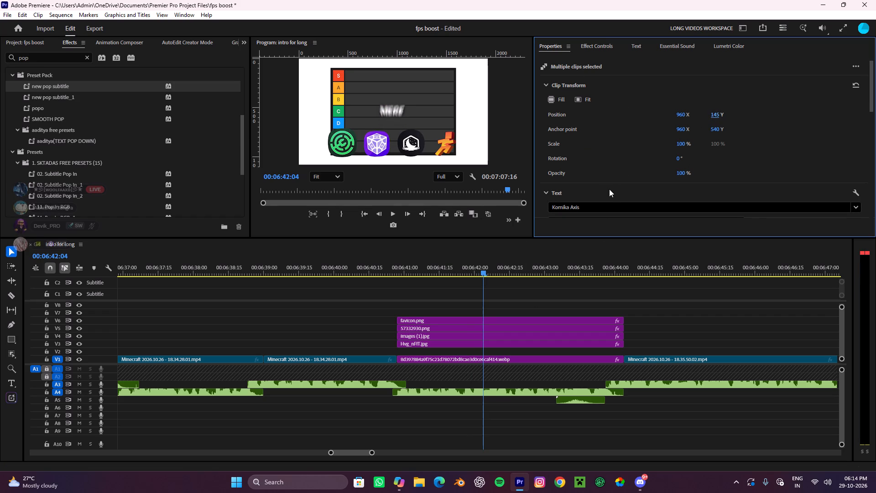
pyautogui.press('space')
pyautogui.press('space')
pyautogui.moveTo(530, 265); pyautogui.dragTo(534, 267)
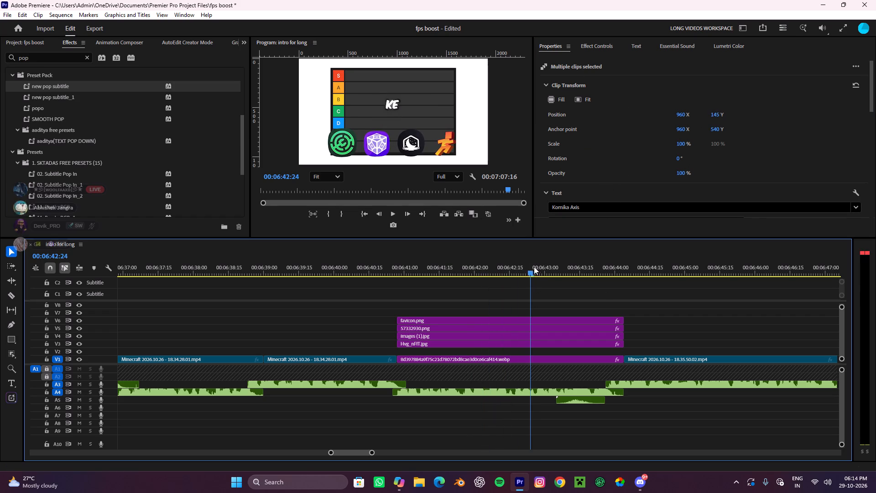
pyautogui.moveTo(534, 267); pyautogui.dragTo(531, 272)
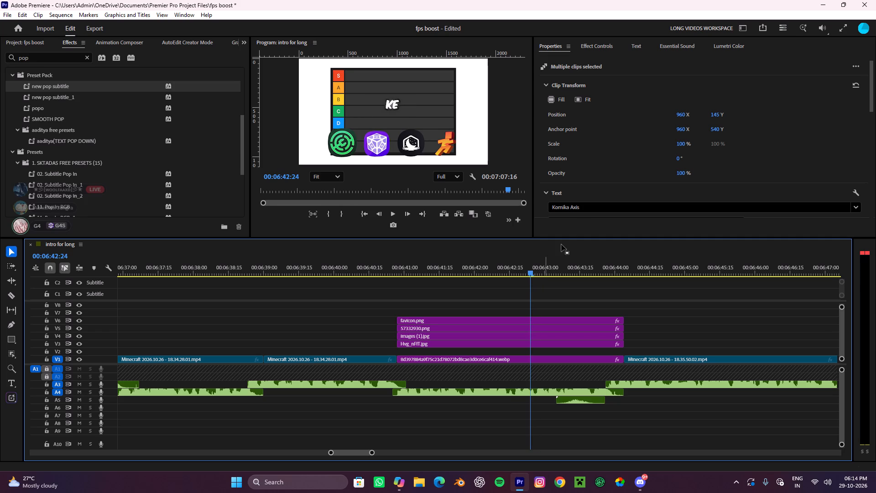
pyautogui.moveTo(713, 111); pyautogui.dragTo(728, 111)
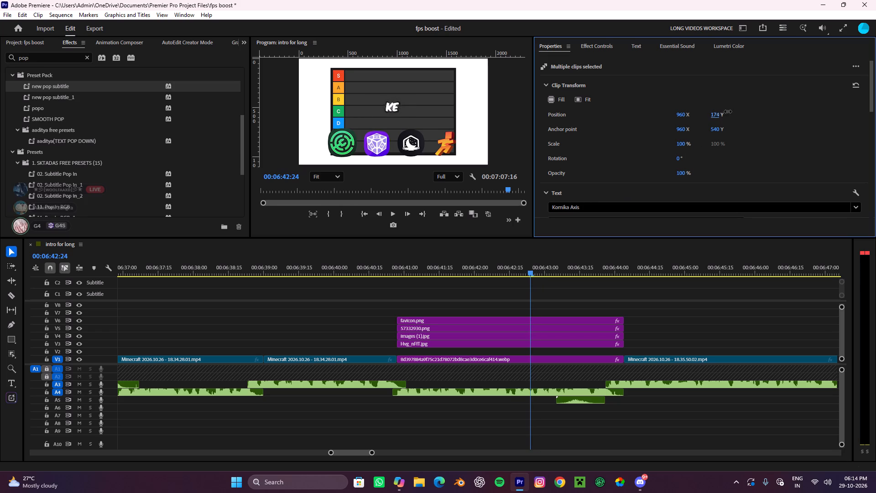
pyautogui.moveTo(728, 111); pyautogui.dragTo(730, 111)
pyautogui.click(594, 47)
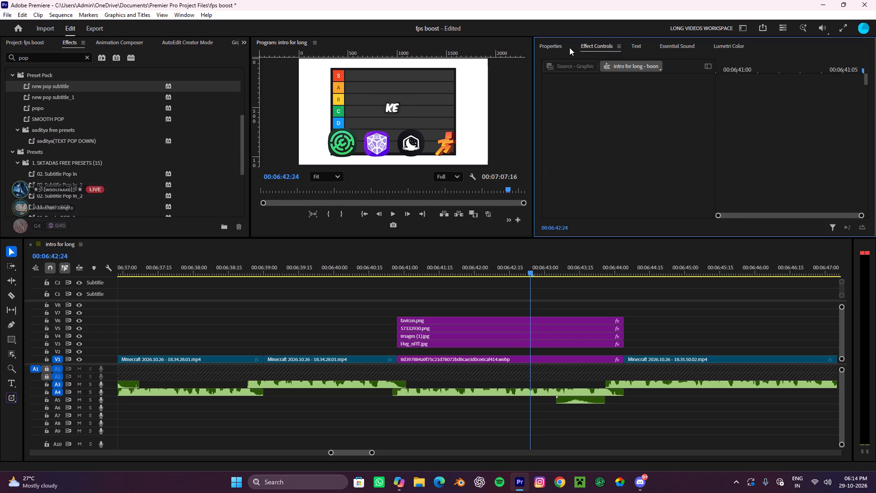
pyautogui.click(557, 47)
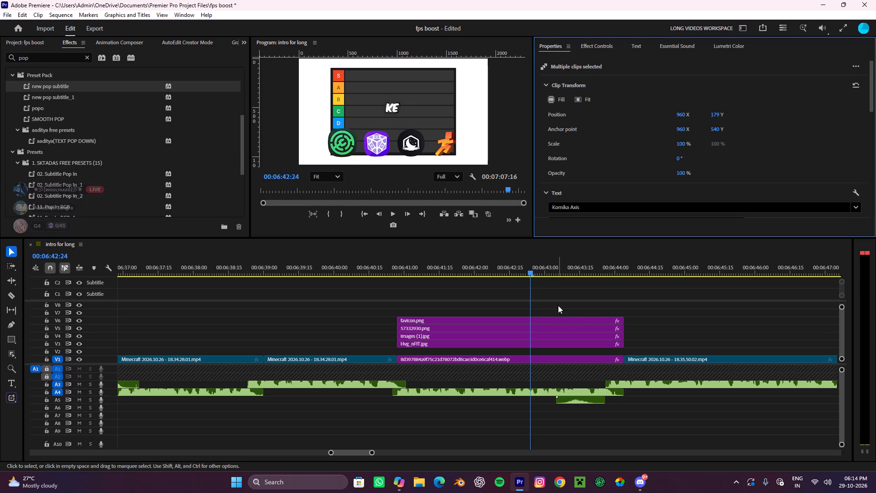
# Remove only the Transform effect from the selected captions over the first tier-list image, keeping VR Glow and all other attributes.
pyautogui.moveTo(539, 237); pyautogui.dragTo(549, 144)
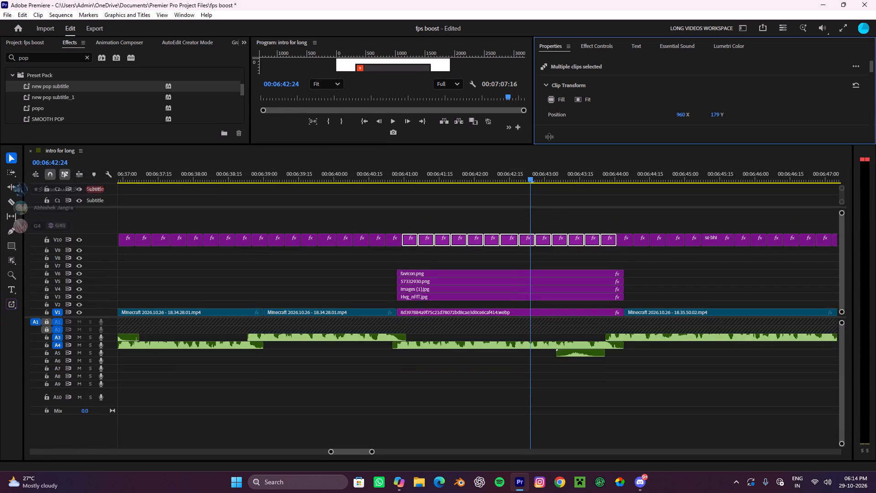
pyautogui.rightClick(506, 236)
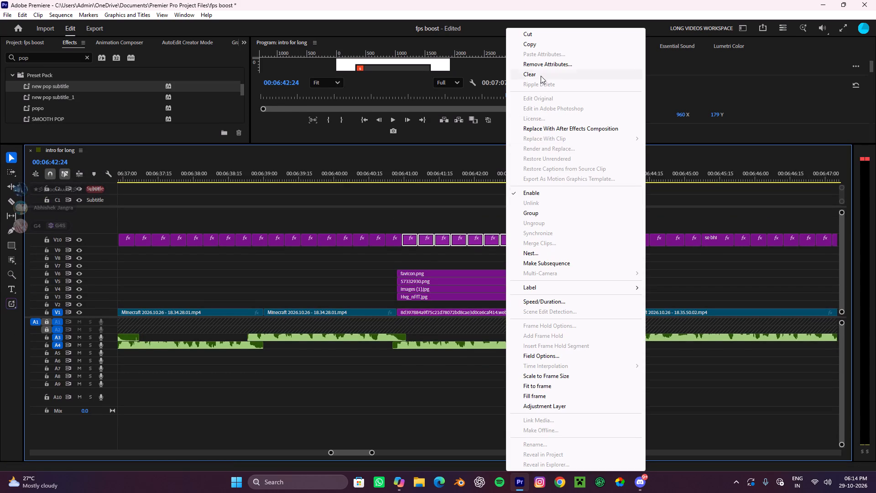
pyautogui.click(542, 65)
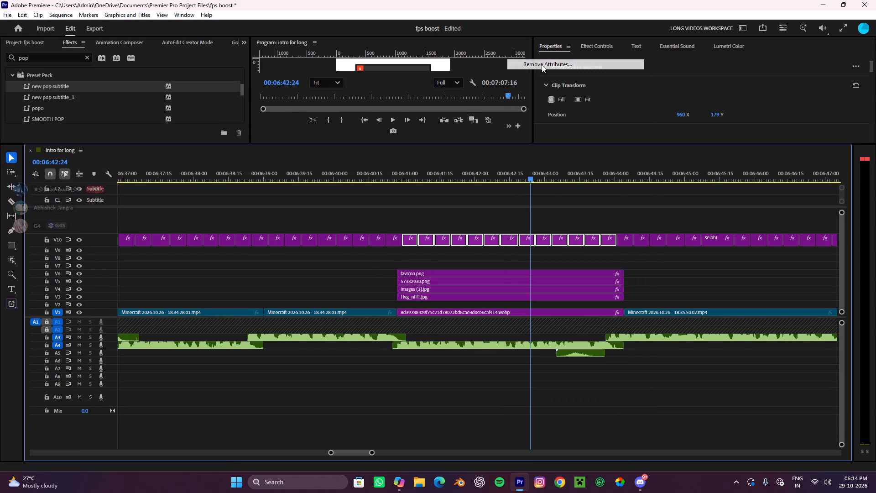
pyautogui.click(382, 211)
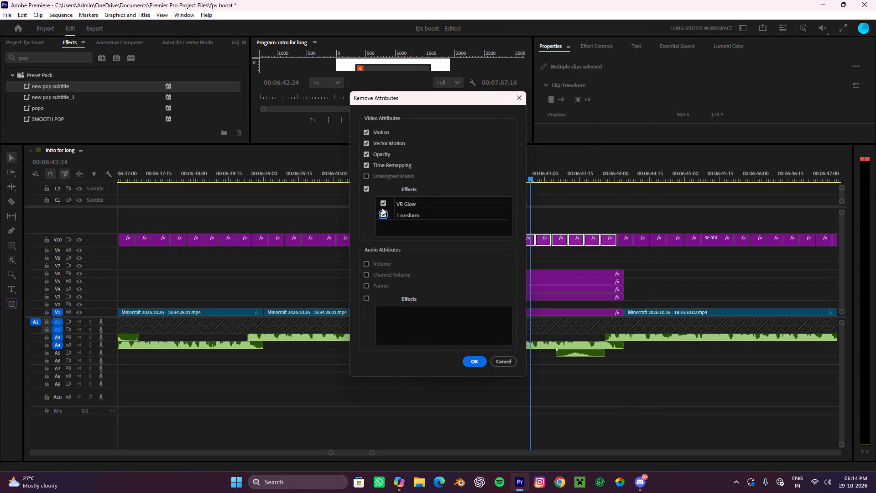
pyautogui.click(383, 204)
pyautogui.click(366, 167)
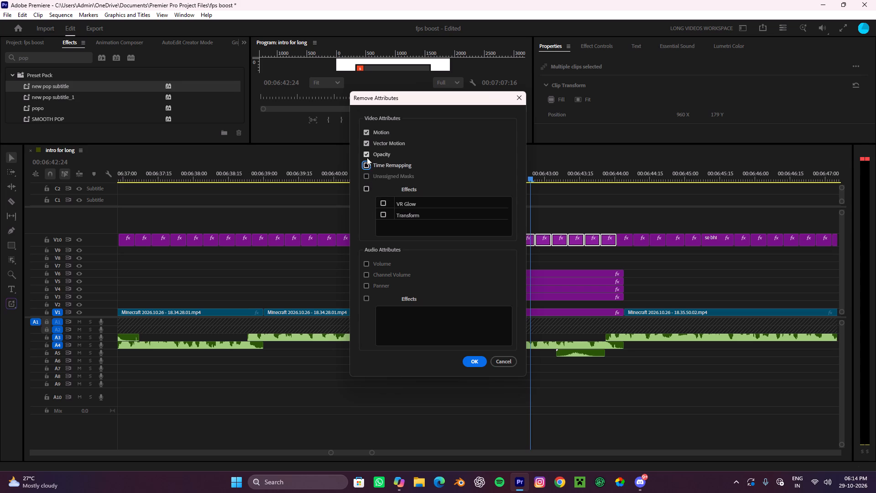
pyautogui.click(367, 152)
pyautogui.click(366, 143)
pyautogui.click(366, 133)
pyautogui.click(381, 212)
pyautogui.click(480, 363)
# Play back the captions over the first tier-list image from about 00:06:40:15 to check their position and pop-in.
pyautogui.moveTo(536, 174); pyautogui.dragTo(369, 212)
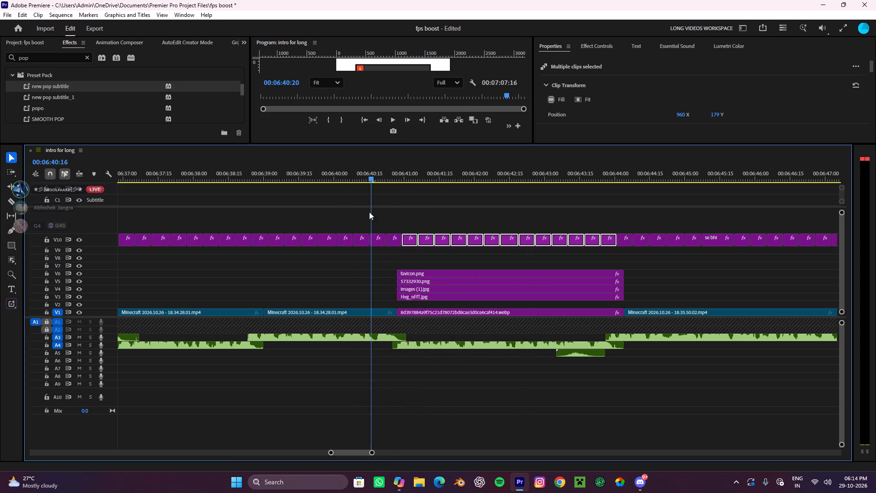
pyautogui.moveTo(369, 212); pyautogui.dragTo(369, 212)
pyautogui.press('space')
pyautogui.scroll(-5, 416, 248)
pyautogui.press('space')
pyautogui.moveTo(432, 144); pyautogui.dragTo(422, 262)
pyautogui.press('space')
pyautogui.press('space')
pyautogui.moveTo(439, 295); pyautogui.dragTo(380, 313)
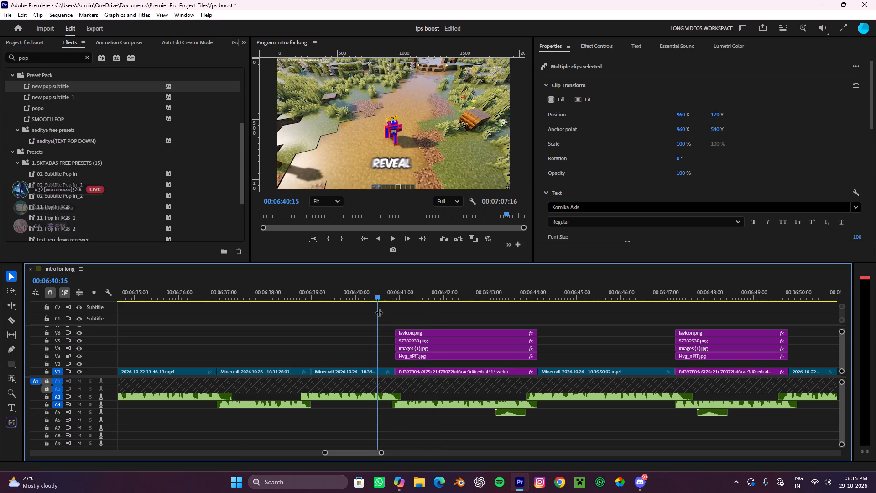
pyautogui.press('space')
pyautogui.press('space')
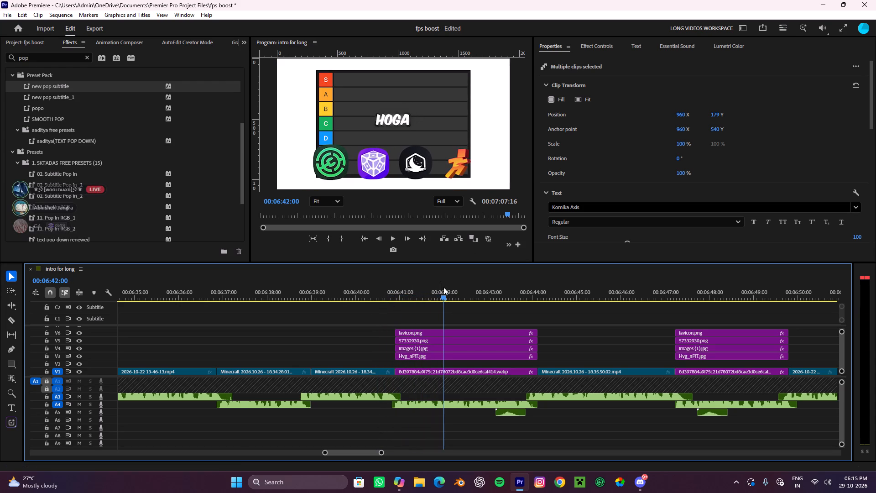
pyautogui.press('space')
pyautogui.scroll(-3, 464, 296)
pyautogui.keyDown('alt'); pyautogui.scroll(4, 464, 298); pyautogui.keyUp('alt')
pyautogui.scroll(-4, 464, 298)
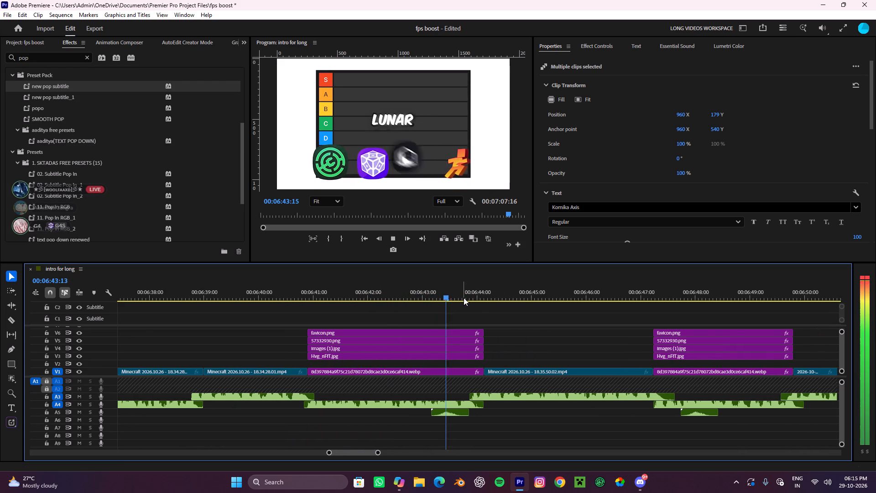
pyautogui.scroll(-9, 464, 298)
# Continue playback through the Minecraft clip to the second tier-list image, stopping at 00:06:48:00, to check the captions.
pyautogui.press('space')
pyautogui.press('space')
pyautogui.scroll(-4, 463, 300)
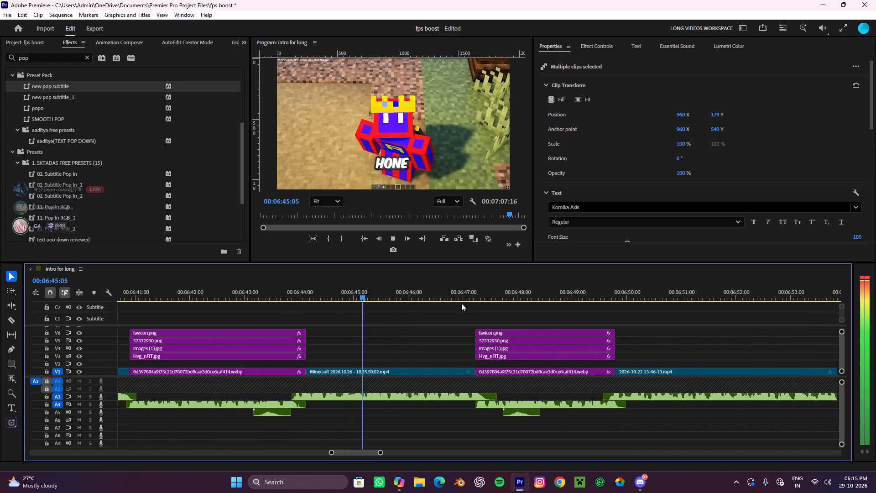
pyautogui.scroll(-4, 461, 303)
pyautogui.press('space')
pyautogui.press('space')
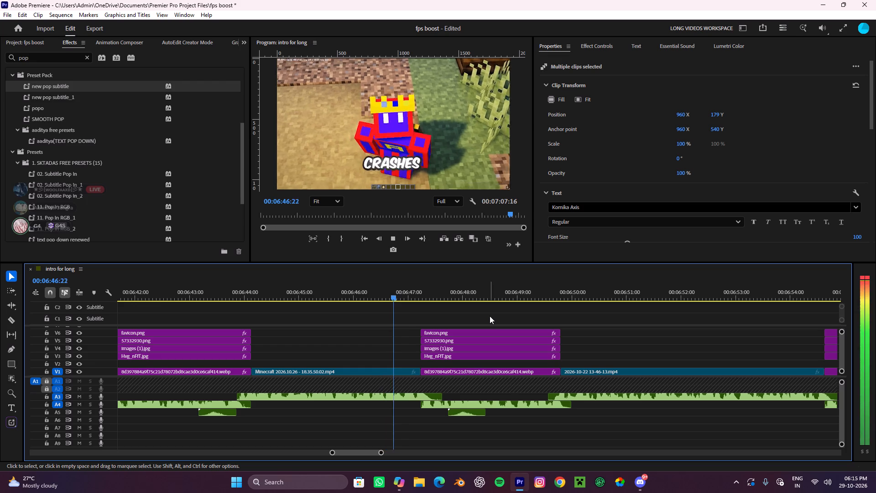
pyautogui.press('space')
pyautogui.press('space')
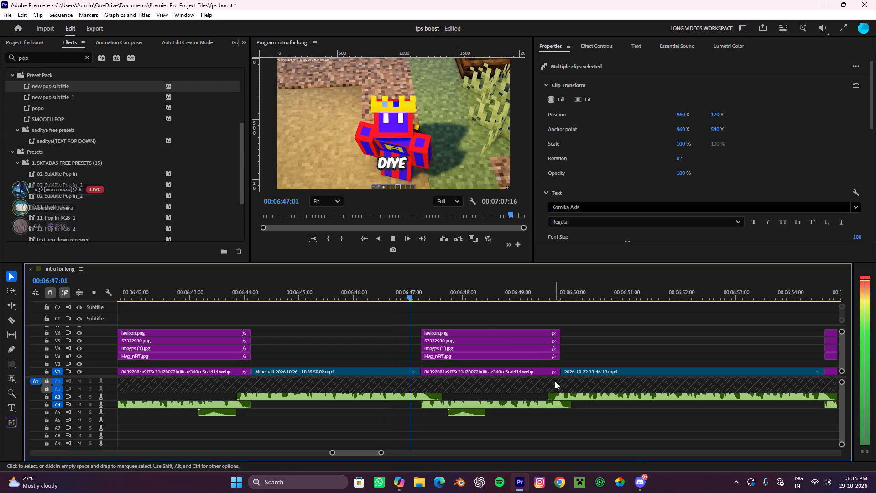
pyautogui.scroll(-5, 555, 381)
pyautogui.press('space')
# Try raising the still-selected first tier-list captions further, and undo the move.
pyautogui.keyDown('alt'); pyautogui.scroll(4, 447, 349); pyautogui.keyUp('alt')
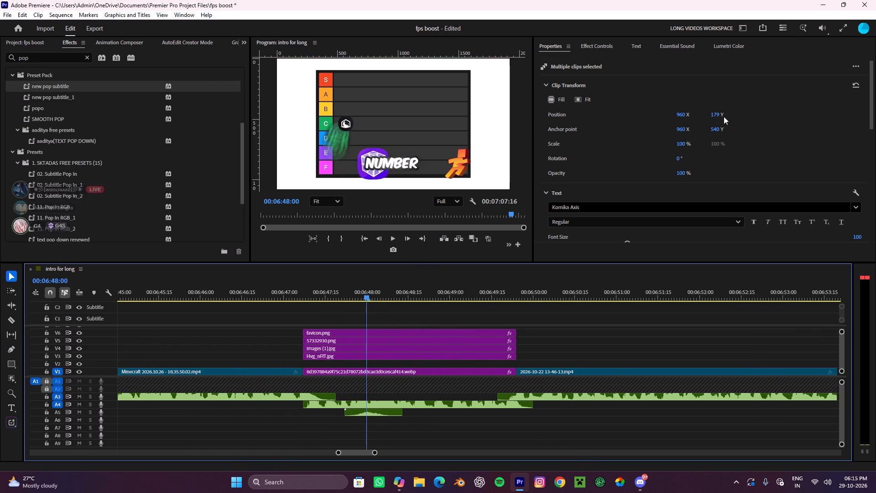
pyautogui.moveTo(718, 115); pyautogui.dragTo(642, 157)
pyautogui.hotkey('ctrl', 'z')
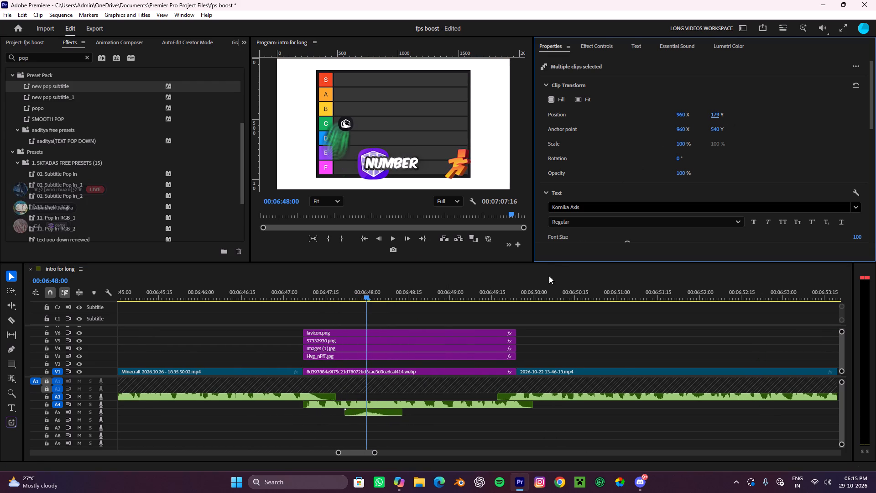
# Select the V10 captions over the second tier-list image, about 00:06:47:11 to 00:06:49:20, and raise them to vertical position 161.
pyautogui.keyDown('alt'); pyautogui.scroll(-4, 458, 324); pyautogui.keyUp('alt')
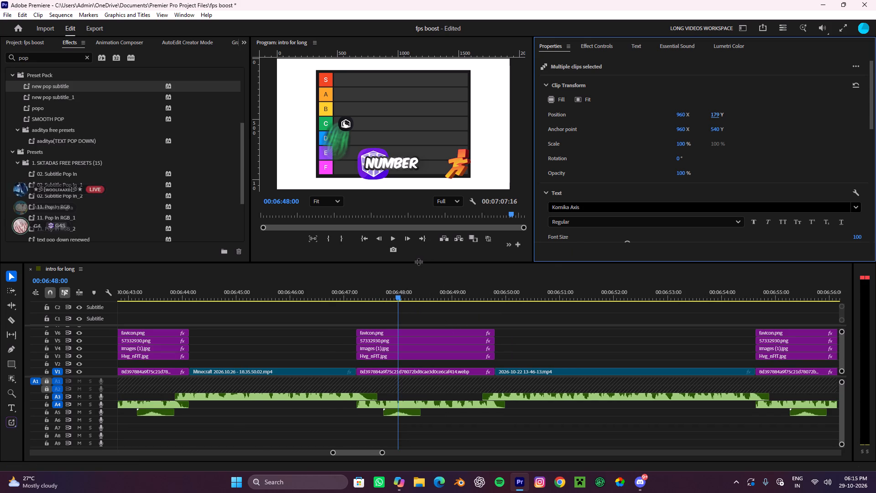
pyautogui.moveTo(418, 262); pyautogui.dragTo(427, 131)
pyautogui.keyDown('alt'); pyautogui.scroll(4, 459, 250); pyautogui.keyUp('alt')
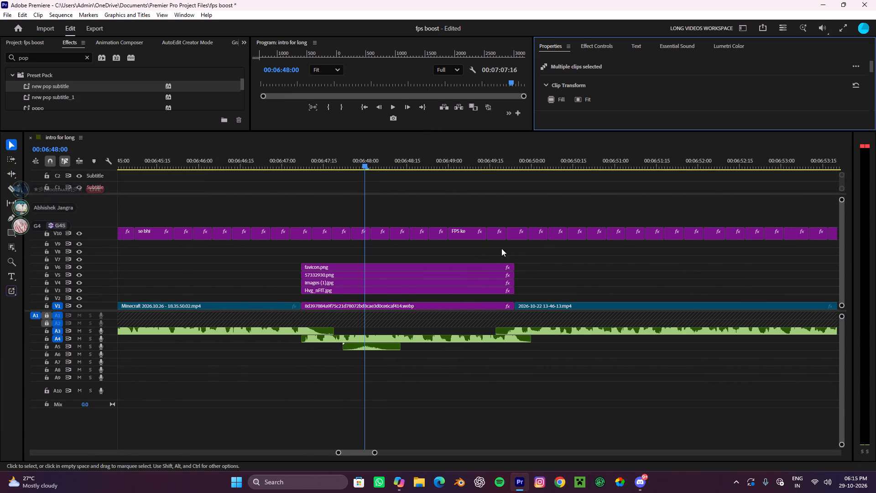
pyautogui.moveTo(500, 247); pyautogui.dragTo(314, 229)
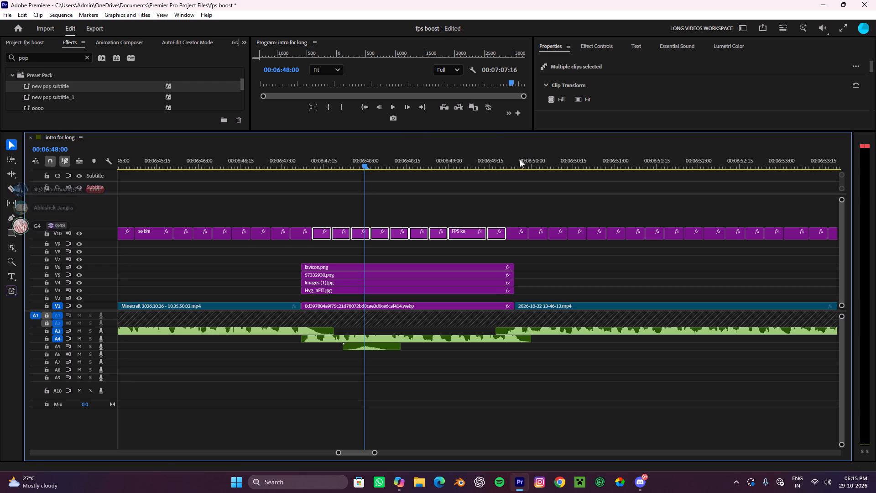
pyautogui.scroll(3, 428, 194)
pyautogui.moveTo(462, 131); pyautogui.dragTo(461, 135)
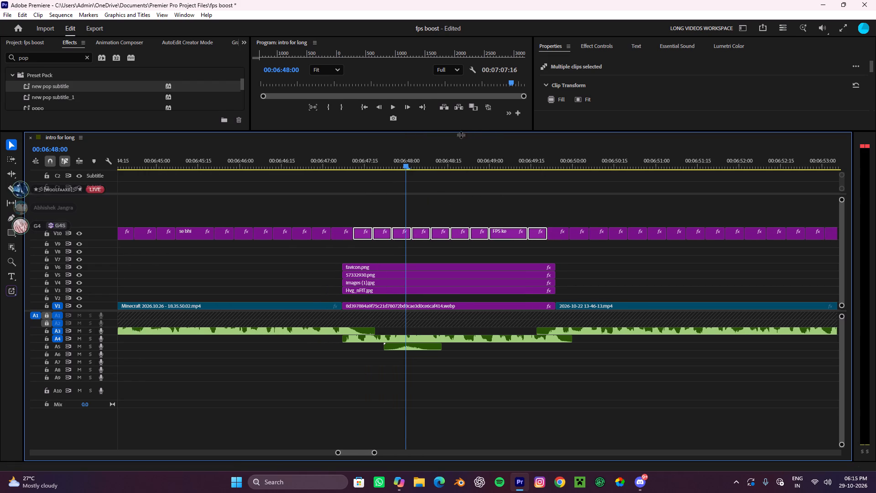
pyautogui.moveTo(461, 135); pyautogui.dragTo(441, 243)
pyautogui.moveTo(717, 116); pyautogui.dragTo(705, 121)
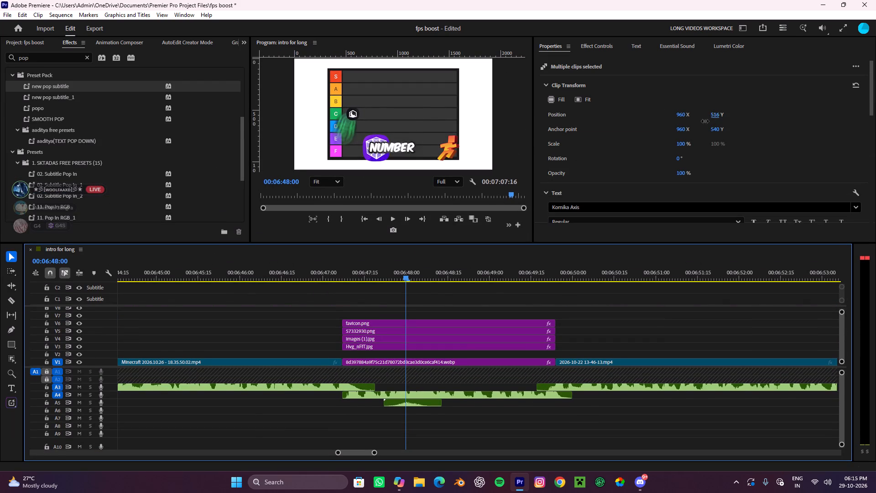
pyautogui.moveTo(705, 121); pyautogui.dragTo(595, 168)
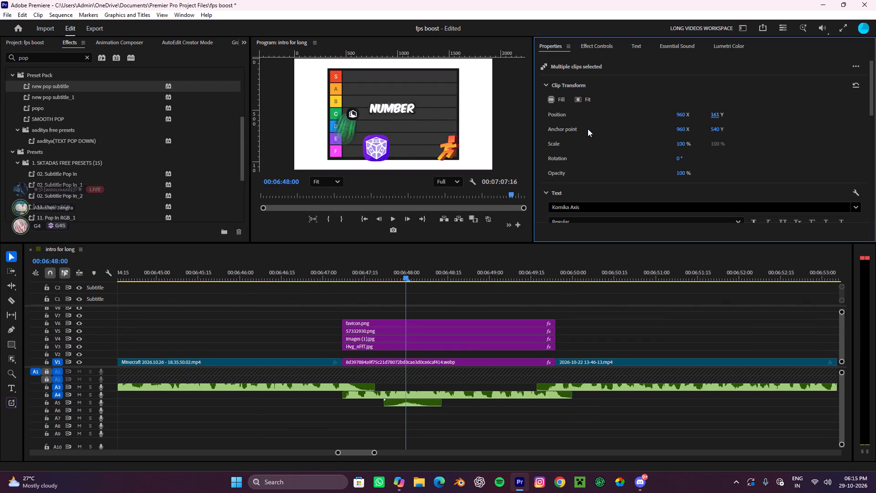
# Preview the raised captions up to 00:06:48:18 and fine-tune their vertical position to 194.
pyautogui.press('space')
pyautogui.press('space')
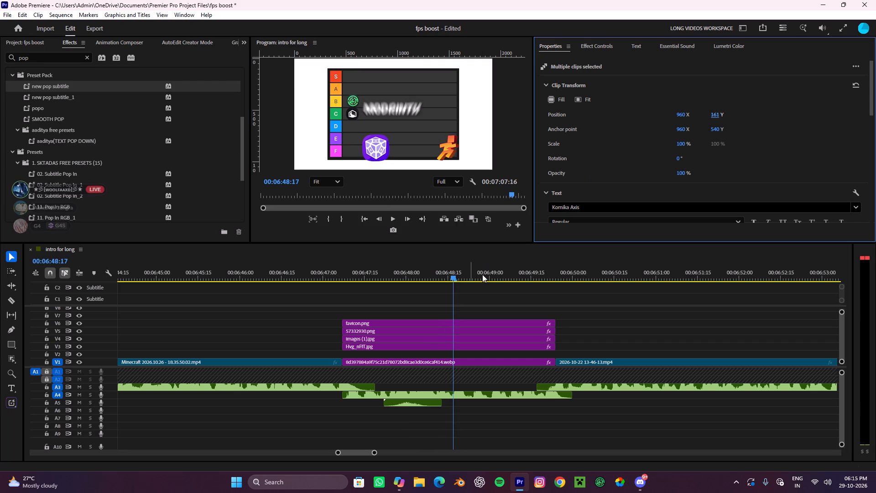
pyautogui.click(454, 272)
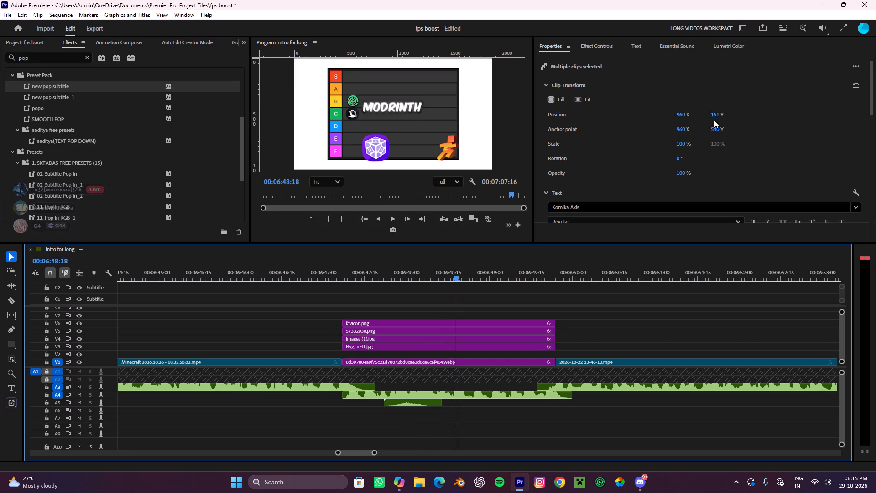
pyautogui.moveTo(714, 115); pyautogui.dragTo(724, 112)
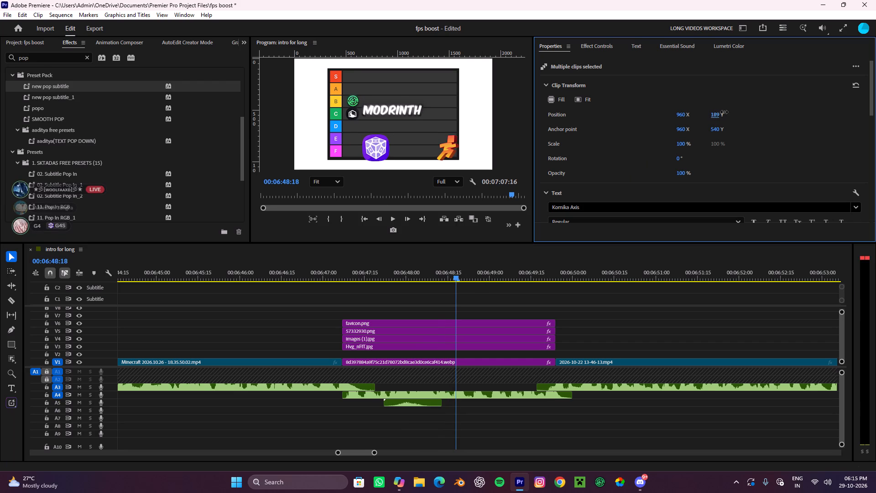
pyautogui.moveTo(724, 112); pyautogui.dragTo(726, 111)
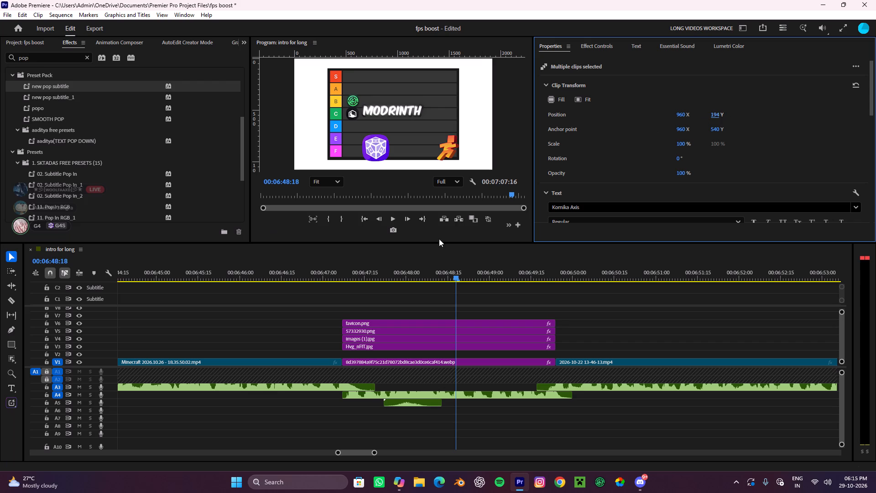
# Remove only the Transform effect from the selected captions over the second tier-list image, keeping VR Glow and all other attributes.
pyautogui.moveTo(424, 242); pyautogui.dragTo(436, 145)
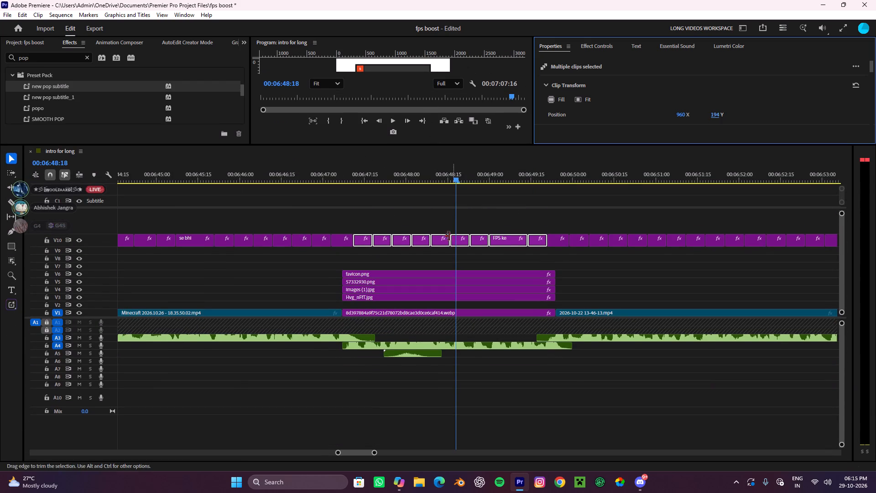
pyautogui.rightClick(437, 241)
pyautogui.click(491, 65)
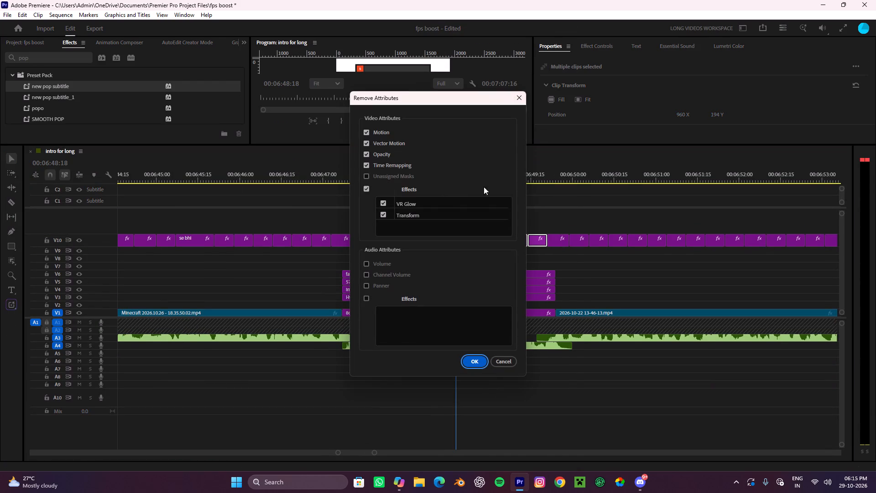
pyautogui.click(370, 166)
pyautogui.click(369, 149)
pyautogui.click(366, 136)
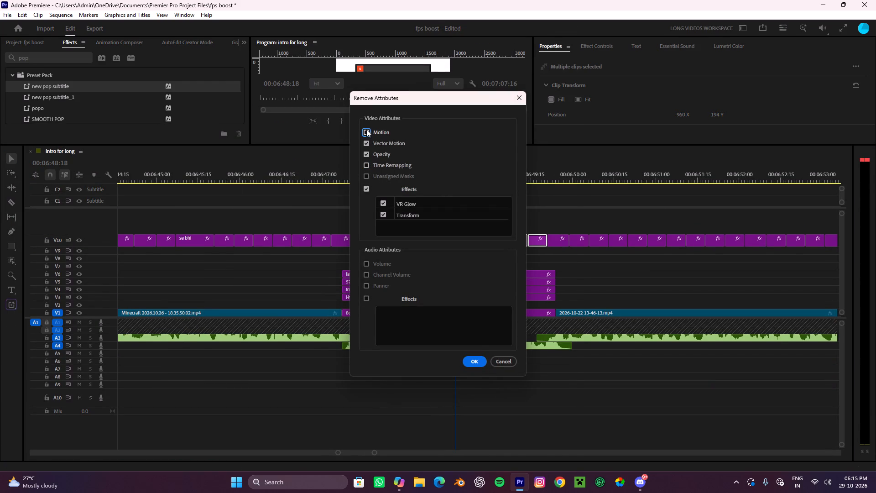
pyautogui.click(367, 144)
pyautogui.click(367, 151)
pyautogui.click(367, 184)
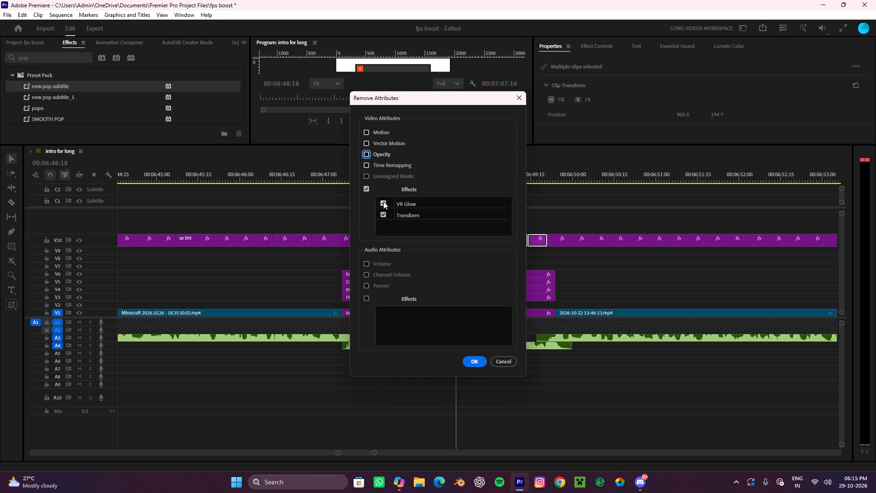
pyautogui.click(383, 201)
pyautogui.click(475, 367)
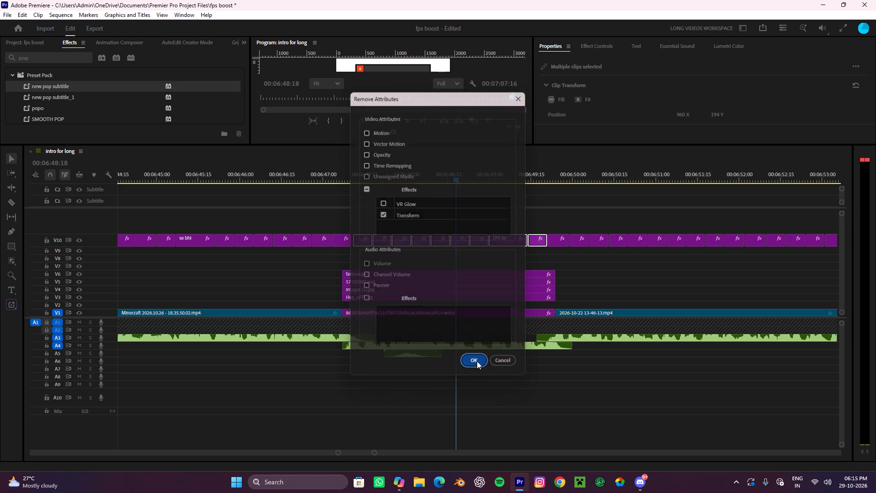
# Play back the captions over the second tier-list image up to 00:06:48:11 to check them against the logos.
pyautogui.moveTo(459, 171); pyautogui.dragTo(320, 215)
pyautogui.press('space')
pyautogui.keyDown('alt'); pyautogui.scroll(-9, 356, 244); pyautogui.keyUp('alt')
pyautogui.press('space')
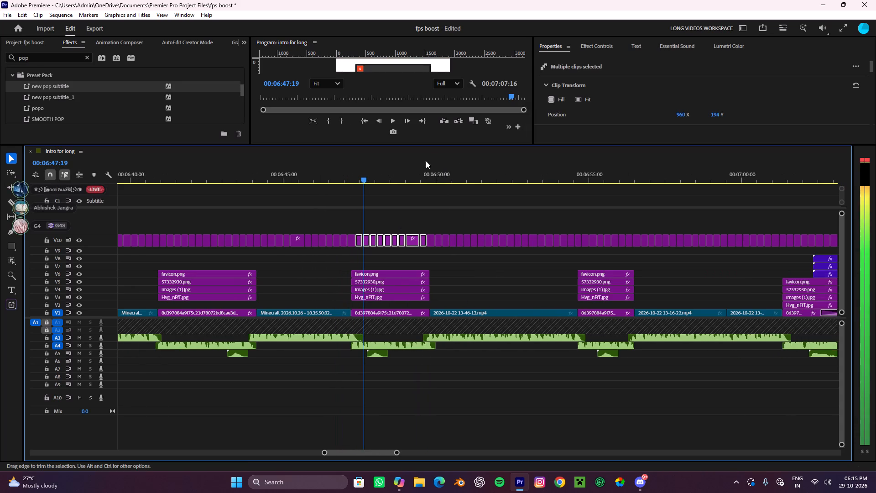
pyautogui.moveTo(418, 145); pyautogui.dragTo(399, 253)
pyautogui.press('space')
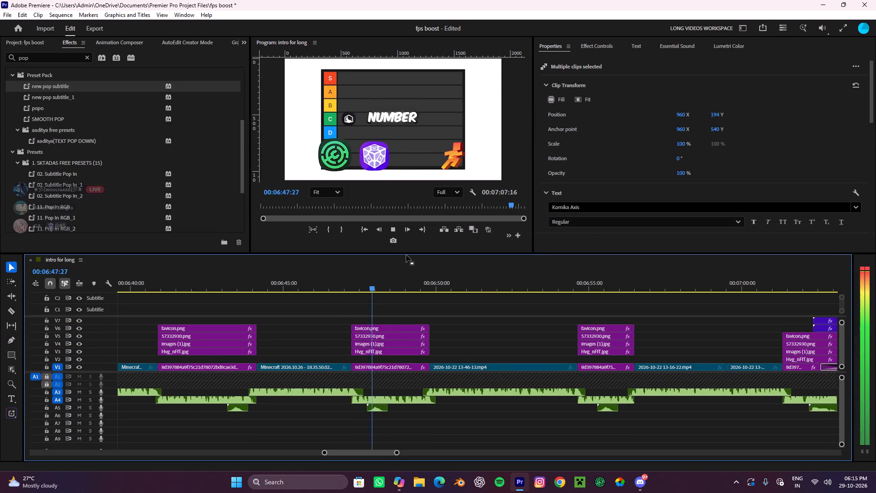
pyautogui.press('space')
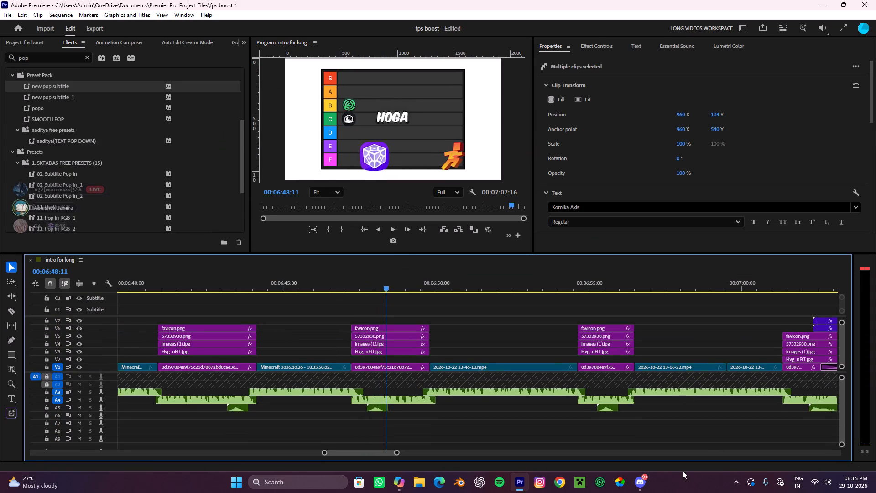
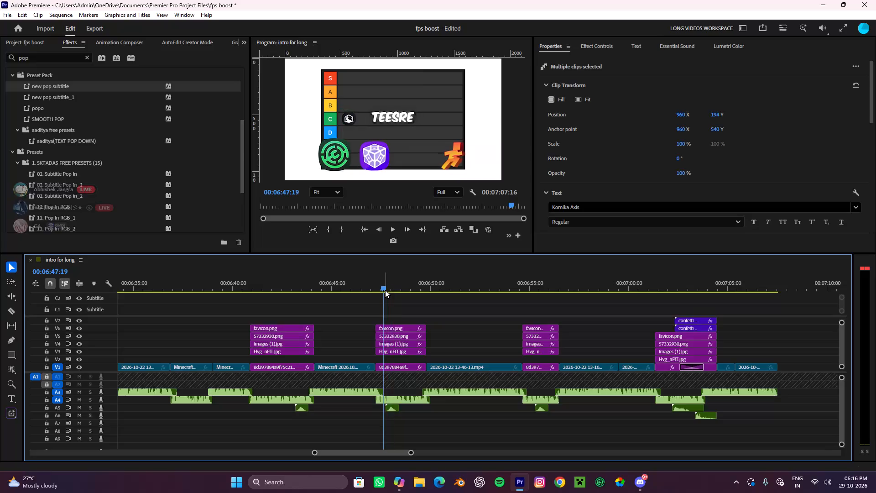
# Play back the captions from 00:06:47:19 up to the third tier-list image at 00:06:55:06.
pyautogui.press('space')
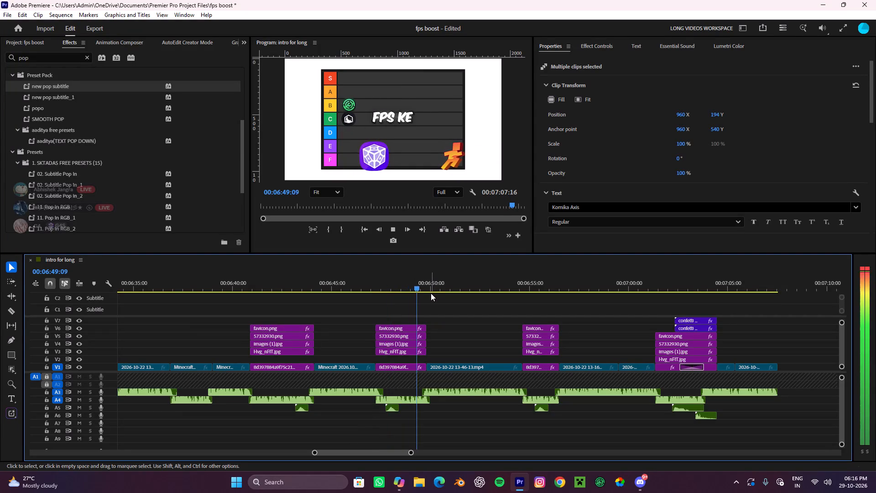
pyautogui.keyDown('alt'); pyautogui.scroll(-7, 428, 312); pyautogui.keyUp('alt')
pyautogui.keyDown('alt'); pyautogui.scroll(4, 427, 320); pyautogui.keyUp('alt')
pyautogui.scroll(-4, 427, 320)
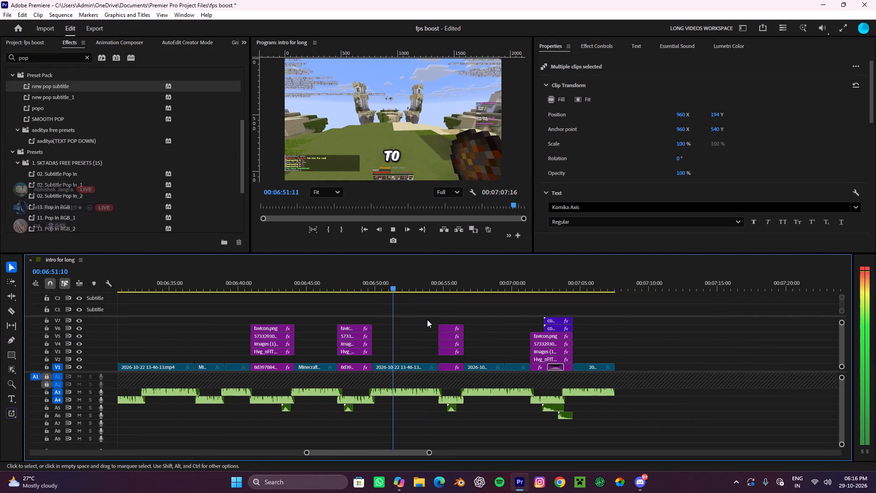
pyautogui.scroll(-4, 427, 320)
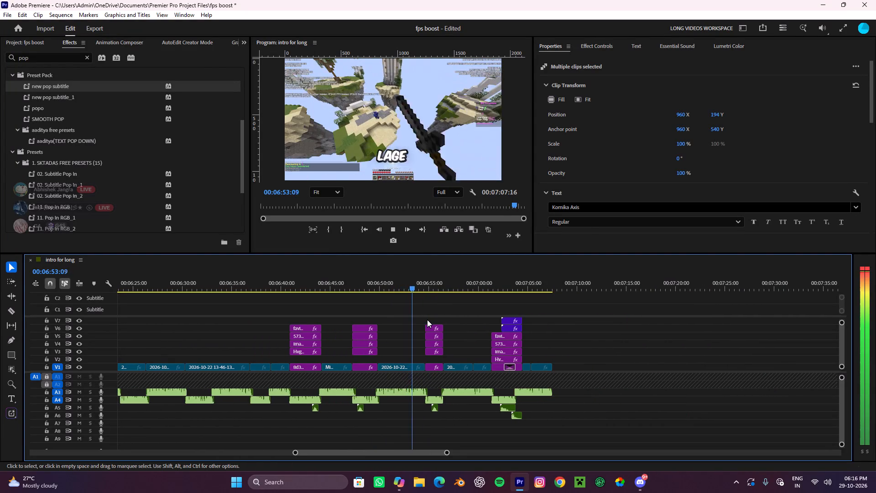
pyautogui.press('space')
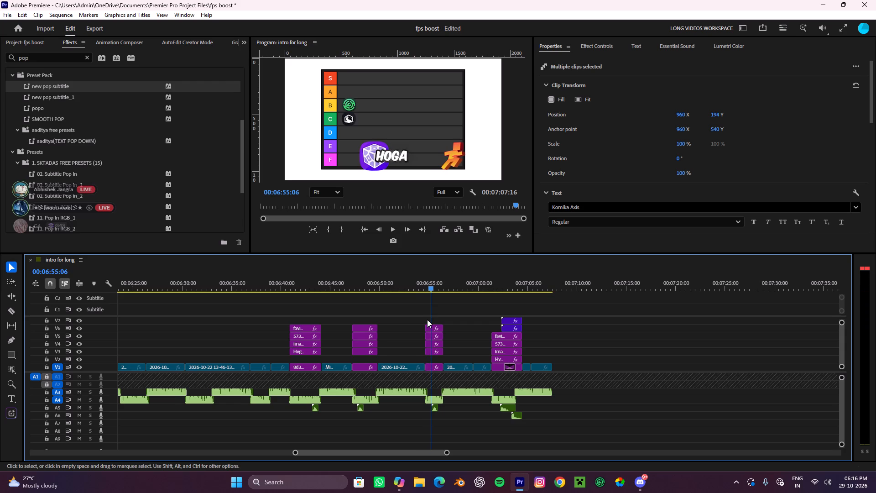
# Select the V10 captions over the third tier-list image, about 00:06:54:23 to 00:06:56:13, and raise them to vertical position 209.
pyautogui.keyDown('alt'); pyautogui.scroll(13, 427, 320); pyautogui.keyUp('alt')
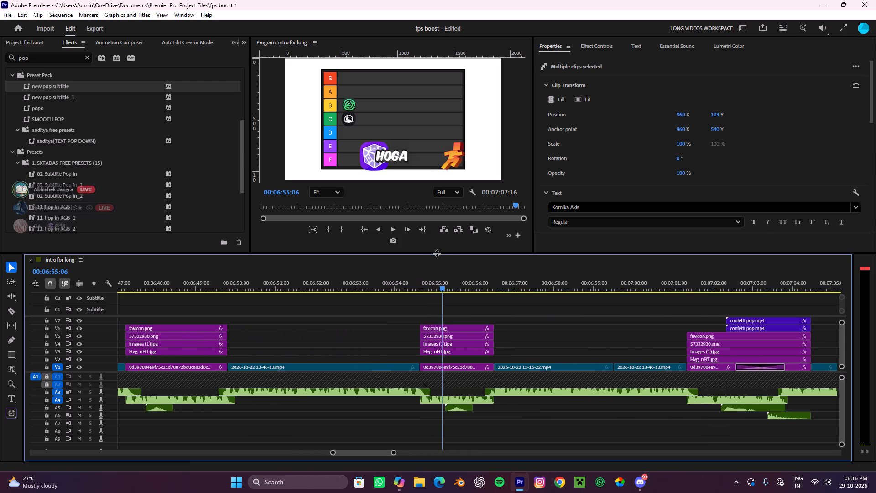
pyautogui.click(431, 254)
pyautogui.moveTo(424, 253); pyautogui.dragTo(426, 205)
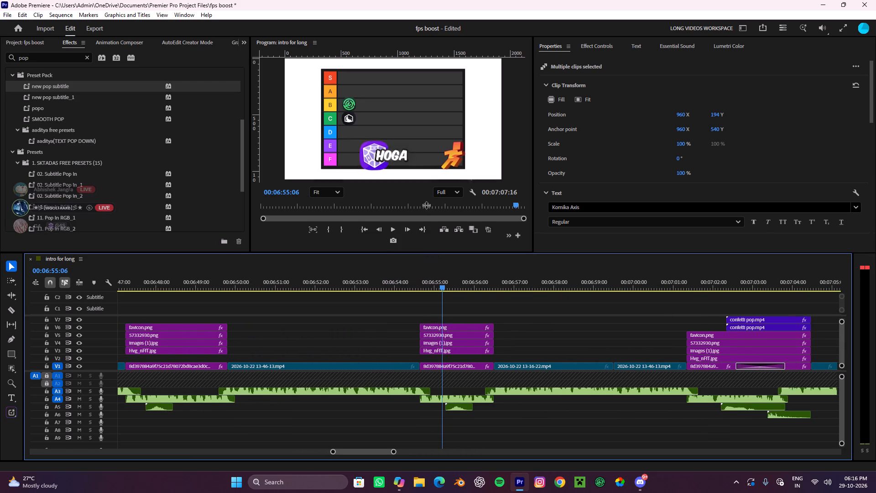
pyautogui.moveTo(426, 205); pyautogui.dragTo(428, 152)
pyautogui.keyDown('alt'); pyautogui.scroll(10, 446, 217); pyautogui.keyUp('alt')
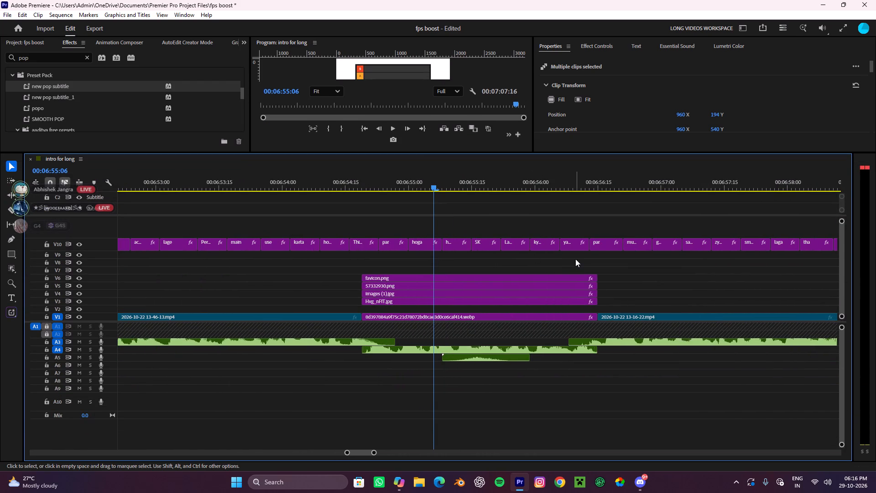
pyautogui.moveTo(579, 257); pyautogui.dragTo(386, 232)
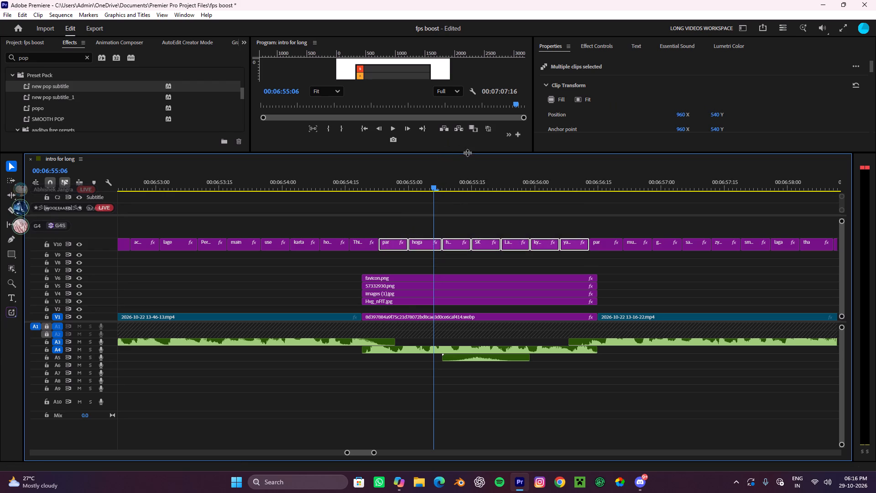
pyautogui.moveTo(467, 152); pyautogui.dragTo(463, 243)
pyautogui.moveTo(715, 116); pyautogui.dragTo(710, 116)
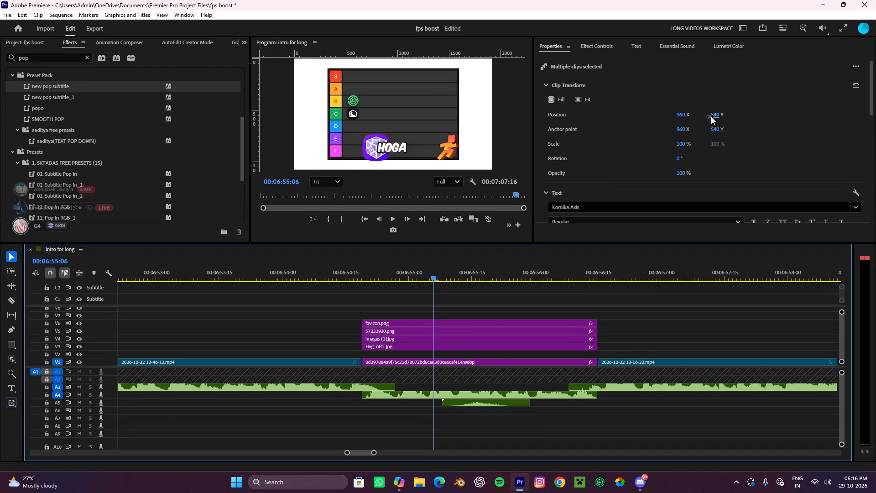
pyautogui.moveTo(710, 116); pyautogui.dragTo(631, 172)
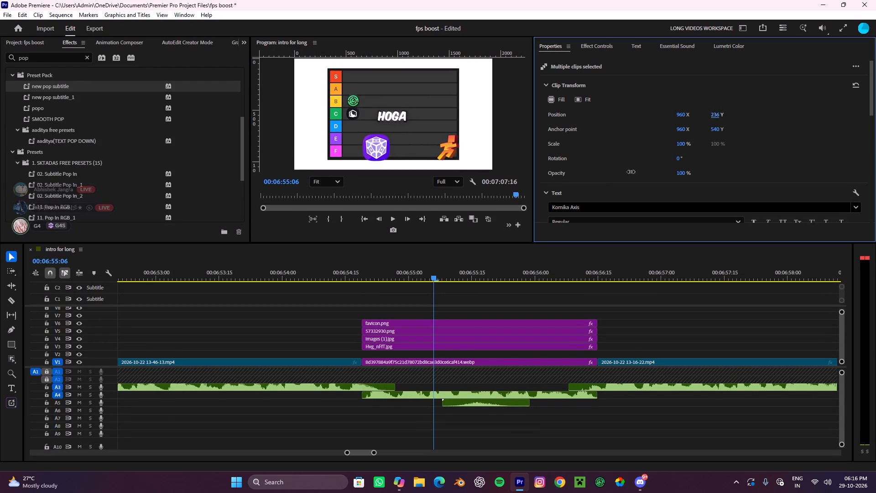
pyautogui.moveTo(631, 172); pyautogui.dragTo(628, 181)
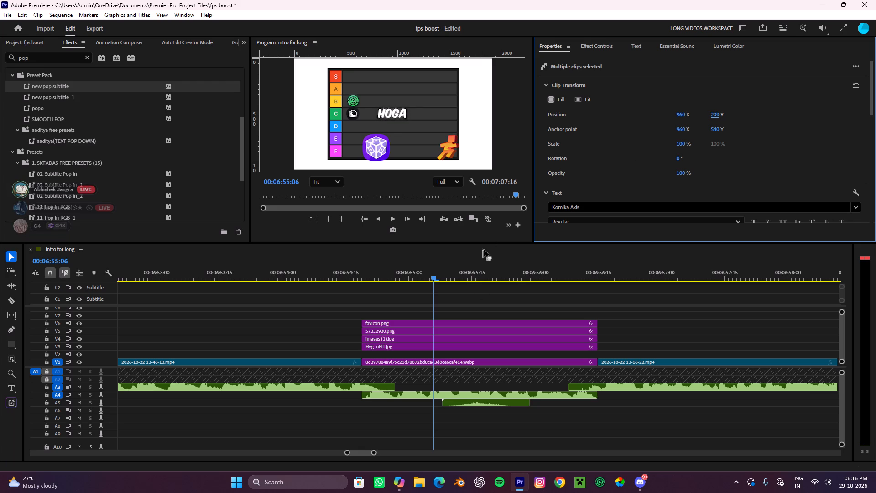
# Remove only the Transform effect from the selected captions over the third tier-list image, keeping VR Glow and all other attributes.
pyautogui.moveTo(480, 242); pyautogui.dragTo(493, 155)
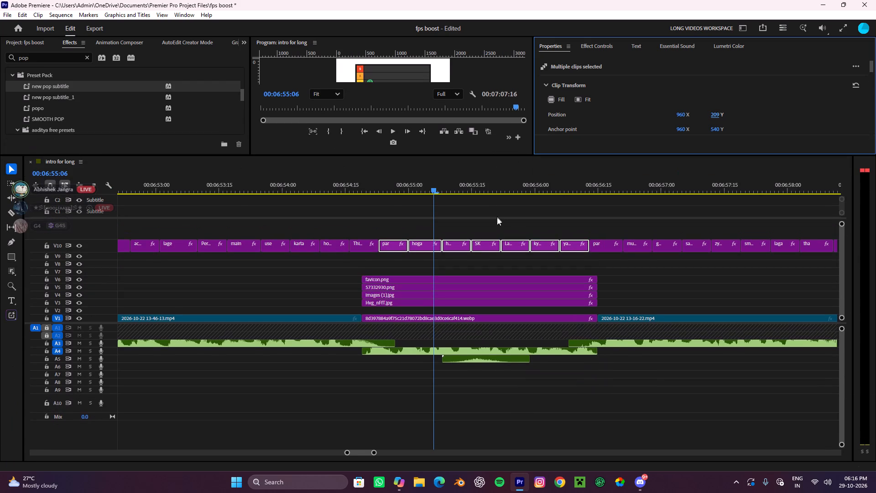
pyautogui.rightClick(454, 242)
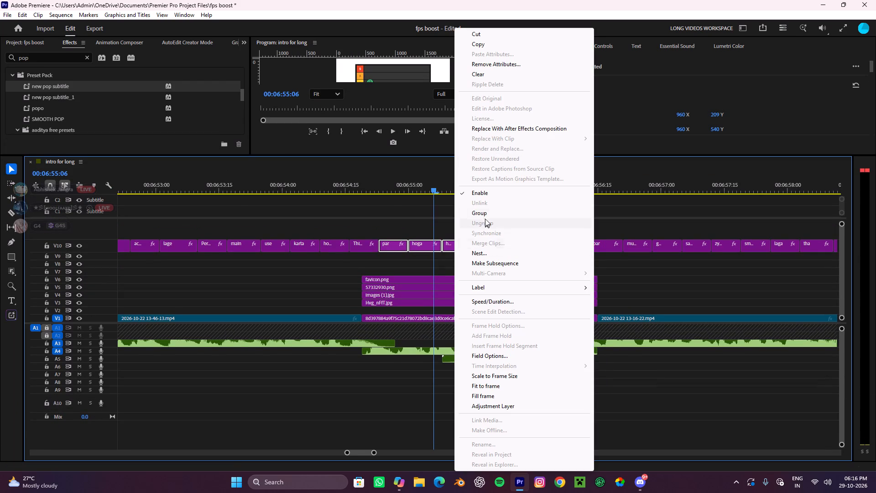
pyautogui.click(496, 66)
pyautogui.click(383, 202)
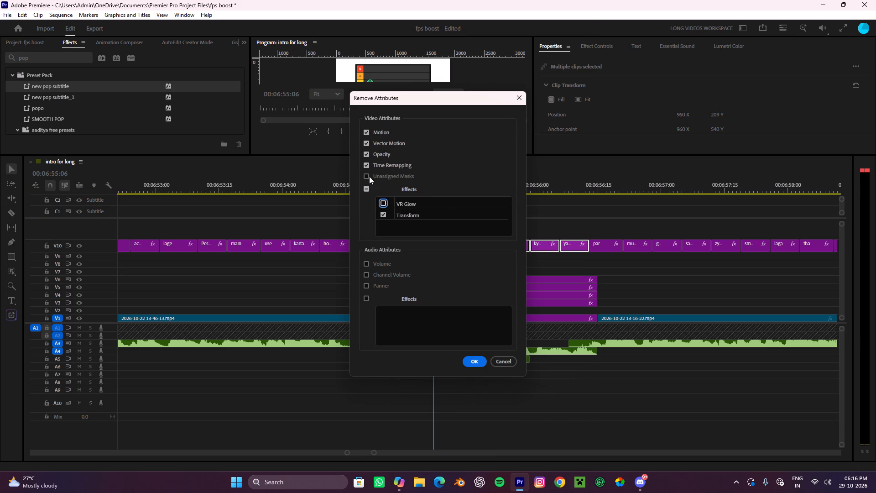
pyautogui.click(365, 154)
pyautogui.click(367, 139)
pyautogui.click(368, 132)
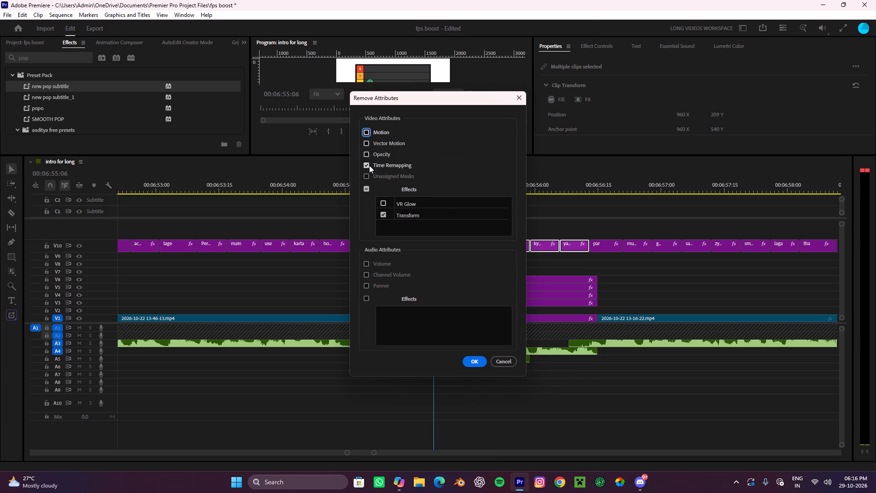
pyautogui.click(369, 165)
pyautogui.click(469, 365)
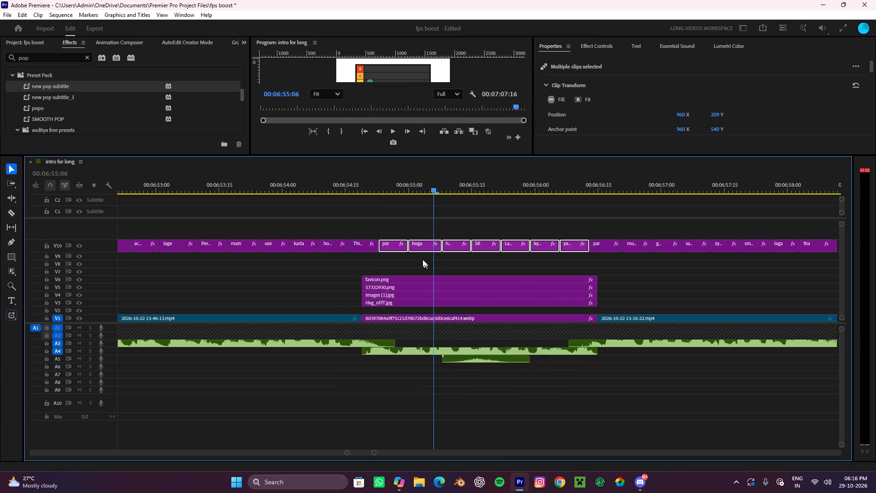
# Play back the raised captions over the third tier-list image from 00:06:54:21 to check them against the logos.
pyautogui.moveTo(419, 177); pyautogui.dragTo(374, 198)
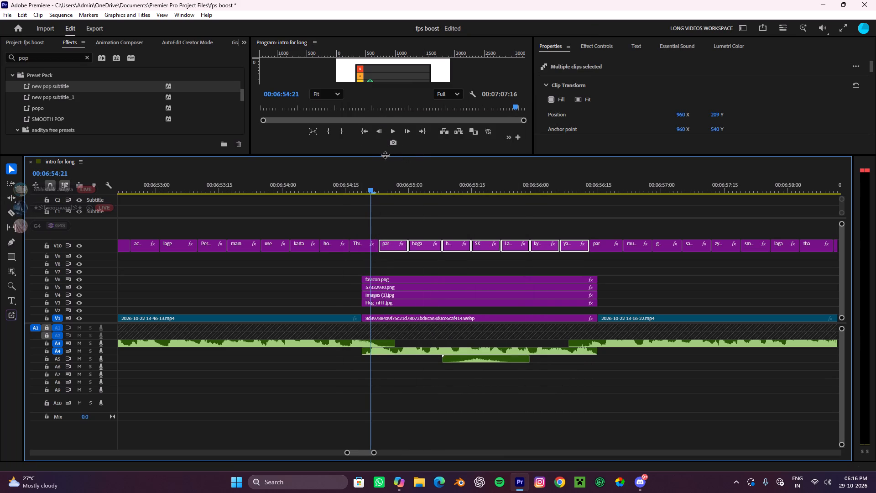
pyautogui.moveTo(381, 155); pyautogui.dragTo(365, 248)
pyautogui.press('space')
pyautogui.keyDown('alt'); pyautogui.scroll(-4, 414, 275); pyautogui.keyUp('alt')
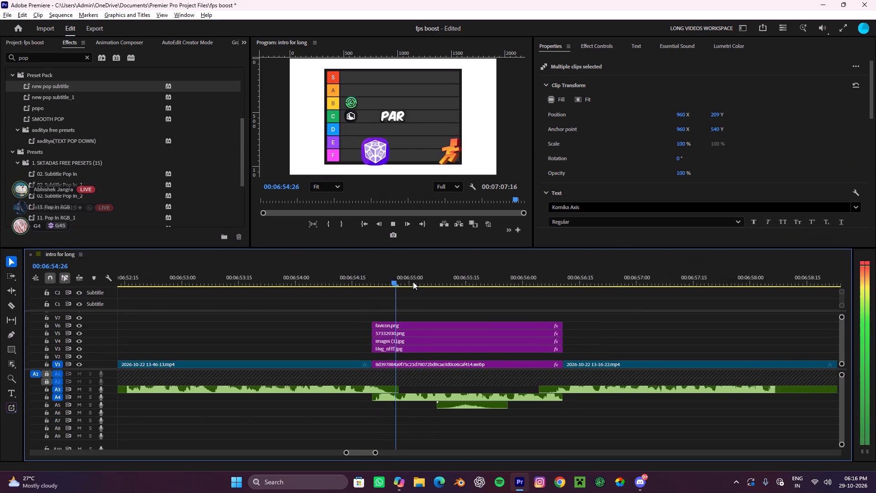
pyautogui.press('space')
pyautogui.press('space')
pyautogui.scroll(-8, 443, 292)
pyautogui.keyDown('alt'); pyautogui.scroll(4, 443, 293); pyautogui.keyUp('alt')
pyautogui.keyDown('alt'); pyautogui.scroll(-5, 443, 293); pyautogui.keyUp('alt')
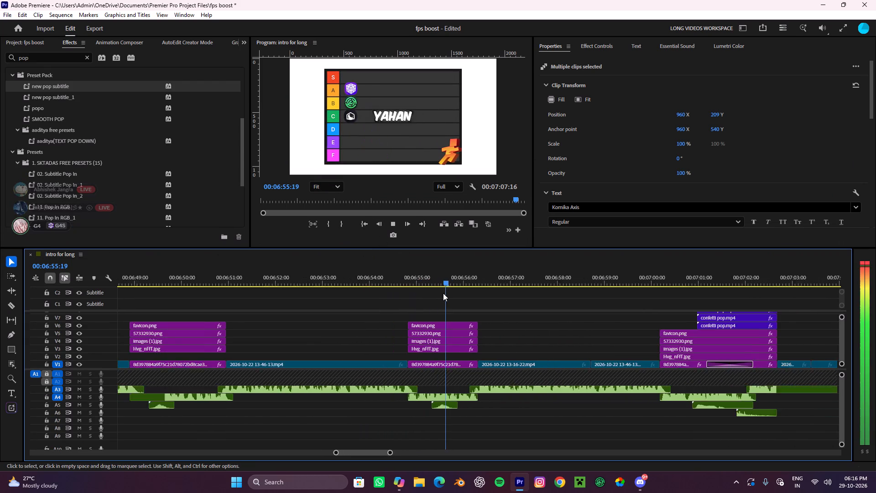
# Preview the captions through the last tier-list image up to 00:07:04:01 and go back over them to 00:07:03:12.
pyautogui.scroll(-8, 443, 293)
pyautogui.scroll(-3, 362, 292)
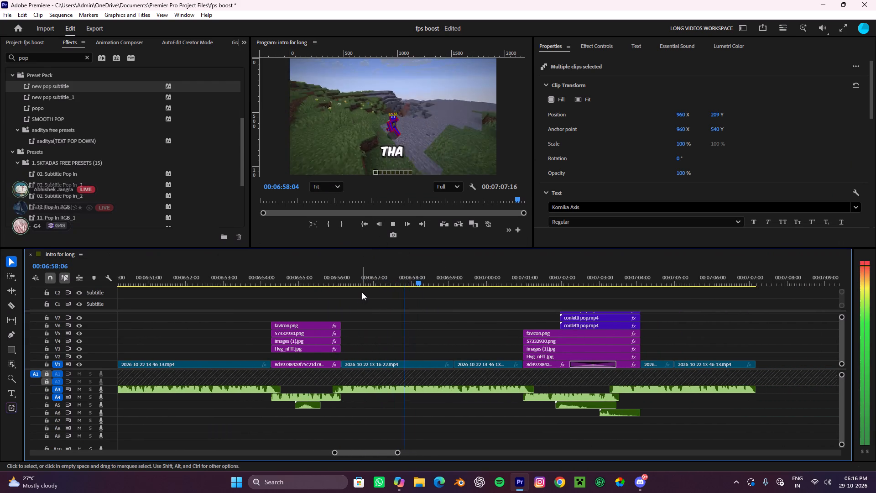
pyautogui.scroll(-15, 362, 292)
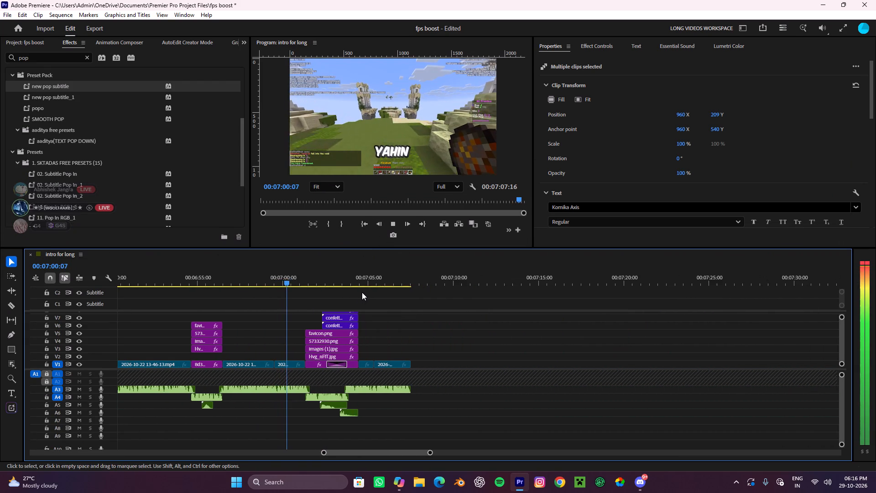
pyautogui.press('space')
pyautogui.press('space')
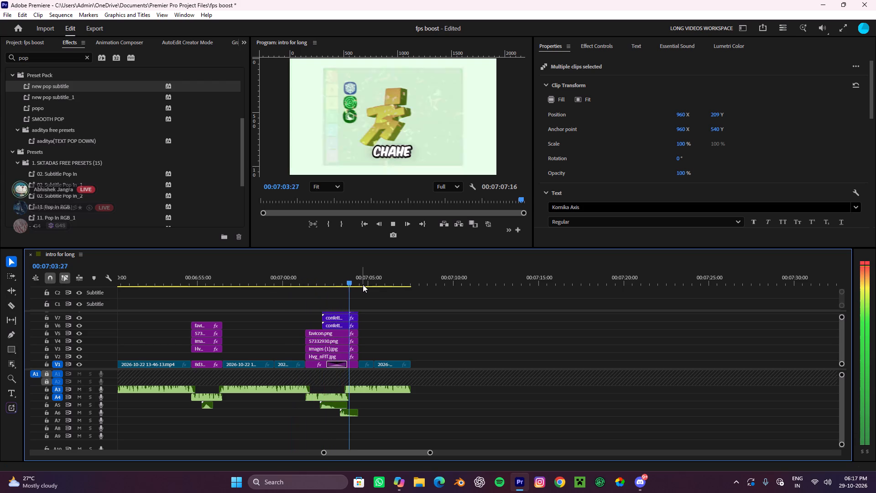
pyautogui.keyDown('alt'); pyautogui.scroll(-1, 363, 284); pyautogui.keyUp('alt')
pyautogui.keyDown('alt'); pyautogui.scroll(2, 363, 284); pyautogui.keyUp('alt')
pyautogui.press('space')
pyautogui.moveTo(363, 282); pyautogui.dragTo(352, 294)
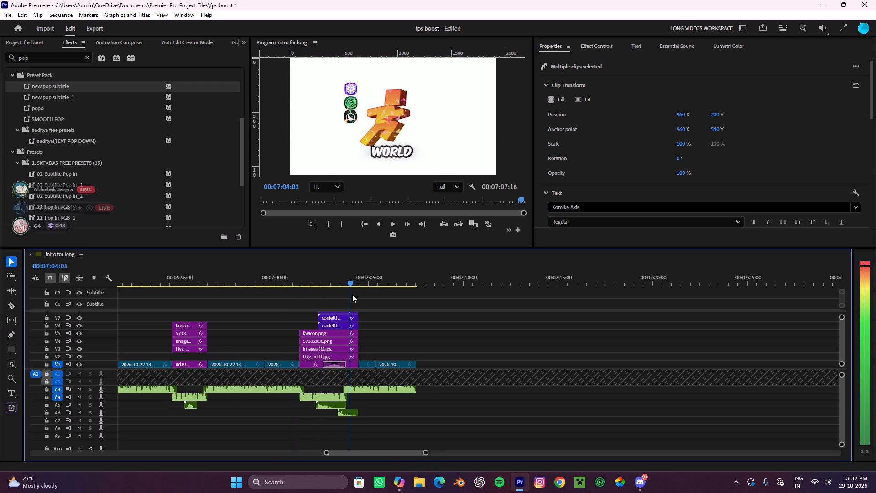
pyautogui.moveTo(352, 294); pyautogui.dragTo(341, 307)
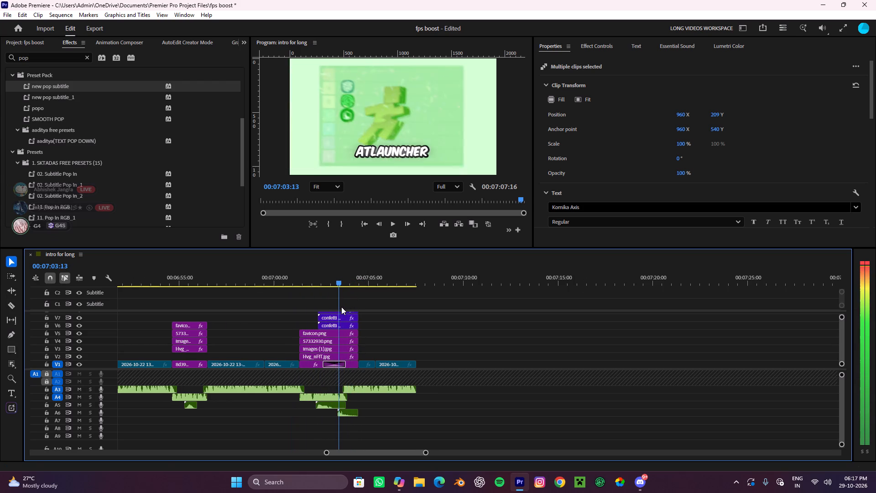
pyautogui.moveTo(341, 307); pyautogui.dragTo(341, 305)
pyautogui.keyDown('alt'); pyautogui.scroll(9, 340, 297); pyautogui.keyUp('alt')
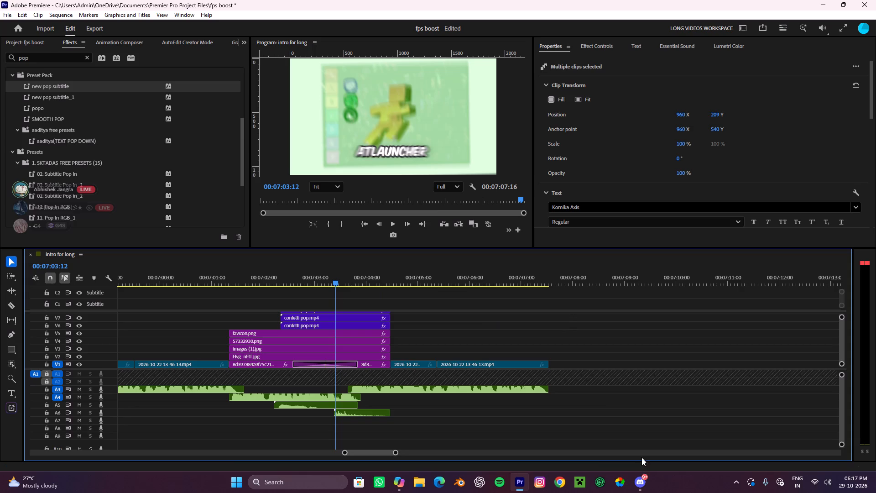
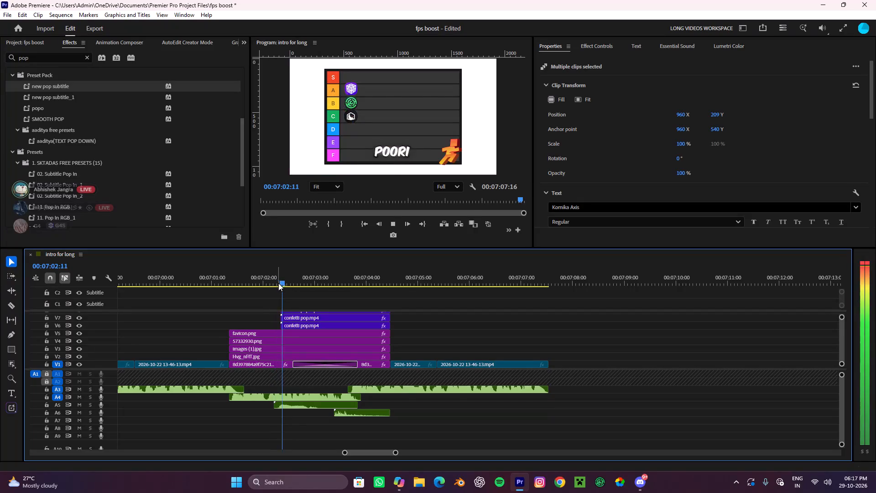
# Replace the "Atlauncher" subtitle text near 00:07:03:13 with "fast client".
pyautogui.press('space')
pyautogui.keyDown('alt'); pyautogui.scroll(3, 282, 281); pyautogui.keyUp('alt')
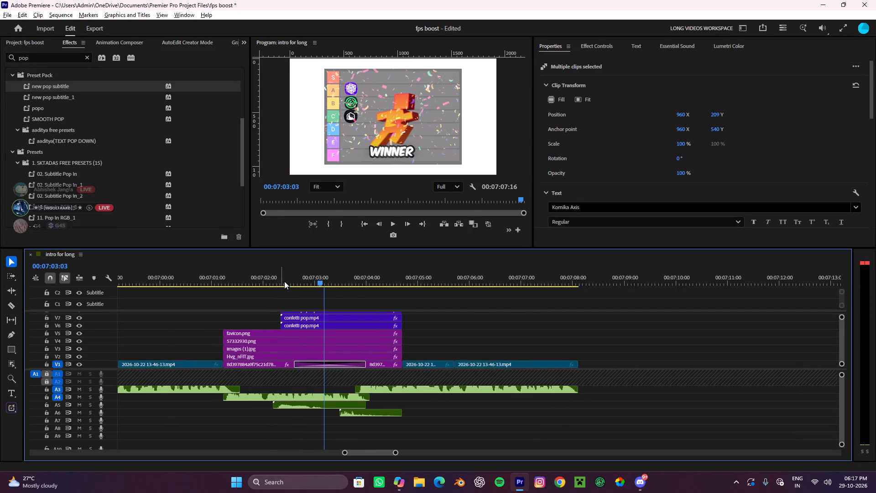
pyautogui.keyDown('alt'); pyautogui.scroll(4, 284, 281); pyautogui.keyUp('alt')
pyautogui.press('space')
pyautogui.press('space')
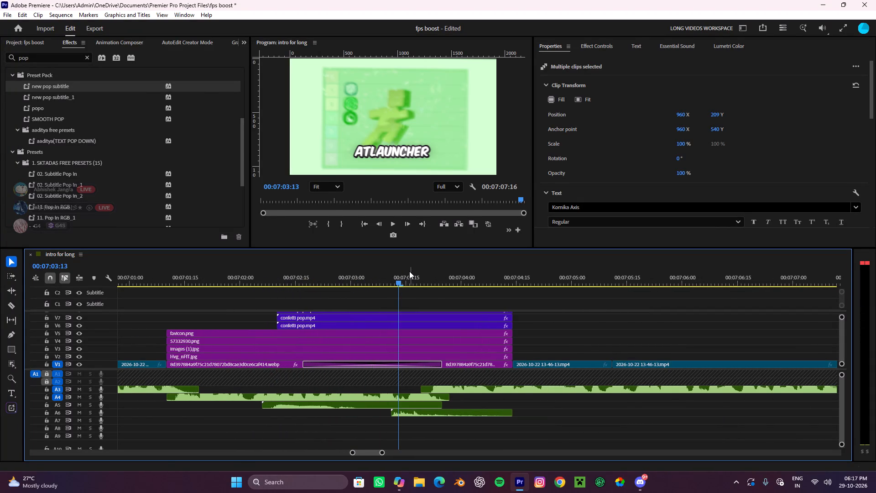
pyautogui.click(440, 246)
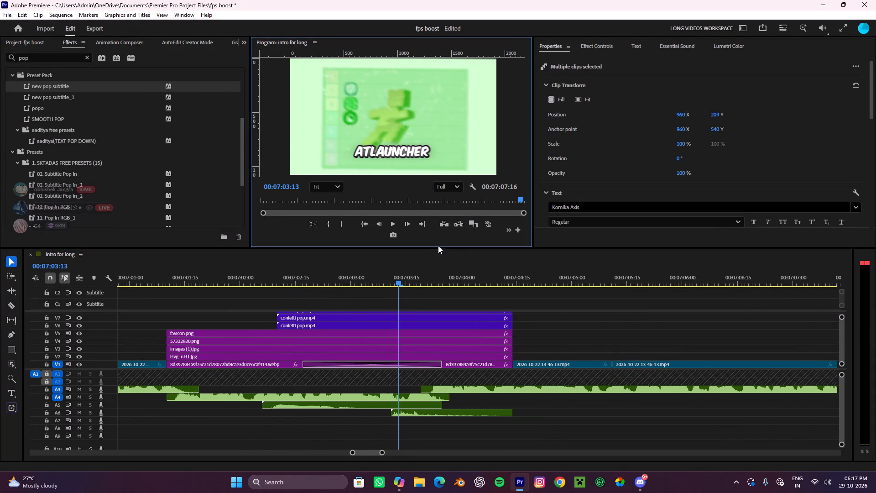
pyautogui.moveTo(427, 248); pyautogui.dragTo(428, 131)
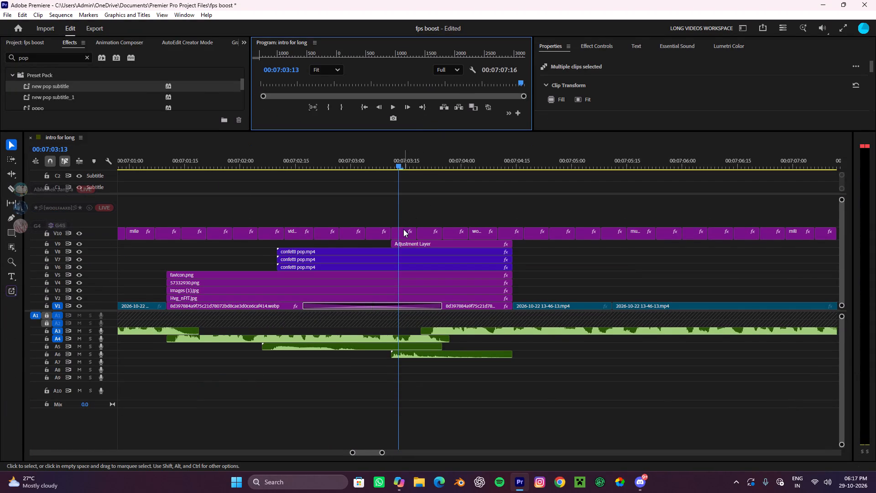
pyautogui.click(400, 236)
pyautogui.doubleClick(588, 101)
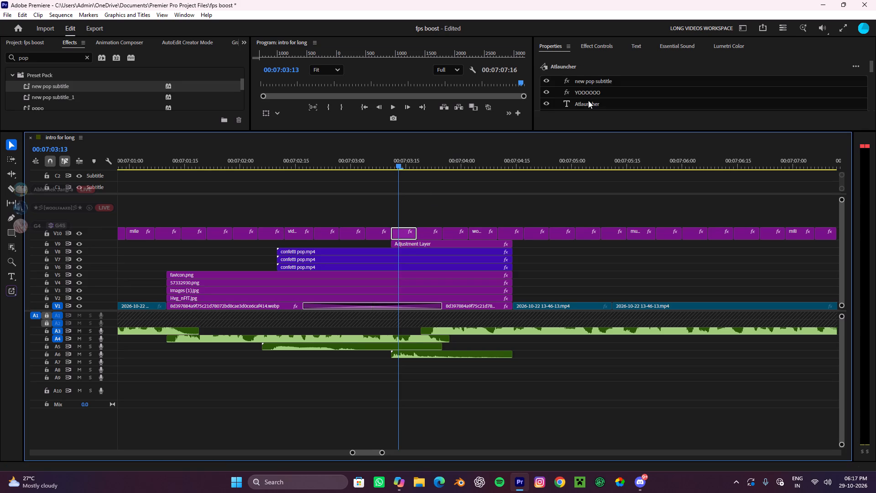
pyautogui.doubleClick(596, 104)
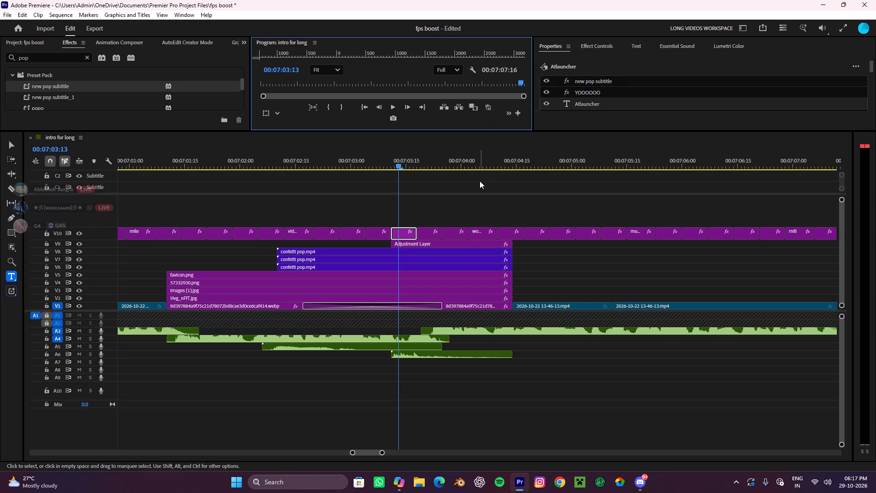
pyautogui.moveTo(391, 129); pyautogui.dragTo(390, 154)
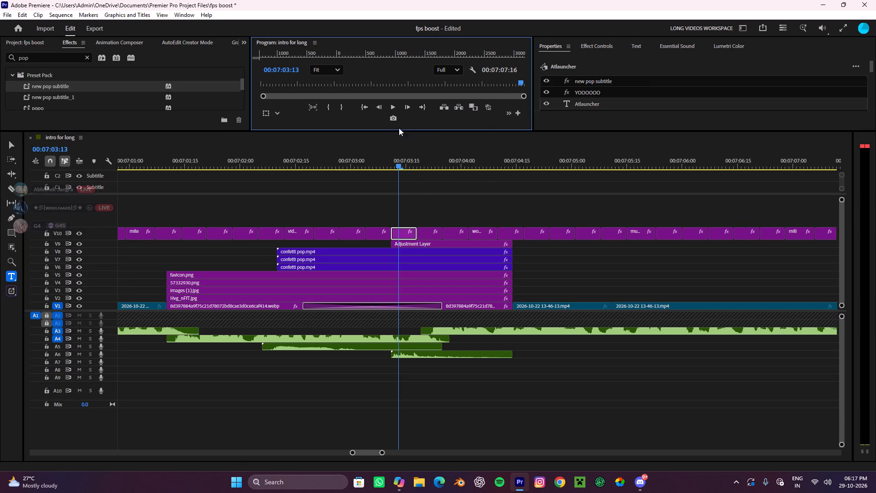
pyautogui.moveTo(224, 130); pyautogui.dragTo(211, 211)
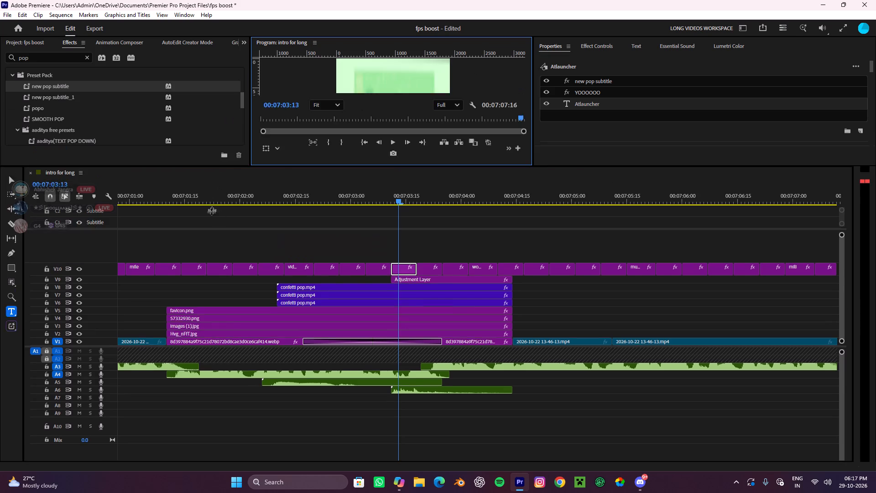
pyautogui.moveTo(211, 211); pyautogui.dragTo(198, 240)
pyautogui.scroll(1, 203, 233)
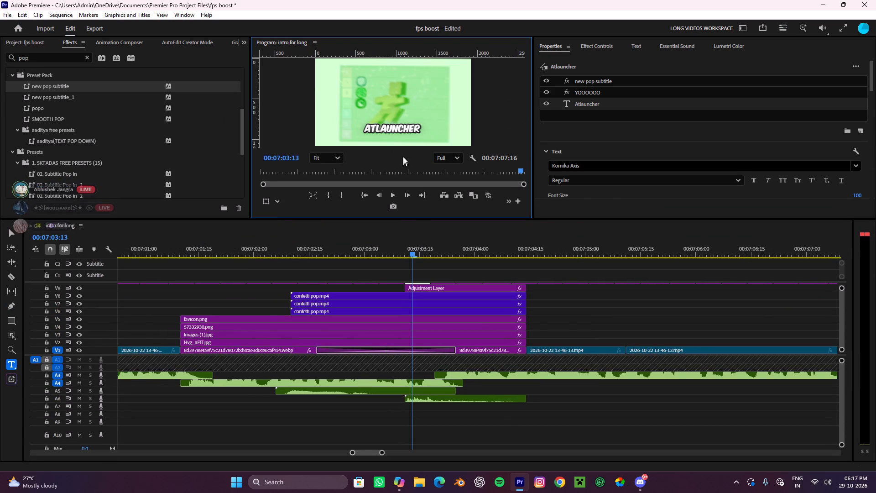
pyautogui.doubleClick(388, 128)
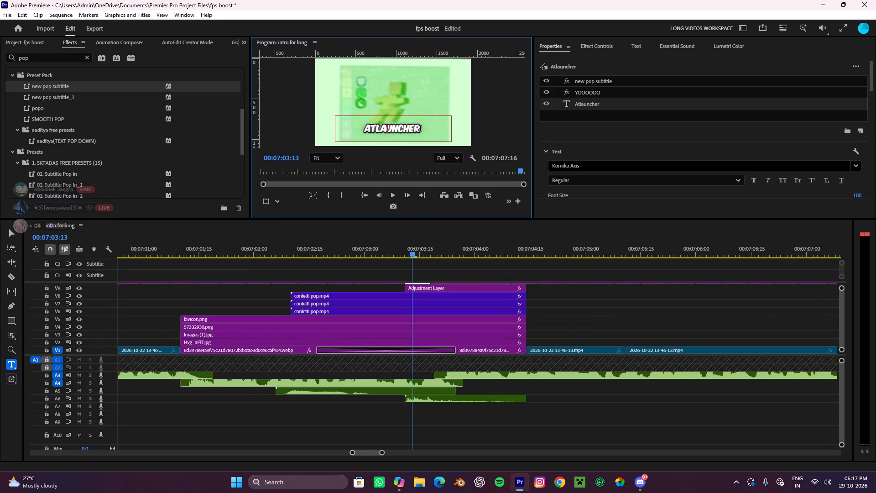
pyautogui.moveTo(420, 129); pyautogui.dragTo(359, 127)
pyautogui.press('d')
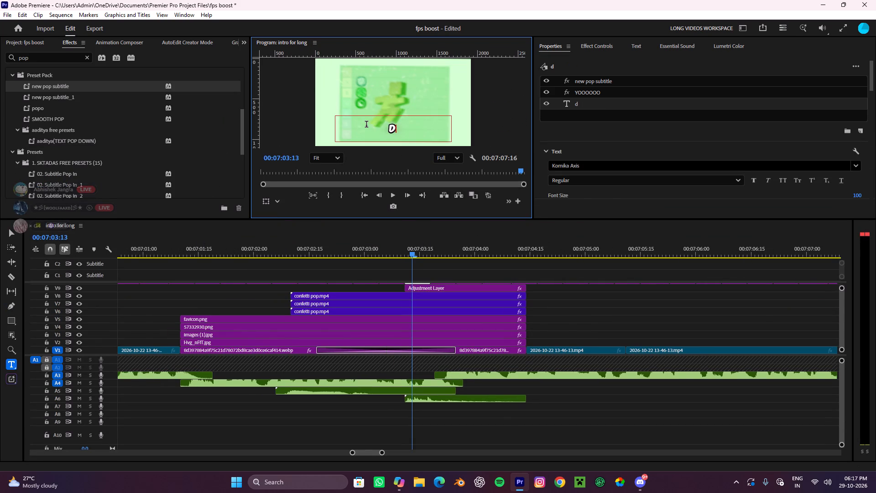
pyautogui.press('BackSpace')
pyautogui.write('ast')
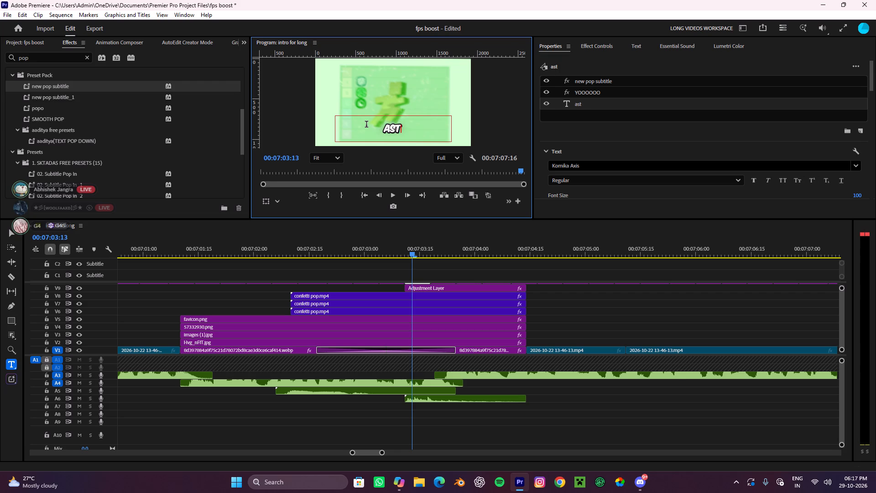
pyautogui.press('BackSpace')
pyautogui.press('BackSpace')
pyautogui.press('BackSpace')
pyautogui.write('fast client')
pyautogui.click(602, 311)
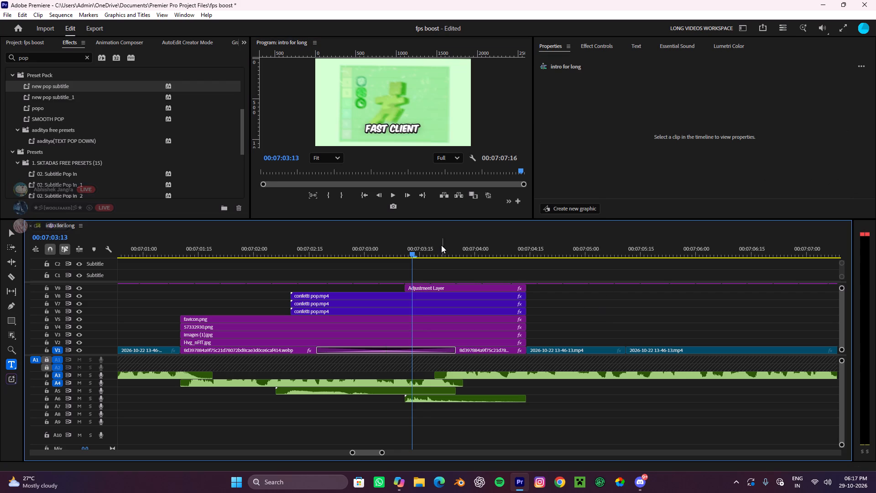
# Play back from the confetti section towards the end of the sequence to check the subtitles.
pyautogui.moveTo(423, 246); pyautogui.dragTo(260, 282)
pyautogui.press('space')
pyautogui.keyDown('alt'); pyautogui.scroll(-9, 336, 309); pyautogui.keyUp('alt')
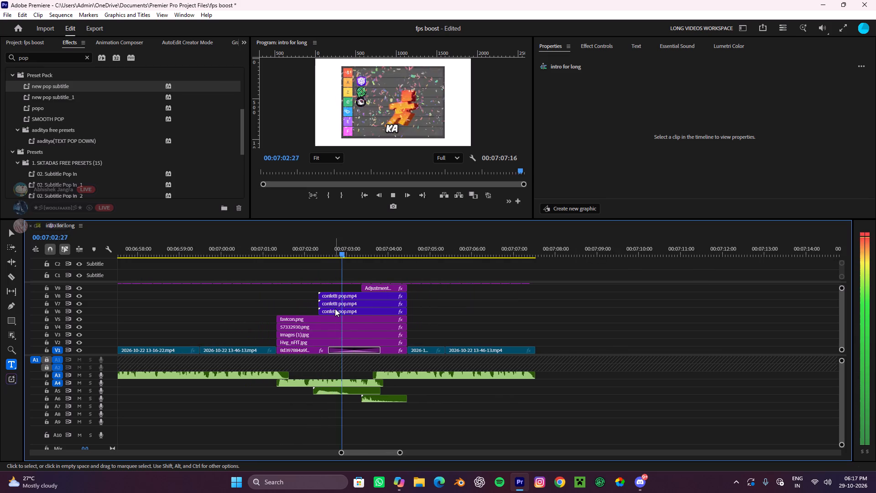
pyautogui.scroll(-1, 329, 307)
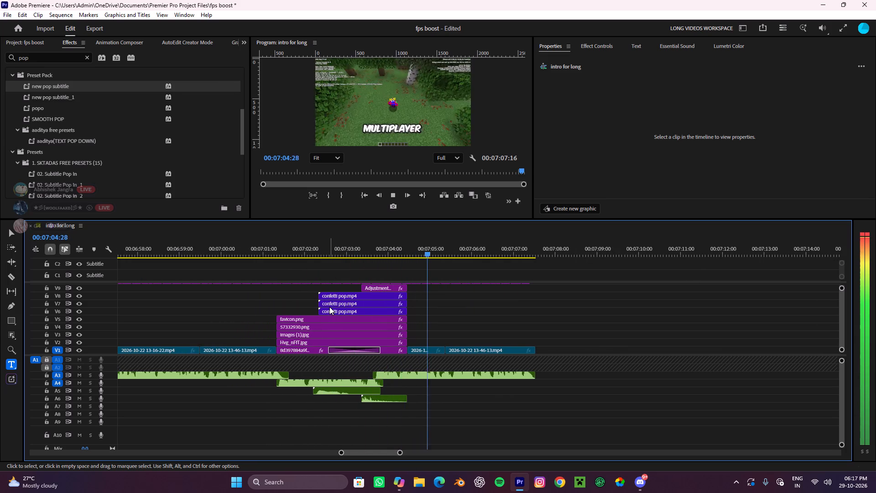
pyautogui.scroll(-8, 329, 307)
pyautogui.keyDown('alt'); pyautogui.scroll(-4, 325, 307); pyautogui.keyUp('alt')
pyautogui.keyDown('alt'); pyautogui.scroll(2, 325, 307); pyautogui.keyUp('alt')
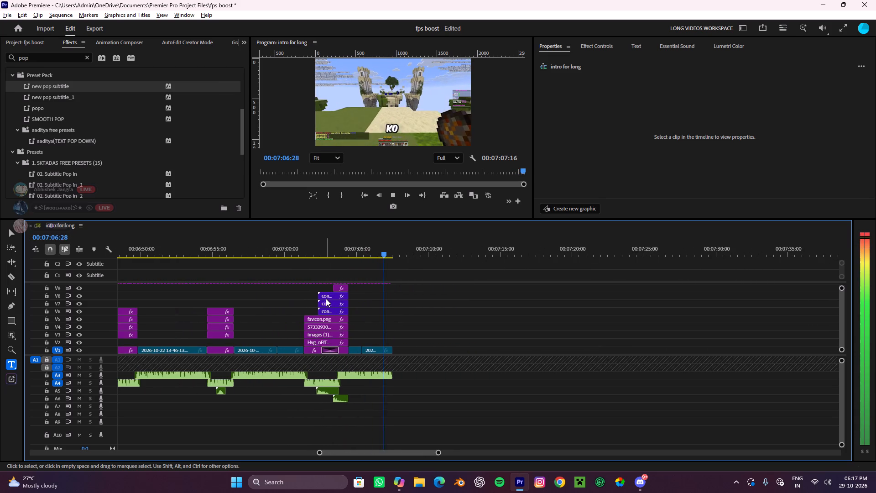
pyautogui.press('space')
# Replace the "isi" subtitle text following "multiplayer" with "insane".
pyautogui.keyDown('alt'); pyautogui.scroll(9, 372, 284); pyautogui.keyUp('alt')
pyautogui.moveTo(385, 217); pyautogui.dragTo(388, 208)
pyautogui.moveTo(391, 219); pyautogui.dragTo(400, 160)
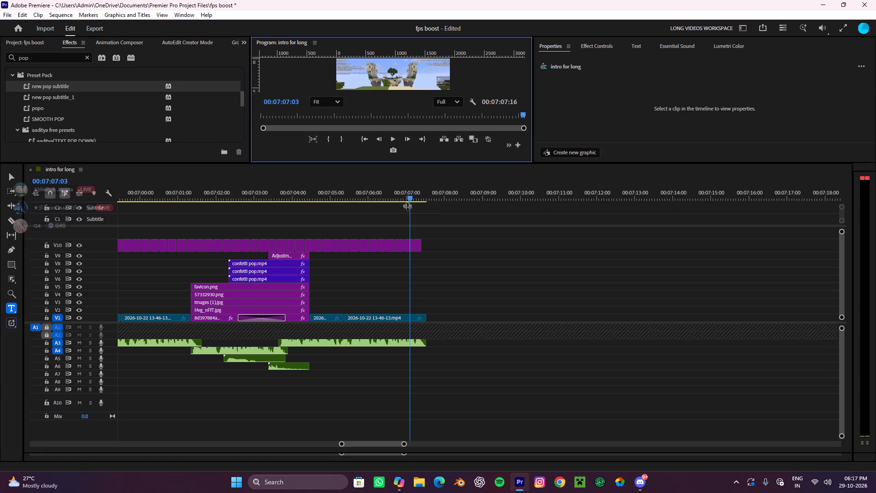
pyautogui.moveTo(413, 197); pyautogui.dragTo(375, 213)
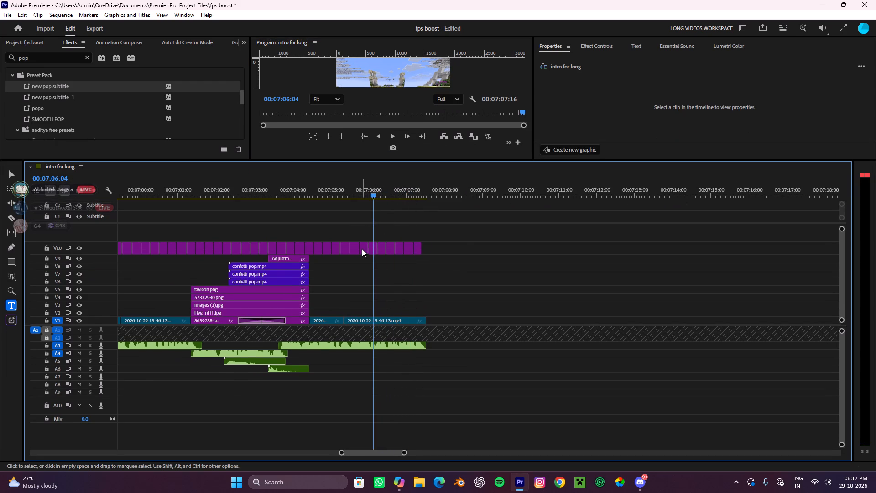
pyautogui.keyDown('alt'); pyautogui.scroll(16, 362, 249); pyautogui.keyUp('alt')
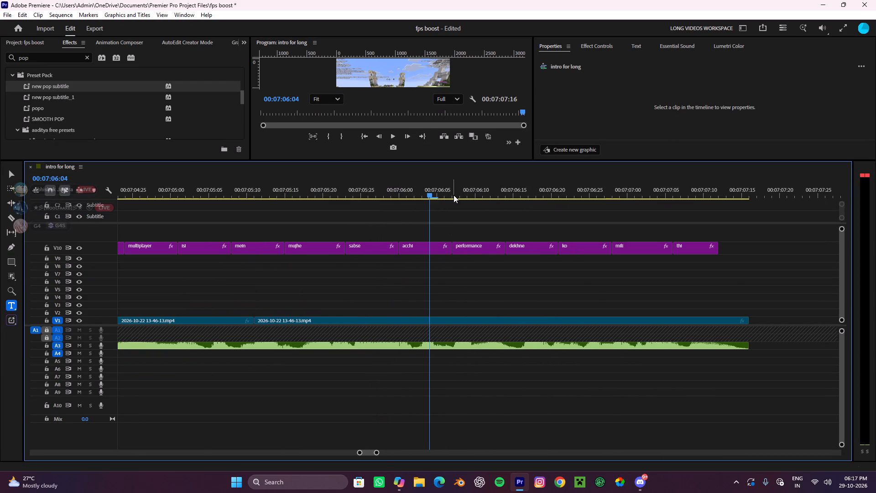
pyautogui.moveTo(447, 188); pyautogui.dragTo(230, 231)
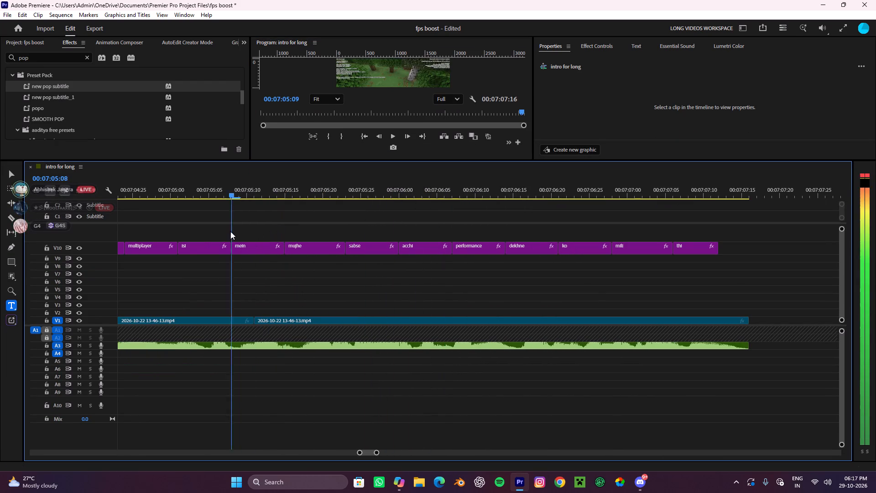
pyautogui.moveTo(230, 231); pyautogui.dragTo(187, 230)
pyautogui.click(190, 248)
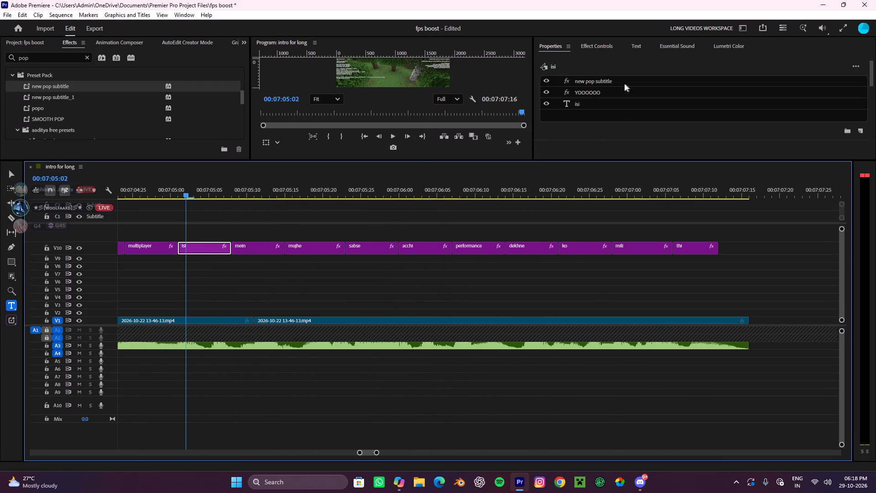
pyautogui.click(584, 100)
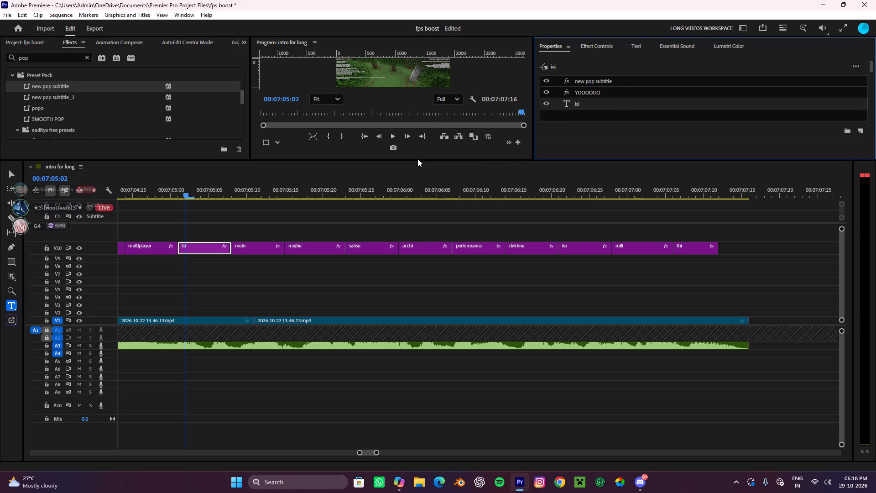
pyautogui.moveTo(453, 160); pyautogui.dragTo(438, 290)
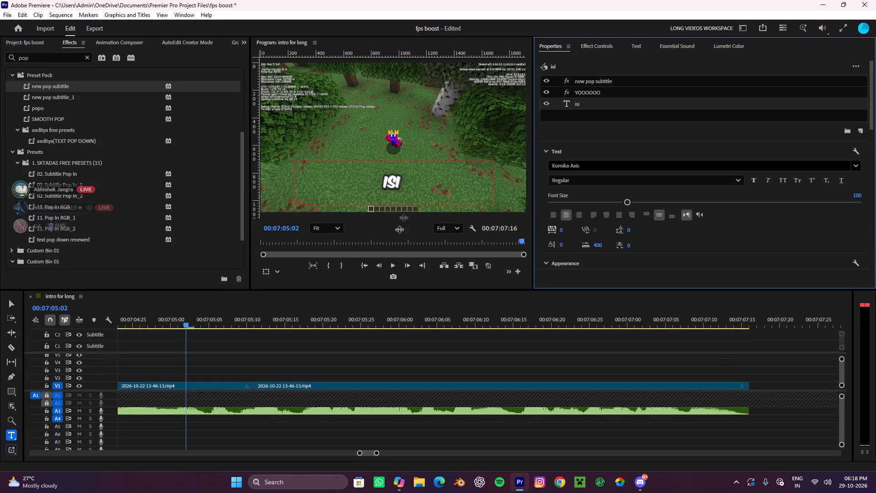
pyautogui.click(394, 178)
pyautogui.moveTo(407, 179); pyautogui.dragTo(362, 179)
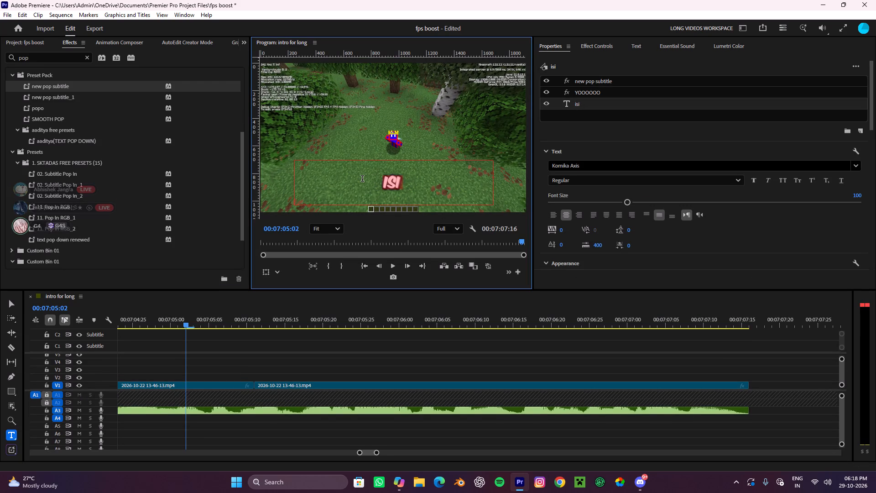
pyautogui.write('insane')
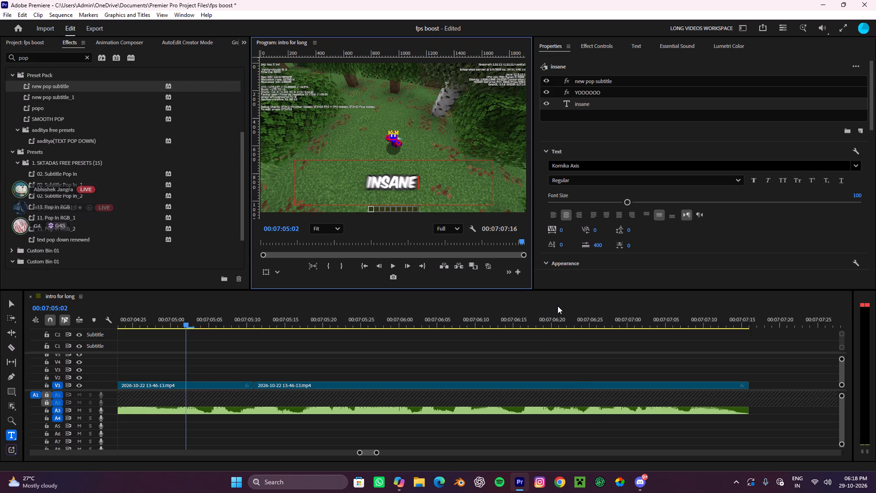
pyautogui.click(558, 304)
# Replay the closing gameplay section through to the end of the sequence to review the subtitles.
pyautogui.moveTo(455, 290); pyautogui.dragTo(454, 244)
pyautogui.keyDown('alt'); pyautogui.scroll(-8, 385, 333); pyautogui.keyUp('alt')
pyautogui.press('space')
pyautogui.click(432, 338)
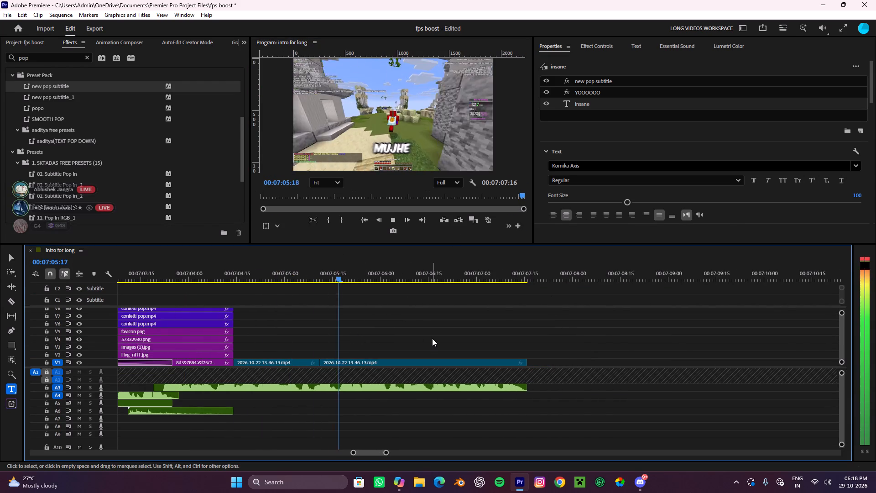
pyautogui.scroll(-9, 432, 338)
pyautogui.keyDown('alt'); pyautogui.scroll(5, 432, 338); pyautogui.keyUp('alt')
pyautogui.keyDown('alt'); pyautogui.scroll(-5, 432, 337); pyautogui.keyUp('alt')
pyautogui.press('space')
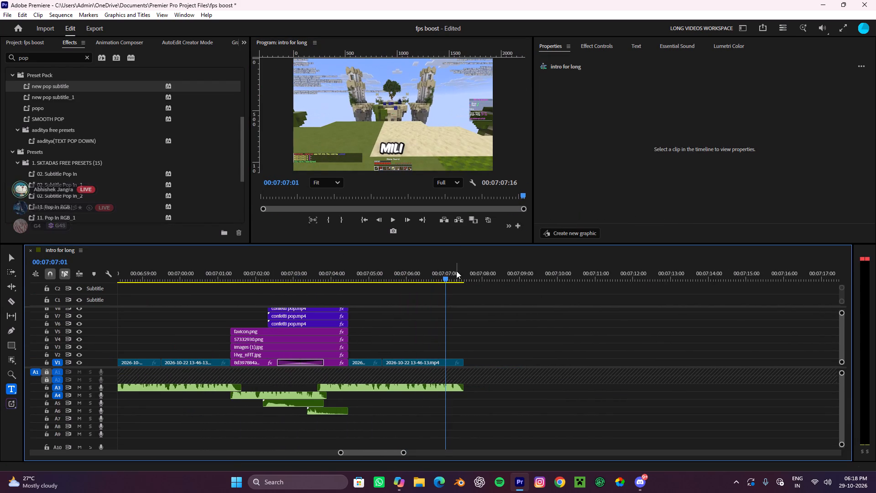
pyautogui.moveTo(448, 272); pyautogui.dragTo(385, 278)
pyautogui.press('space')
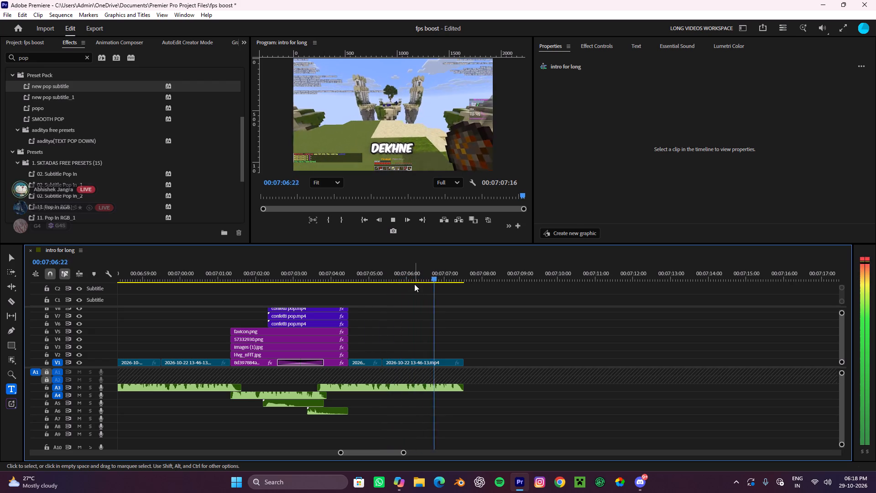
pyautogui.keyDown('alt'); pyautogui.scroll(-4, 414, 286); pyautogui.keyUp('alt')
pyautogui.moveTo(451, 275); pyautogui.dragTo(355, 285)
pyautogui.press('space')
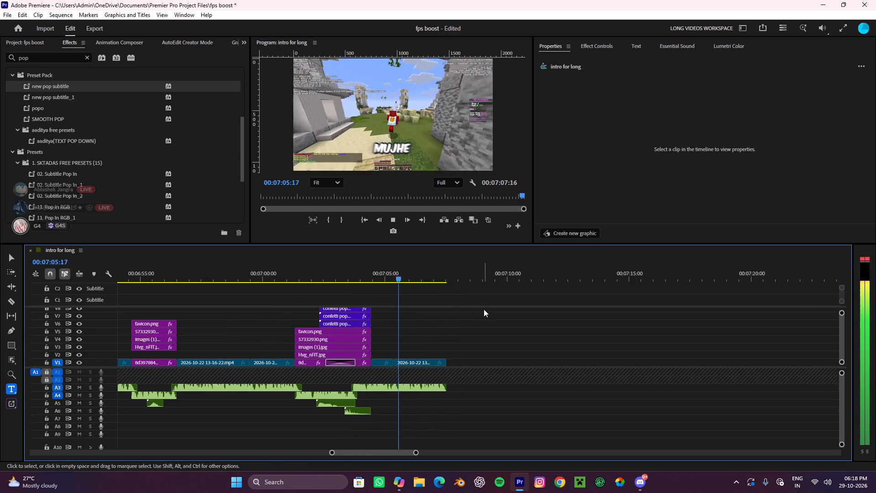
pyautogui.keyDown('alt'); pyautogui.scroll(-12, 484, 309); pyautogui.keyUp('alt')
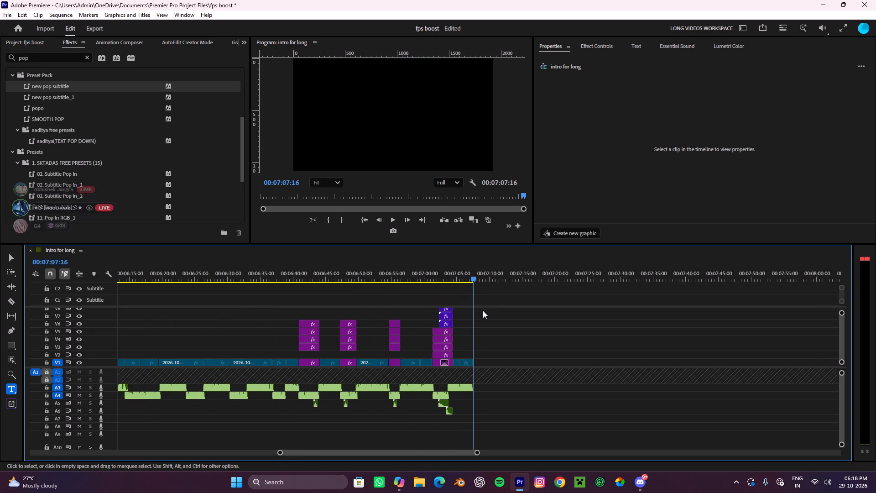
pyautogui.keyDown('alt'); pyautogui.scroll(-4, 483, 310); pyautogui.keyUp('alt')
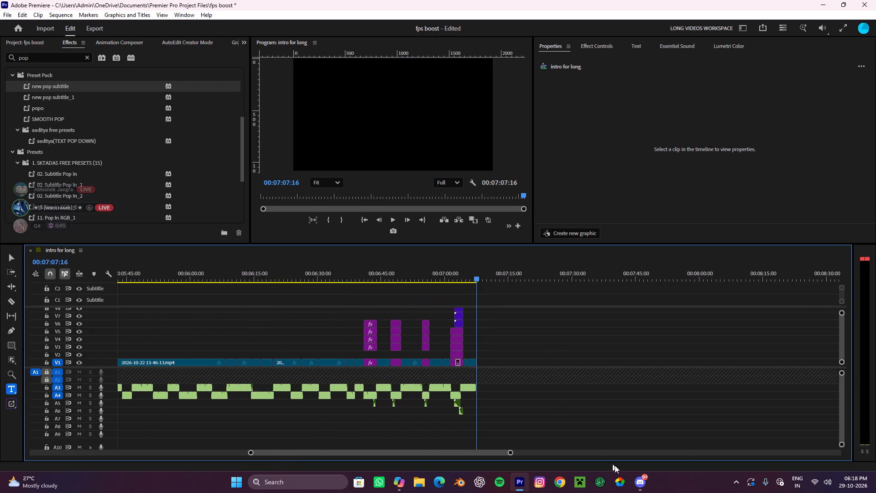
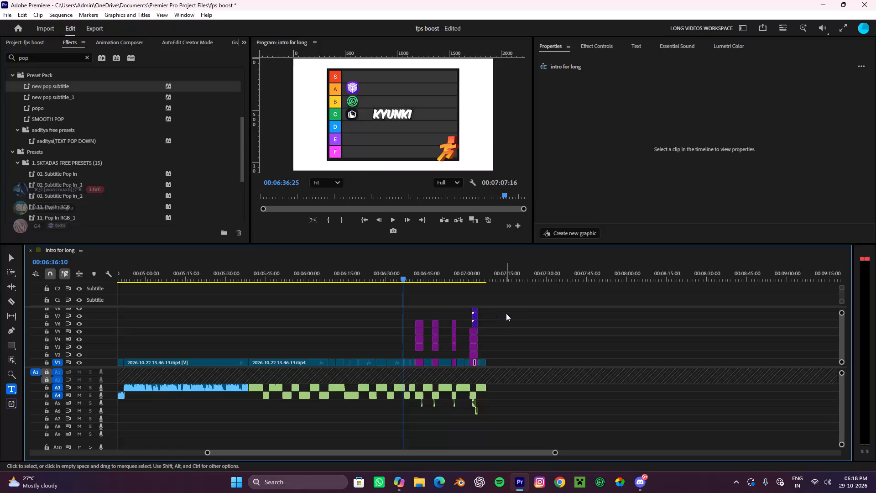
# Stop the subtitle review playback around 00:06:38:14 and look over the full length of the sequence.
pyautogui.click(523, 324)
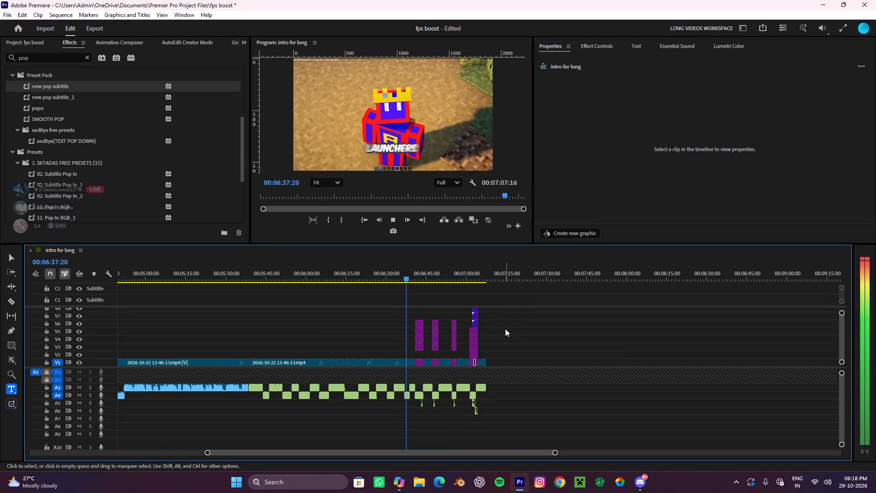
pyautogui.press('space')
pyautogui.keyDown('alt'); pyautogui.scroll(-4, 561, 407); pyautogui.keyUp('alt')
pyautogui.keyDown('alt'); pyautogui.scroll(-13, 383, 335); pyautogui.keyUp('alt')
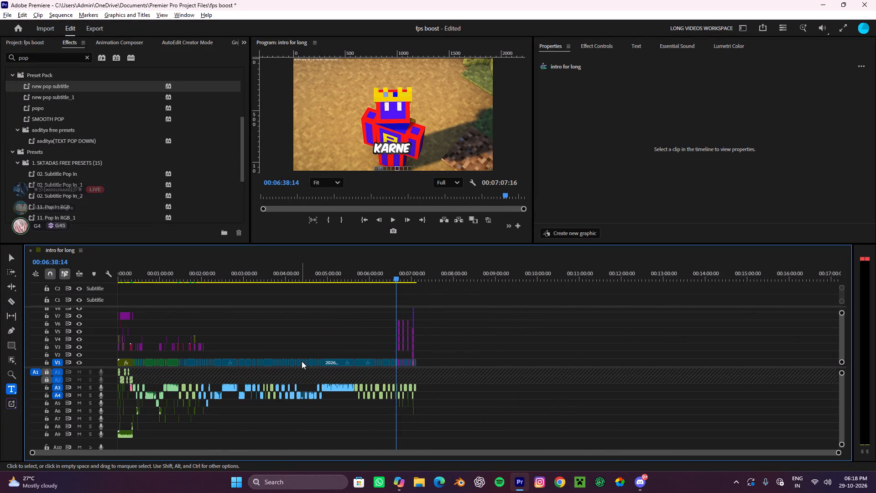
pyautogui.keyDown('alt'); pyautogui.scroll(3, 302, 361); pyautogui.keyUp('alt')
pyautogui.keyDown('alt'); pyautogui.scroll(-4, 302, 361); pyautogui.keyUp('alt')
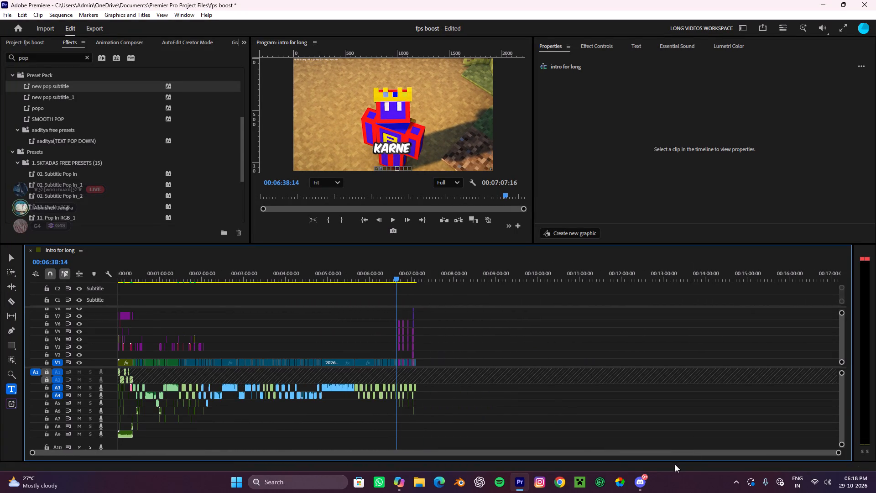
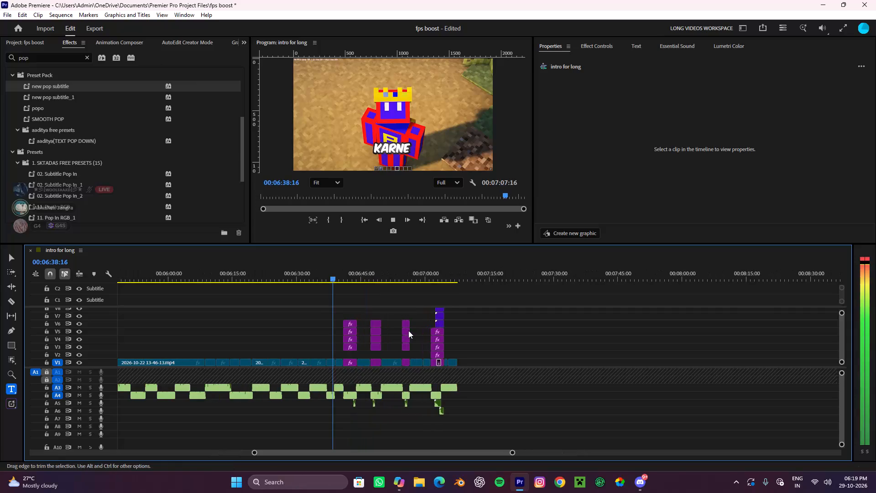
# Play the sequence from about 00:06:38 to 00:06:46:17, pausing along the way, to review the word-by-word subtitles over the tier-list section.
pyautogui.click(520, 329)
pyautogui.keyDown('alt'); pyautogui.scroll(-4, 515, 326); pyautogui.keyUp('alt')
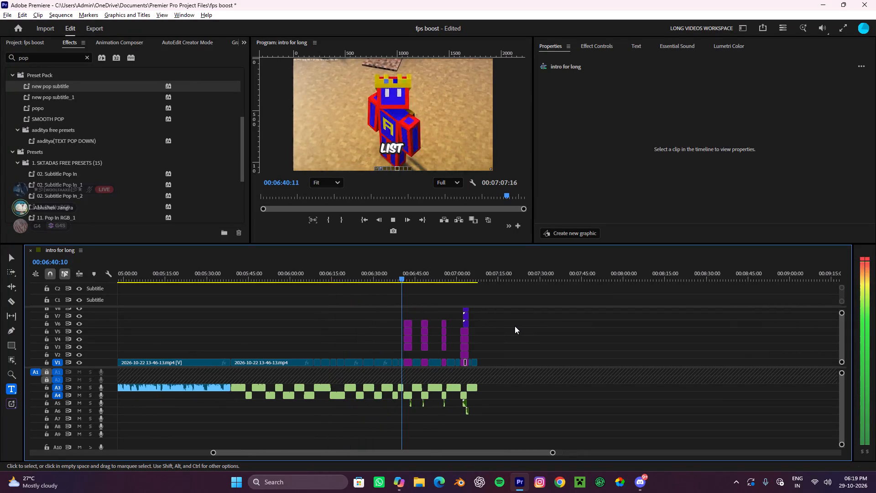
pyautogui.keyDown('alt'); pyautogui.scroll(2, 512, 326); pyautogui.keyUp('alt')
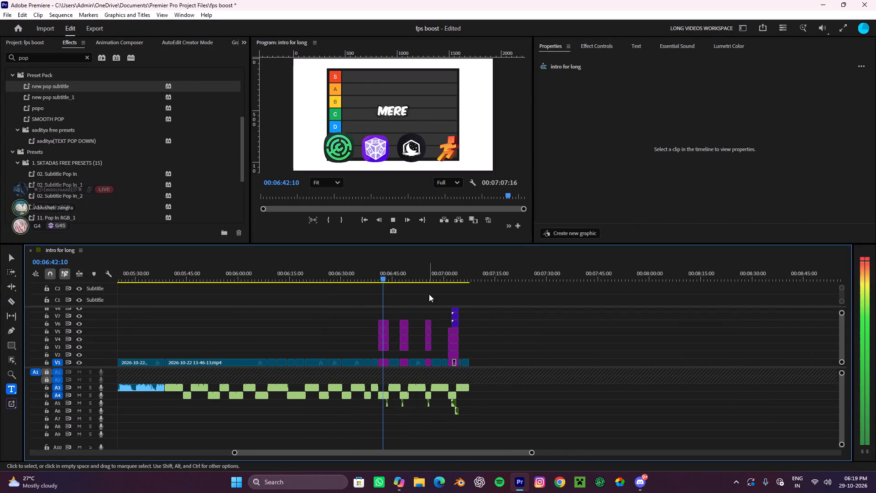
pyautogui.press('space')
pyautogui.press('space')
pyautogui.press('space')
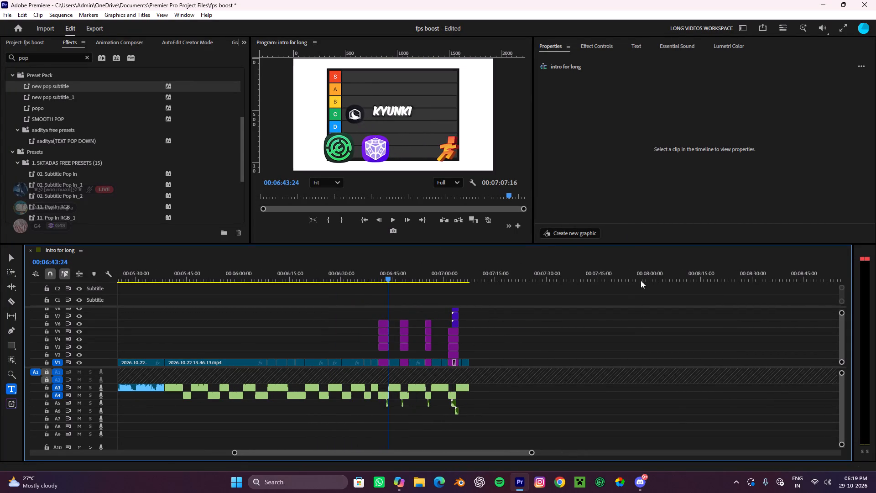
pyautogui.press('space')
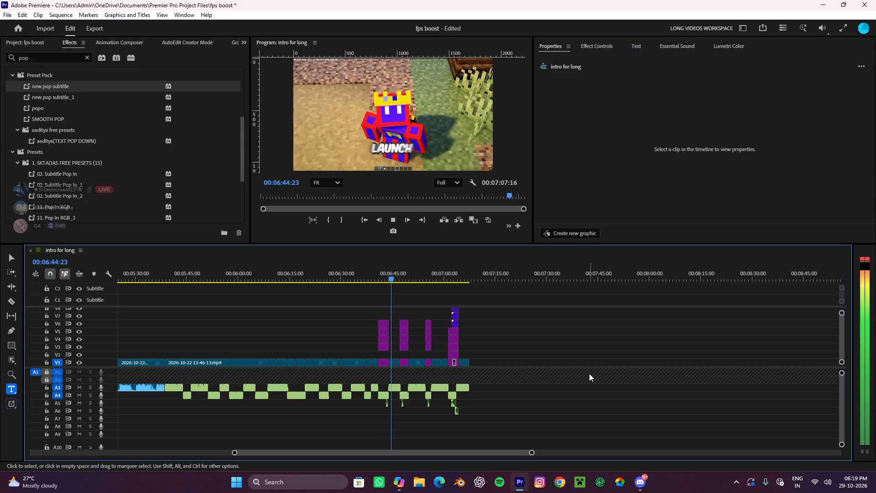
pyautogui.press('space')
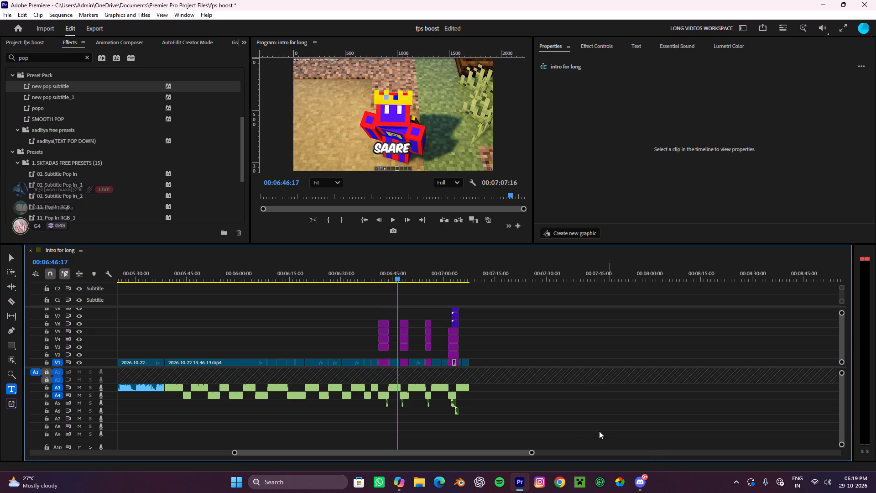
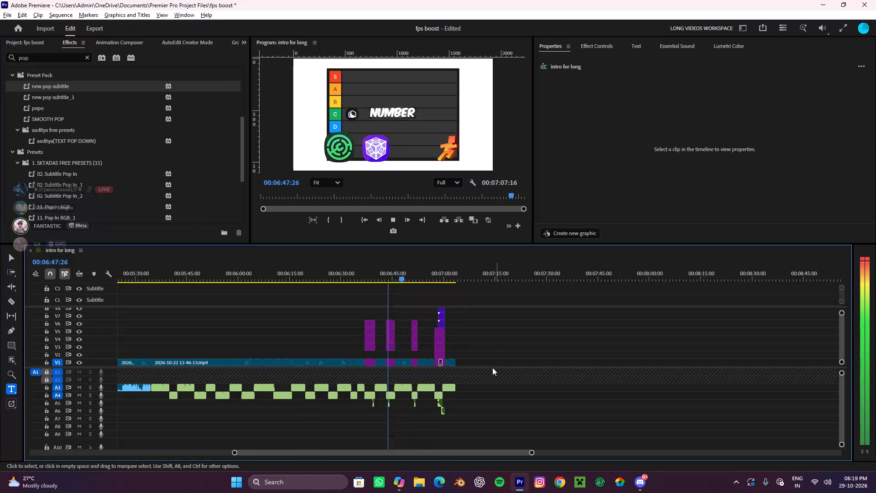
# Play the sequence on to 00:06:56:20, pausing along the way, to review the word-by-word subtitles over the tier-list and gameplay clips.
pyautogui.keyDown('alt'); pyautogui.scroll(3, 492, 367); pyautogui.keyUp('alt')
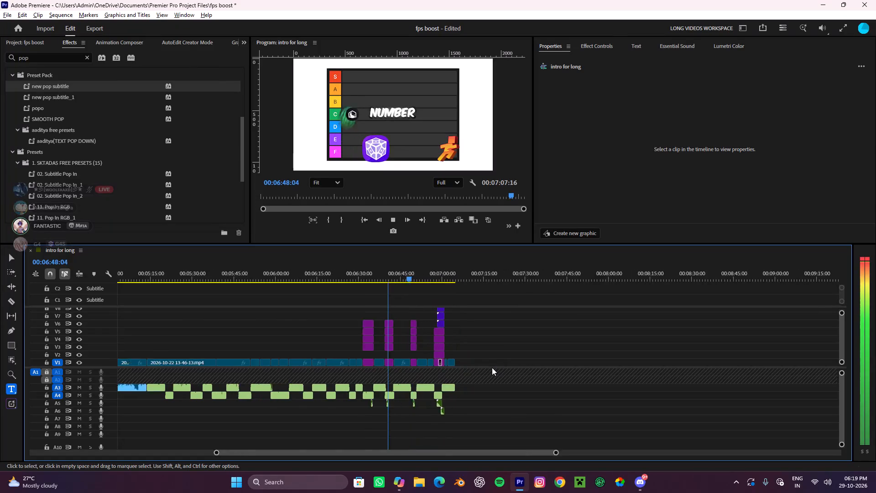
pyautogui.keyDown('alt'); pyautogui.scroll(1, 492, 367); pyautogui.keyUp('alt')
pyautogui.press('space')
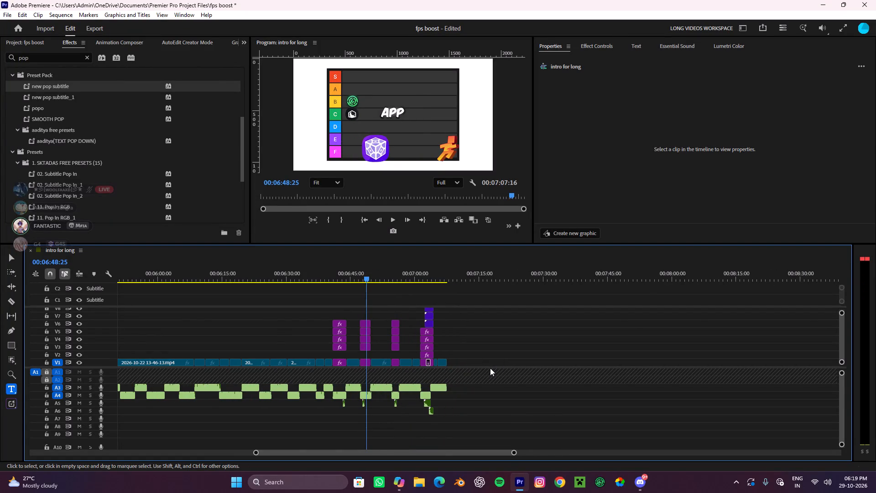
pyautogui.press('space')
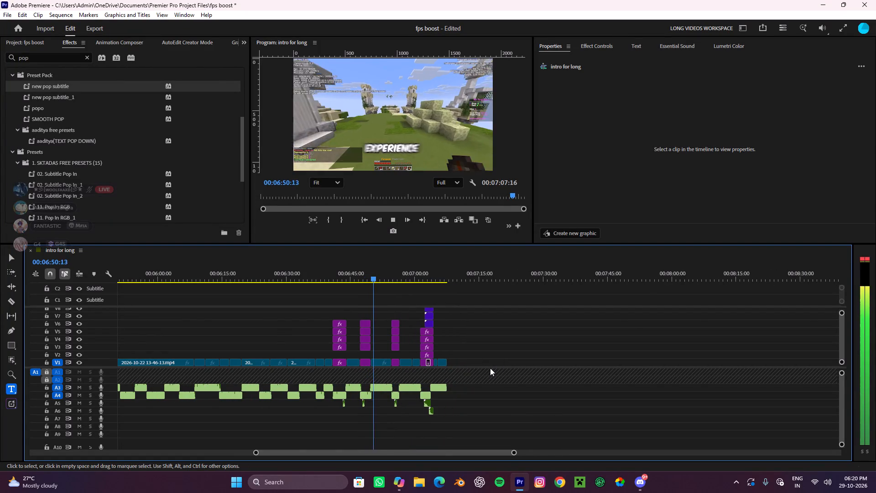
pyautogui.keyDown('alt'); pyautogui.scroll(-5, 489, 374); pyautogui.keyUp('alt')
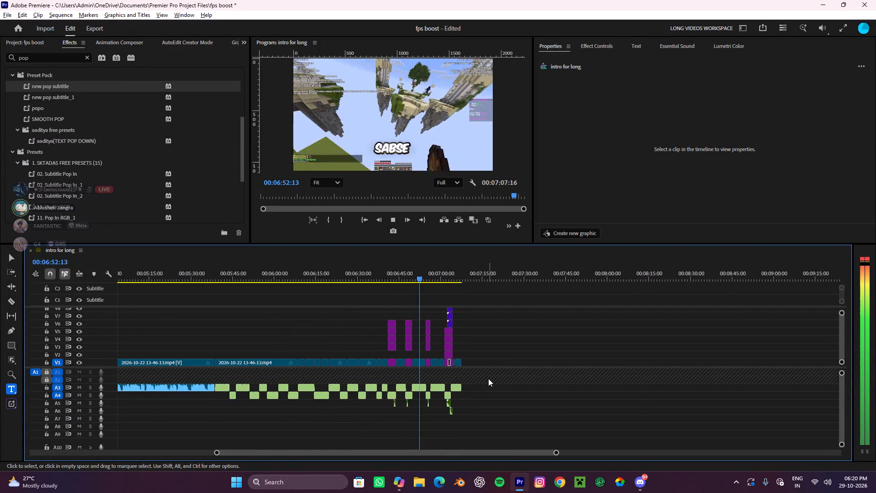
pyautogui.keyDown('alt'); pyautogui.scroll(-7, 488, 378); pyautogui.keyUp('alt')
pyautogui.keyDown('alt'); pyautogui.scroll(-4, 407, 392); pyautogui.keyUp('alt')
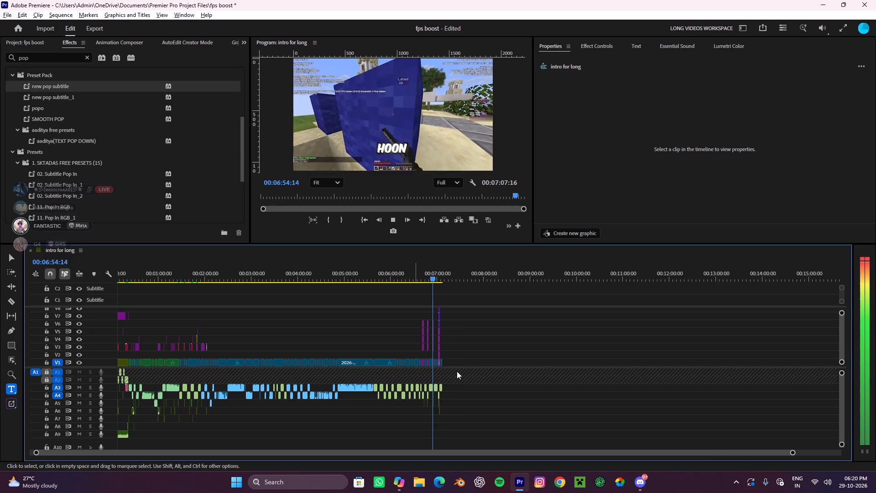
pyautogui.press('space')
pyautogui.click(466, 362)
pyautogui.press('space')
pyautogui.press('space')
pyautogui.keyDown('alt'); pyautogui.scroll(2, 459, 362); pyautogui.keyUp('alt')
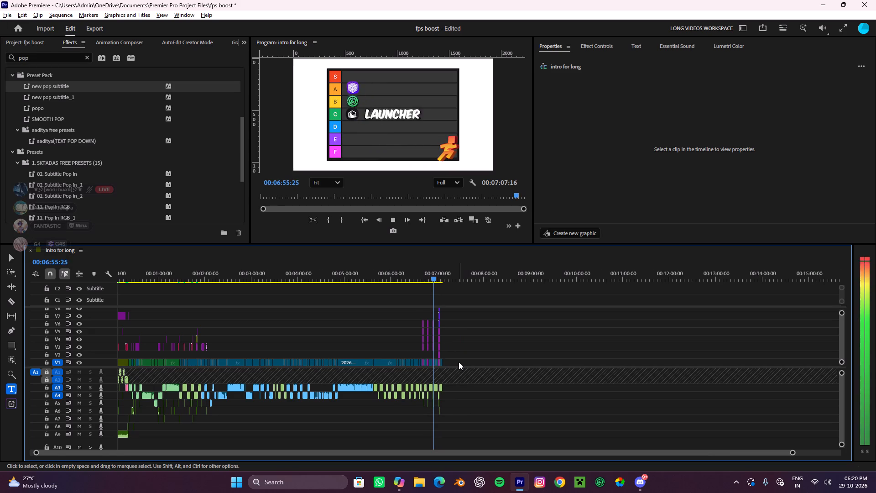
pyautogui.keyDown('alt'); pyautogui.scroll(5, 459, 362); pyautogui.keyUp('alt')
pyautogui.press('space')
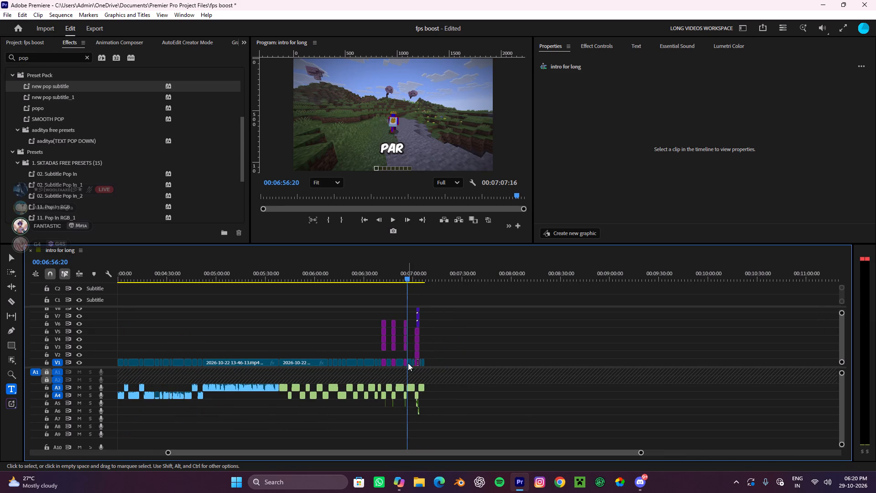
pyautogui.keyDown('alt'); pyautogui.scroll(9, 418, 367); pyautogui.keyUp('alt')
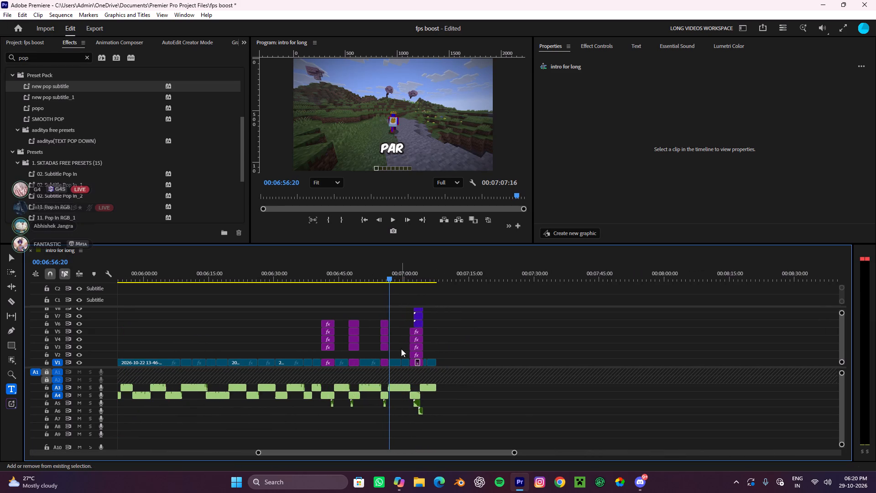
pyautogui.keyDown('shift'); pyautogui.moveTo(401, 350); pyautogui.dragTo(400, 363); pyautogui.keyUp('shift')
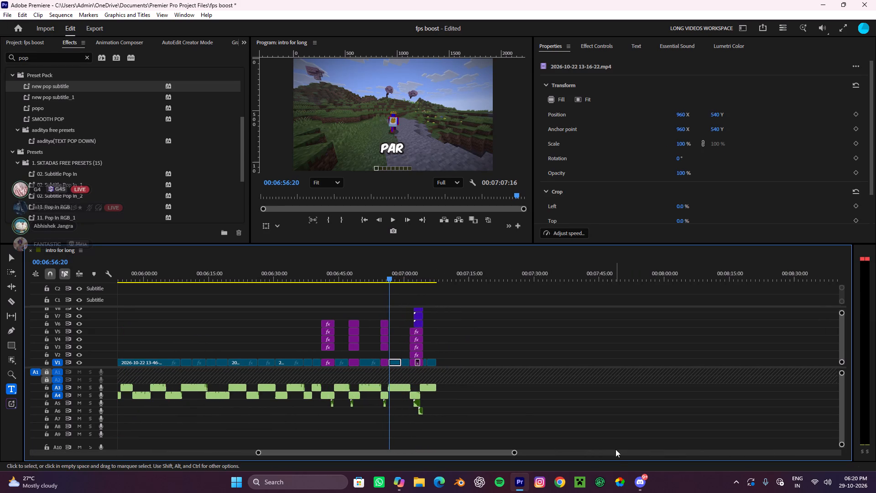
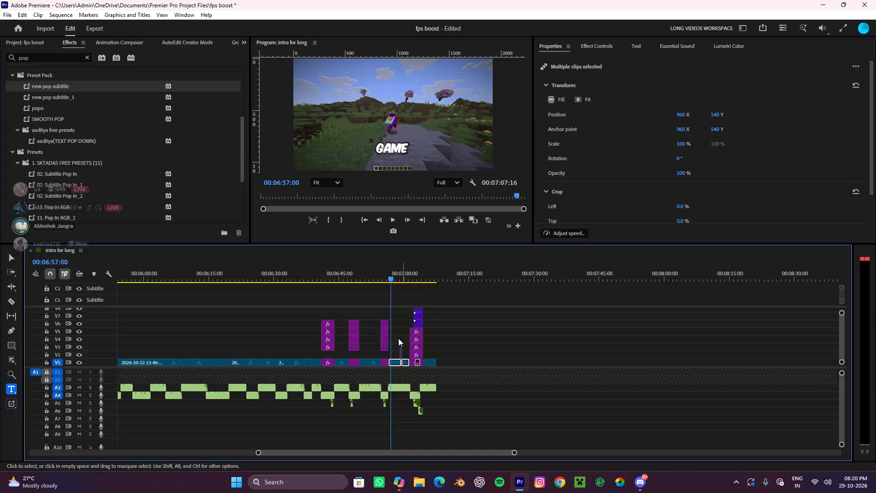
# Find the "color grade" preset in the effects and apply it to the selected V1 gameplay clips starting at about 00:06:56.
pyautogui.moveTo(41, 59); pyautogui.dragTo(0, 42)
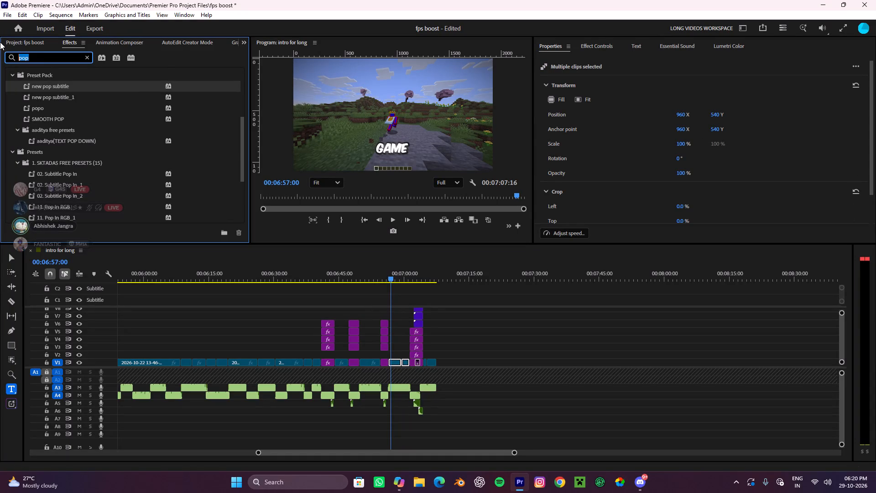
pyautogui.write('colo')
pyautogui.press('r')
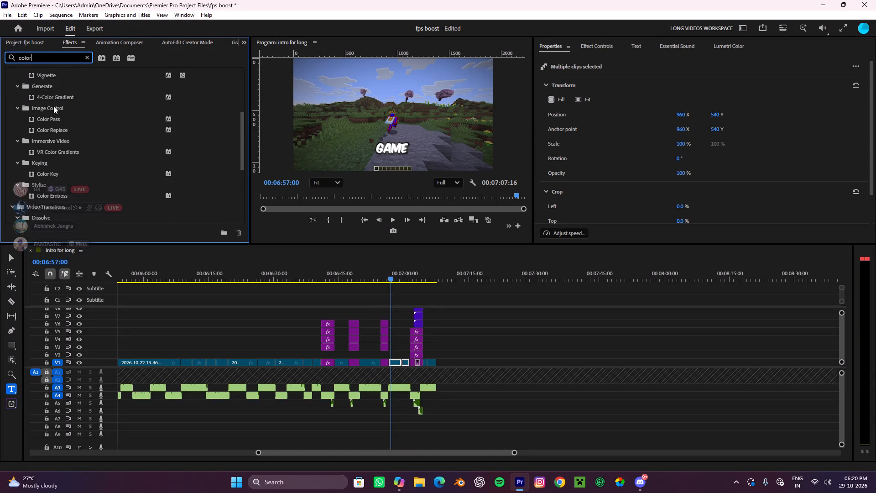
pyautogui.scroll(12, 57, 125)
pyautogui.press('space')
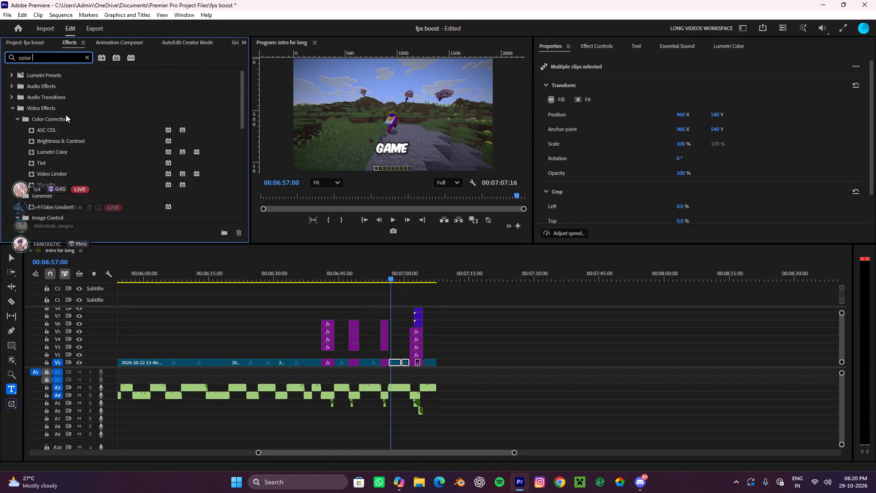
pyautogui.write('grade')
pyautogui.scroll(4, 82, 165)
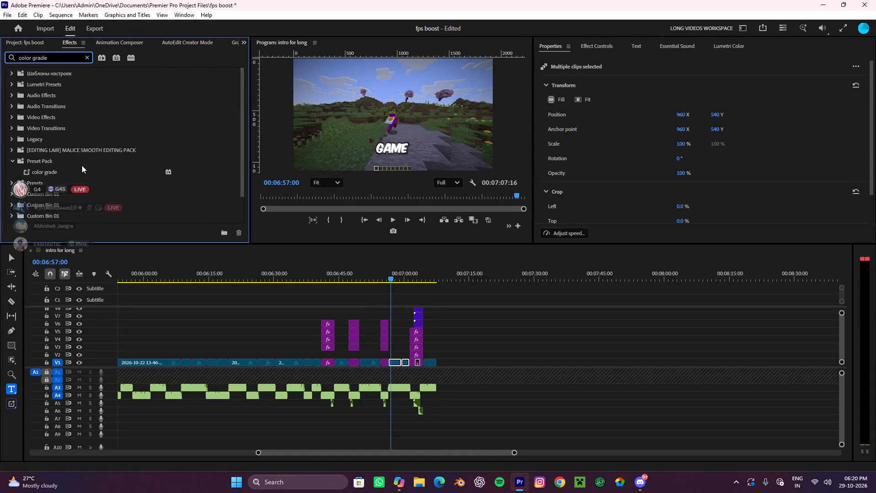
pyautogui.scroll(-8, 82, 165)
pyautogui.moveTo(48, 140); pyautogui.dragTo(406, 363)
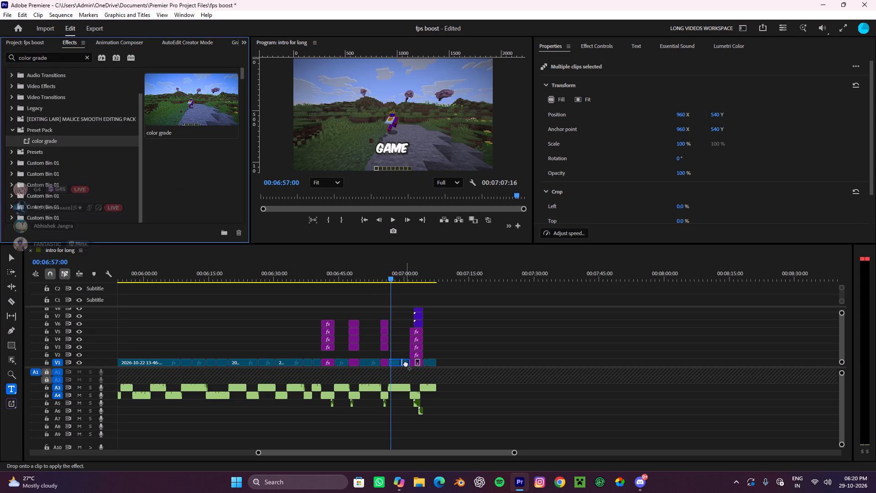
pyautogui.moveTo(406, 363); pyautogui.dragTo(394, 361)
# Apply the color grade preset to the V1 clip Minecraft 2026.10.26 - 18.35.50.02.mp4 at about 00:06:45.
pyautogui.moveTo(386, 274); pyautogui.dragTo(368, 280)
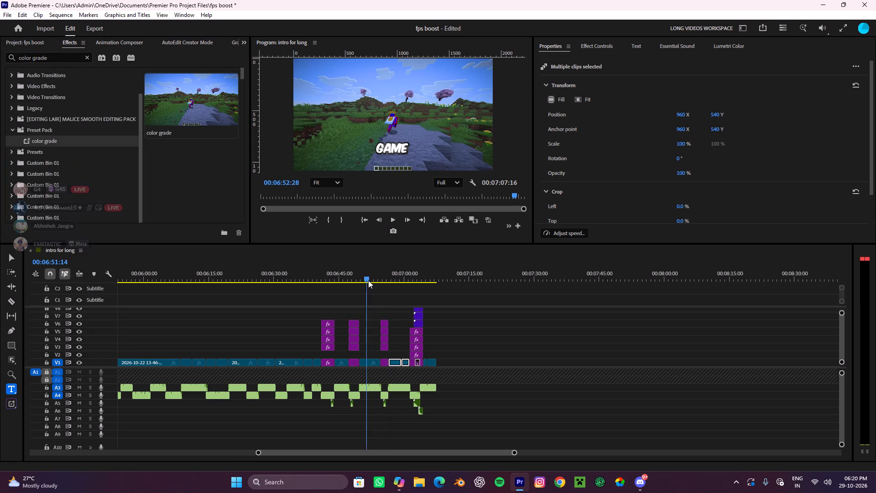
pyautogui.moveTo(368, 280); pyautogui.dragTo(343, 311)
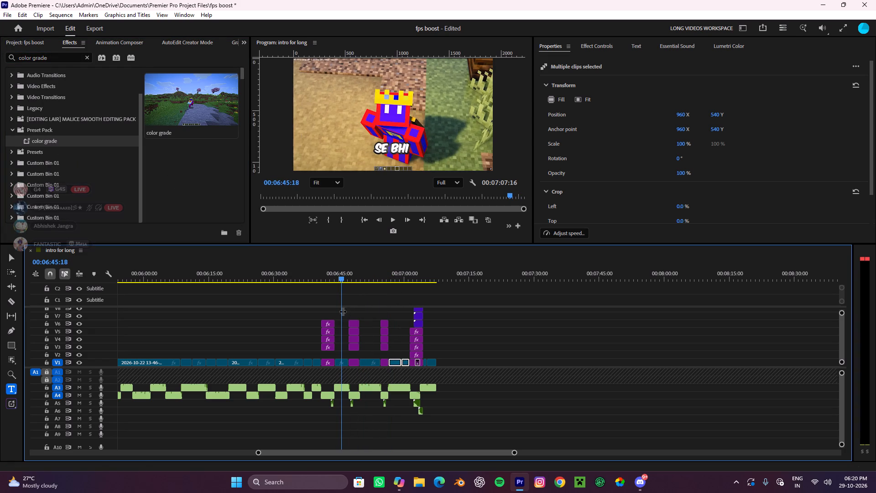
pyautogui.moveTo(343, 351); pyautogui.dragTo(340, 360)
pyautogui.moveTo(344, 351); pyautogui.dragTo(343, 361)
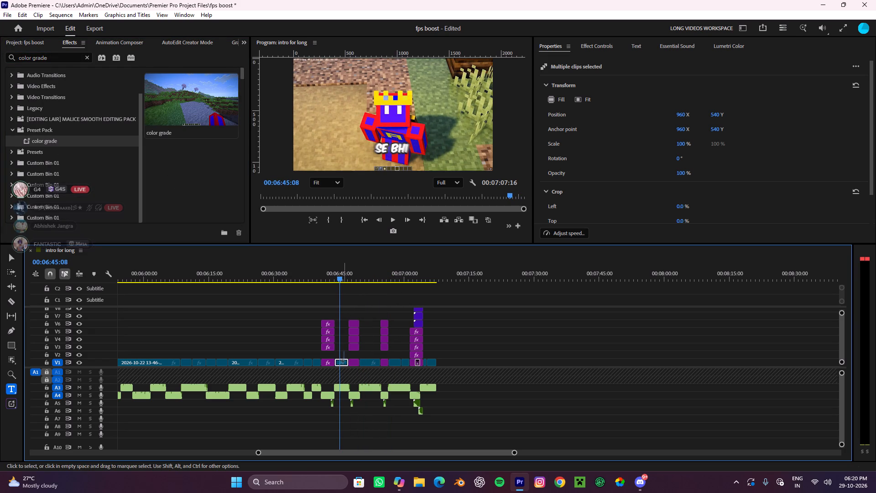
pyautogui.moveTo(343, 361); pyautogui.dragTo(343, 362)
pyautogui.moveTo(54, 137); pyautogui.dragTo(336, 358)
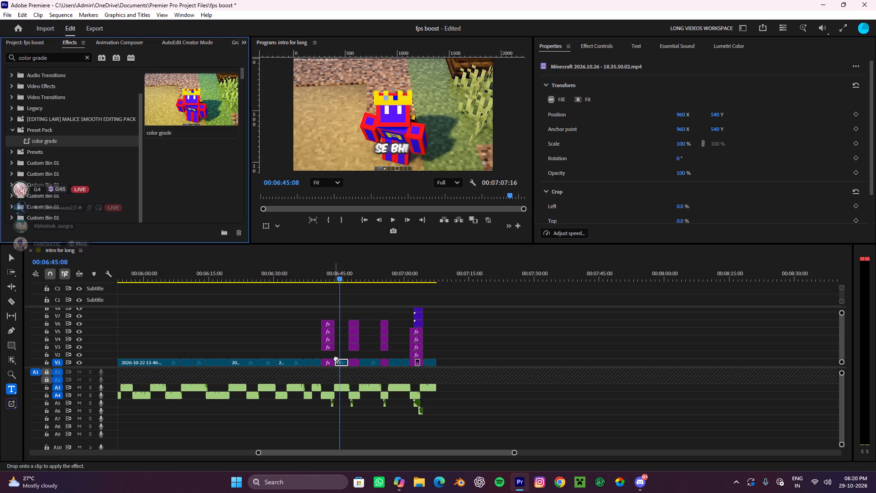
pyautogui.moveTo(336, 358); pyautogui.dragTo(341, 363)
# Apply the color grade preset to the last two V1 gameplay clips, from about 00:07:04:28 to the sequence end.
pyautogui.moveTo(343, 274); pyautogui.dragTo(379, 298)
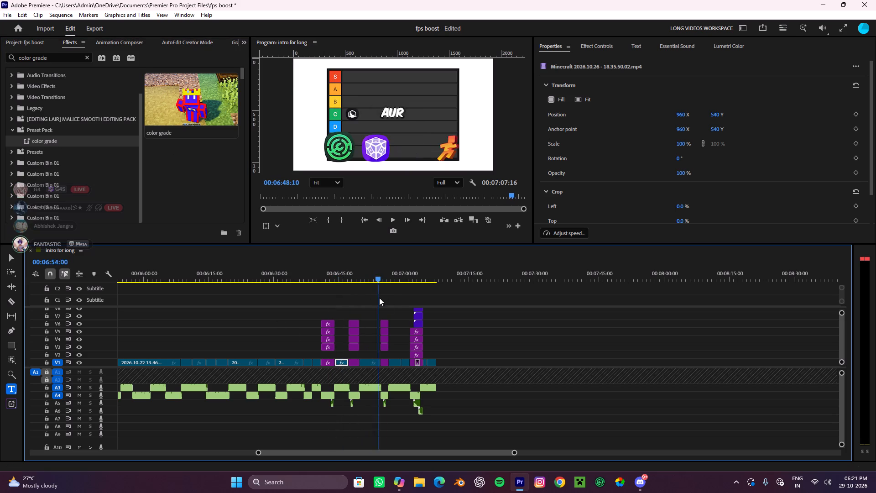
pyautogui.moveTo(379, 298); pyautogui.dragTo(424, 320)
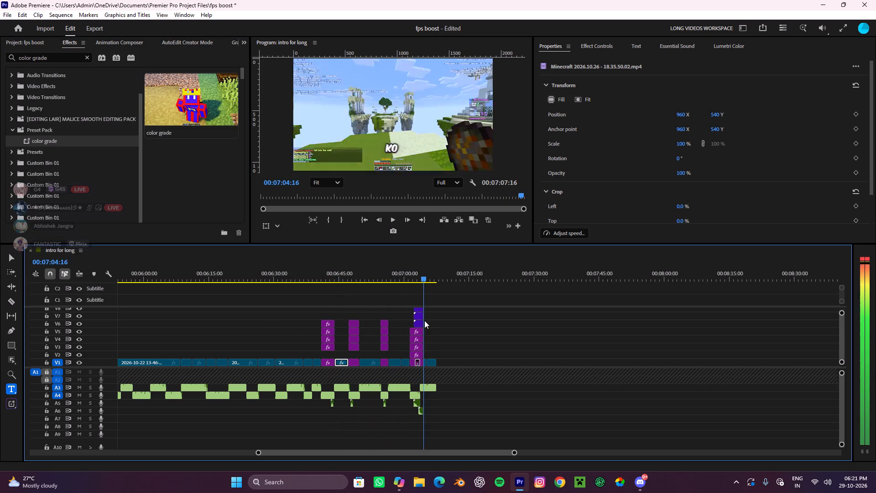
pyautogui.moveTo(424, 320); pyautogui.dragTo(426, 320)
pyautogui.moveTo(473, 337); pyautogui.dragTo(427, 374)
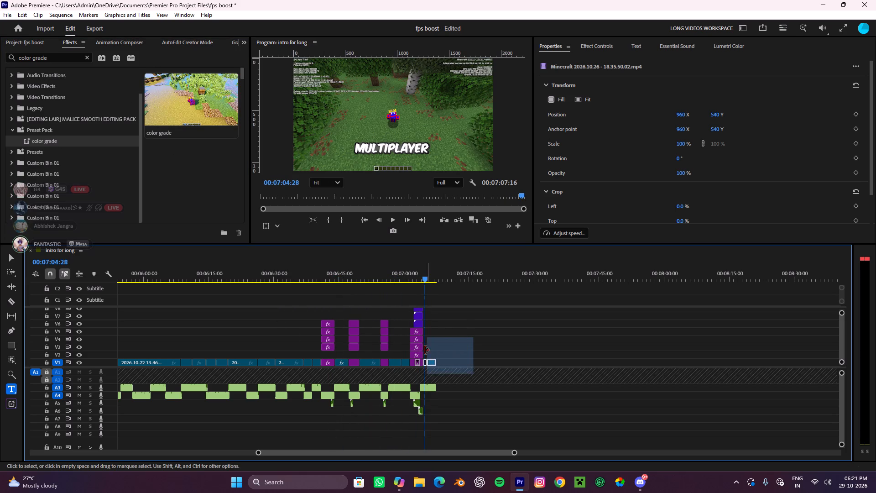
pyautogui.moveTo(71, 142); pyautogui.dragTo(434, 359)
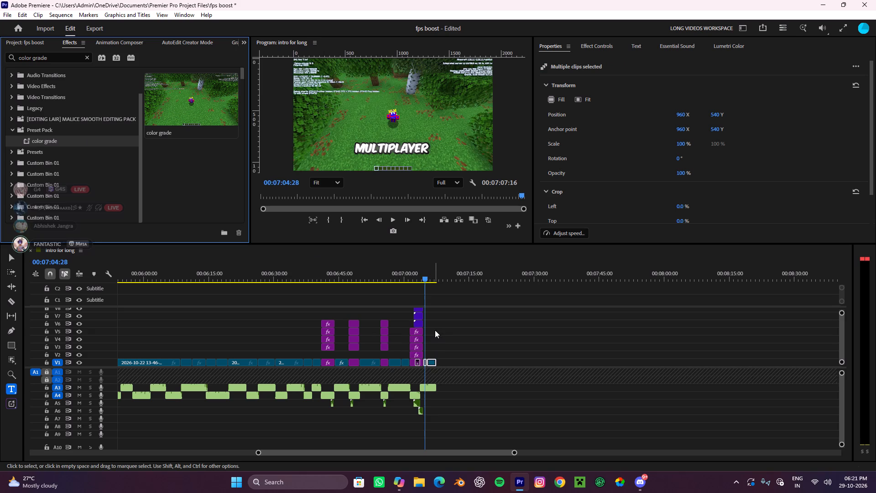
# Apply the color grade preset to all V1 clips between the opening nested sequence and the first tier-list clip at about 00:06:40.
pyautogui.keyDown('alt'); pyautogui.scroll(-5, 436, 334); pyautogui.keyUp('alt')
pyautogui.moveTo(361, 347); pyautogui.dragTo(363, 360)
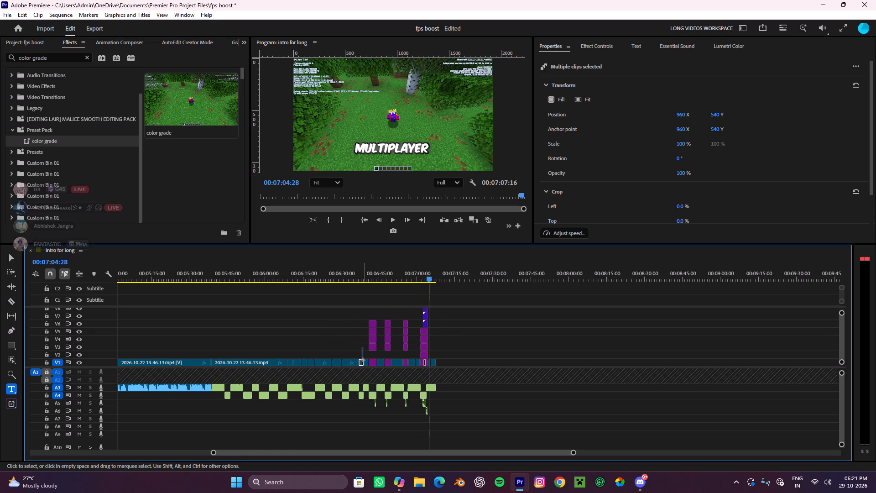
pyautogui.moveTo(363, 360); pyautogui.dragTo(363, 360)
pyautogui.click(368, 357)
pyautogui.moveTo(365, 355); pyautogui.dragTo(228, 359)
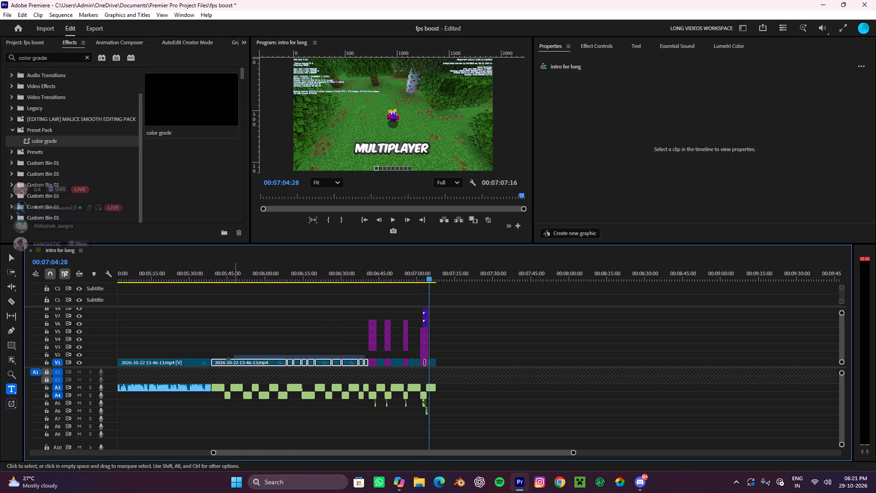
pyautogui.moveTo(228, 359); pyautogui.dragTo(114, 361)
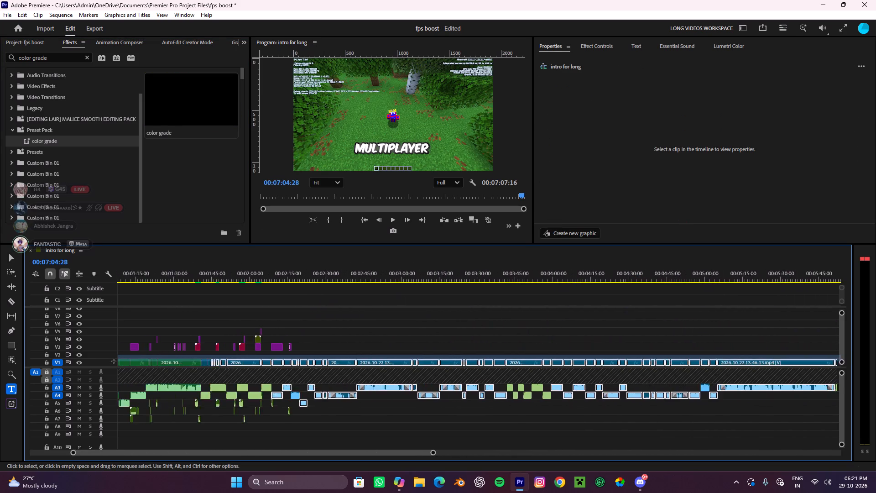
pyautogui.moveTo(114, 361); pyautogui.dragTo(115, 357)
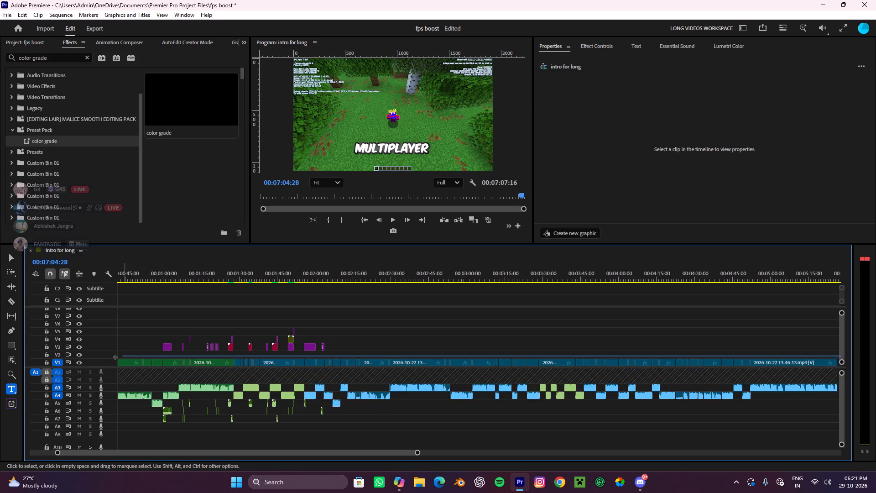
pyautogui.moveTo(115, 357); pyautogui.dragTo(178, 367)
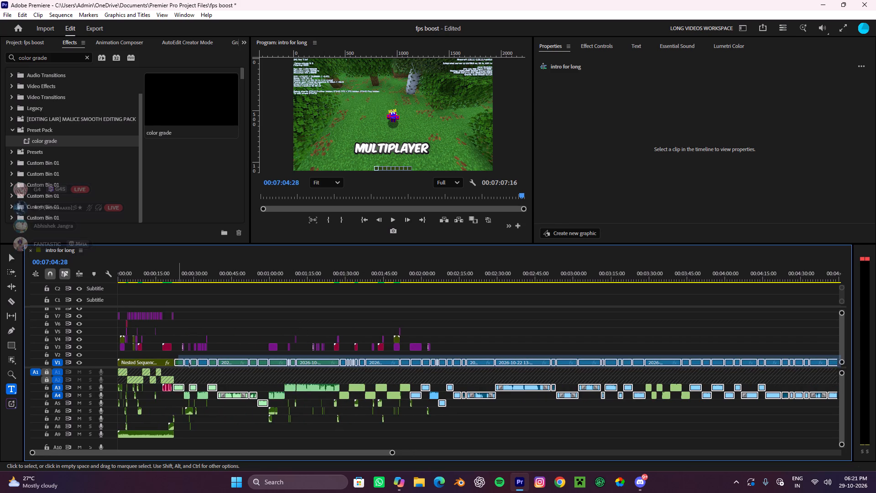
pyautogui.moveTo(49, 139); pyautogui.dragTo(234, 363)
# Play the sequence from 00:03:09:27 to about 00:03:20 to check the color grade on the gameplay clips.
pyautogui.keyDown('alt'); pyautogui.scroll(-10, 274, 364); pyautogui.keyUp('alt')
pyautogui.click(259, 280)
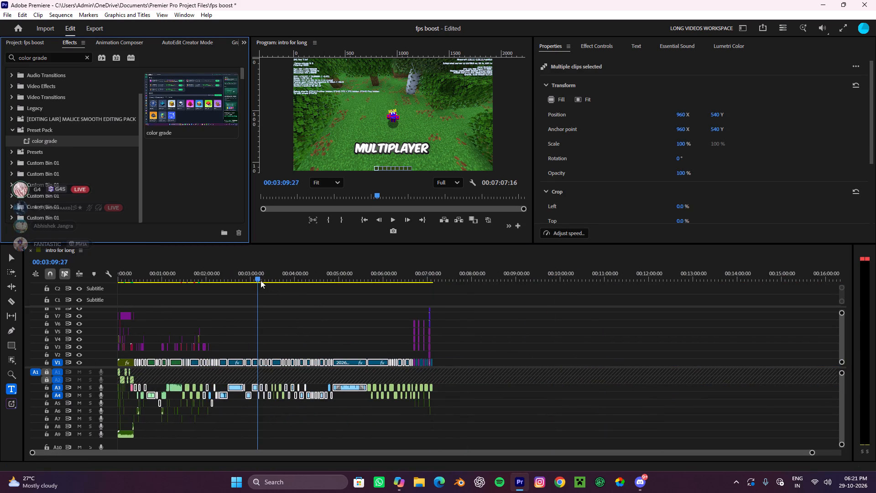
pyautogui.press('space')
pyautogui.scroll(9, 280, 327)
pyautogui.click(348, 333)
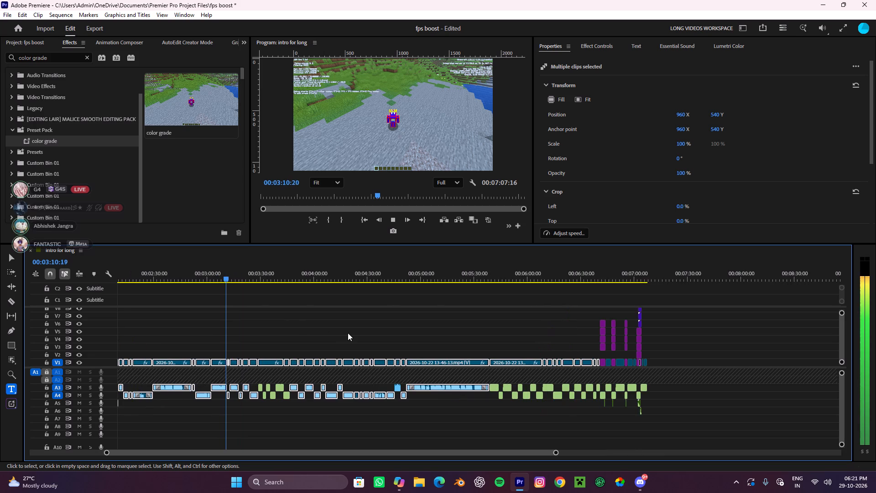
pyautogui.press('space')
pyautogui.click(348, 333)
pyautogui.keyDown('alt'); pyautogui.scroll(-4, 391, 347); pyautogui.keyUp('alt')
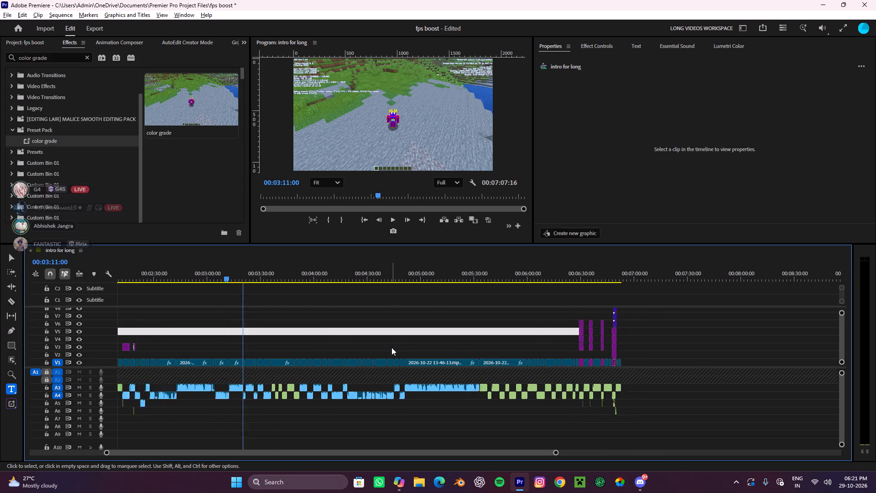
pyautogui.keyDown('alt'); pyautogui.scroll(5, 391, 347); pyautogui.keyUp('alt')
pyautogui.press('space')
pyautogui.press('space')
pyautogui.press('space')
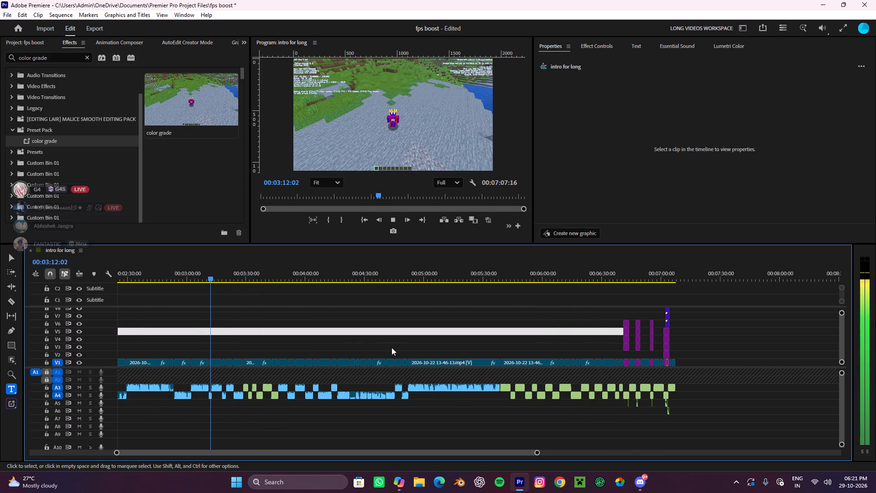
pyautogui.keyDown('alt'); pyautogui.scroll(-4, 391, 347); pyautogui.keyUp('alt')
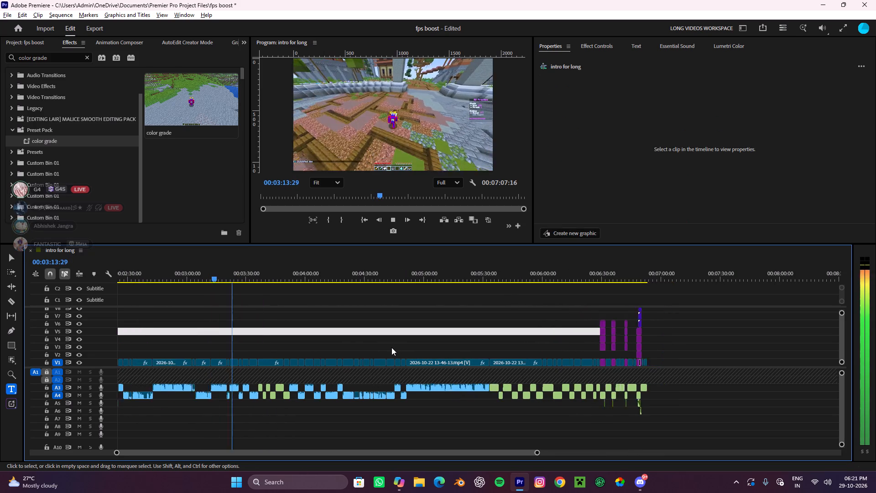
pyautogui.keyDown('alt'); pyautogui.scroll(2, 391, 347); pyautogui.keyUp('alt')
pyautogui.keyDown('alt'); pyautogui.scroll(-4, 391, 347); pyautogui.keyUp('alt')
pyautogui.keyDown('alt'); pyautogui.scroll(4, 391, 347); pyautogui.keyUp('alt')
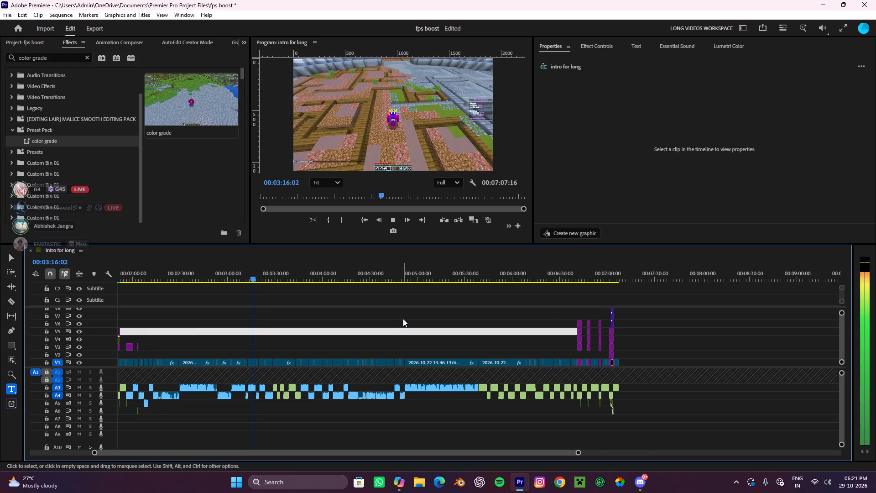
pyautogui.keyDown('alt'); pyautogui.scroll(-5, 400, 327); pyautogui.keyUp('alt')
pyautogui.keyDown('alt'); pyautogui.scroll(4, 400, 327); pyautogui.keyUp('alt')
pyautogui.keyDown('alt'); pyautogui.scroll(-6, 402, 314); pyautogui.keyUp('alt')
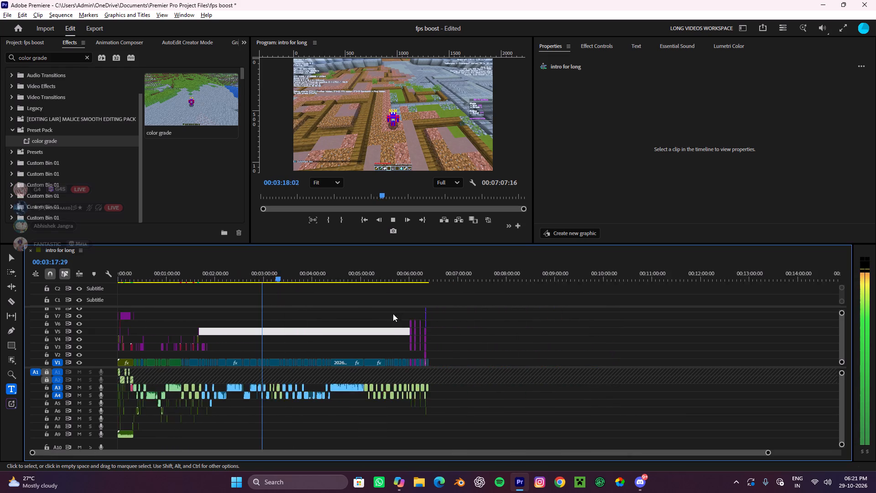
pyautogui.keyDown('alt'); pyautogui.scroll(5, 356, 306); pyautogui.keyUp('alt')
pyautogui.scroll(4, 356, 306)
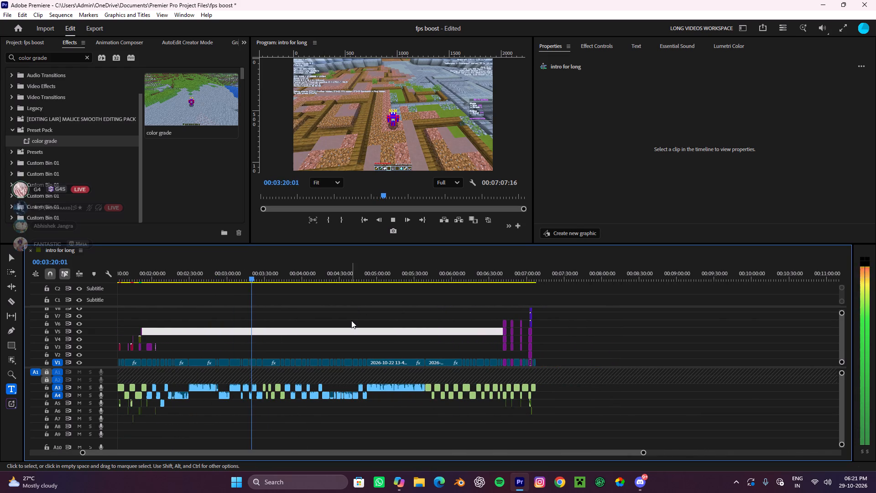
pyautogui.scroll(-4, 351, 320)
pyautogui.press('space')
pyautogui.keyDown('alt'); pyautogui.scroll(1, 326, 333); pyautogui.keyUp('alt')
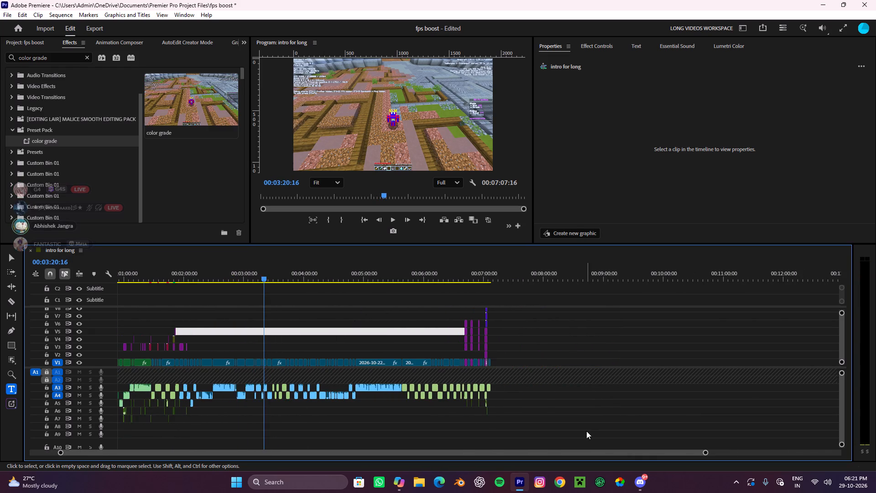
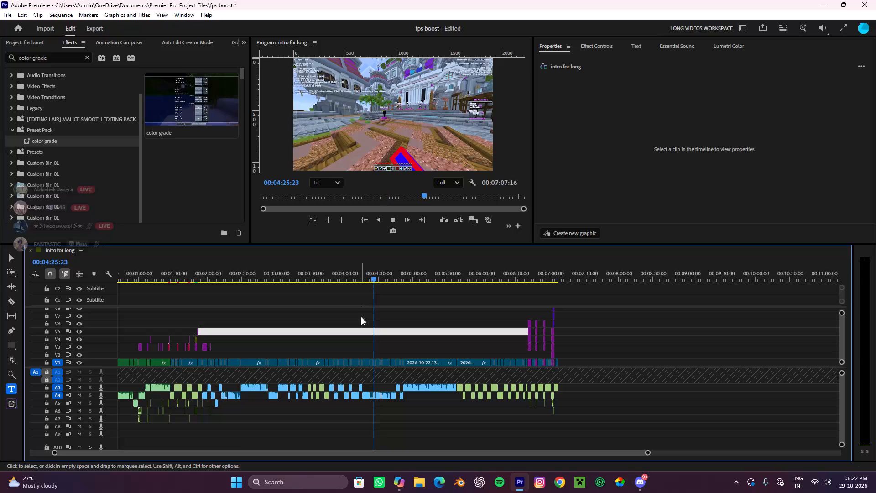
# Skim and play the sequence from about 00:04:25 to 00:06:38 to check the color grade on the remaining gameplay clips.
pyautogui.keyDown('alt'); pyautogui.scroll(4, 363, 336); pyautogui.keyUp('alt')
pyautogui.click(417, 322)
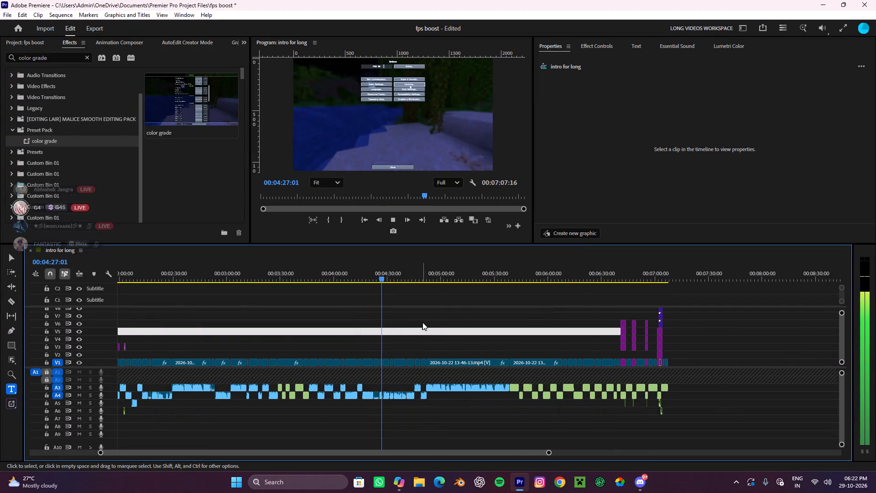
pyautogui.click(438, 345)
pyautogui.press('space')
pyautogui.click(714, 345)
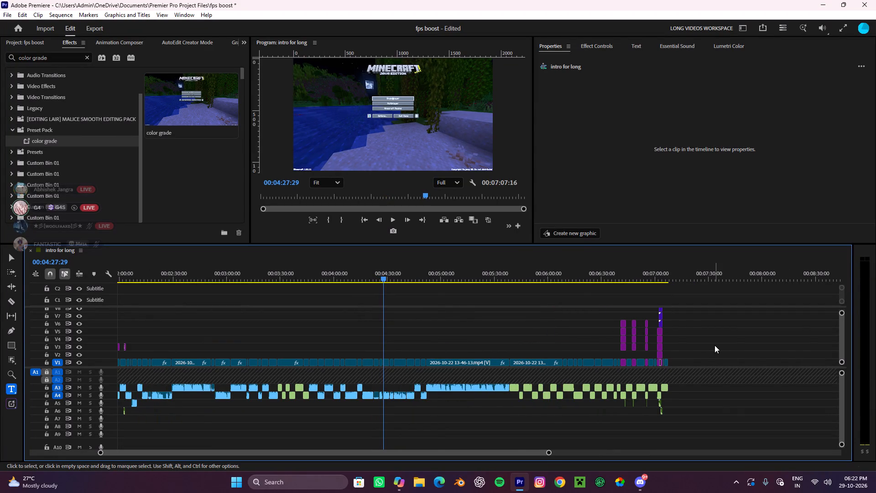
pyautogui.press('space')
pyautogui.keyDown('alt'); pyautogui.scroll(4, 708, 345); pyautogui.keyUp('alt')
pyautogui.press('space')
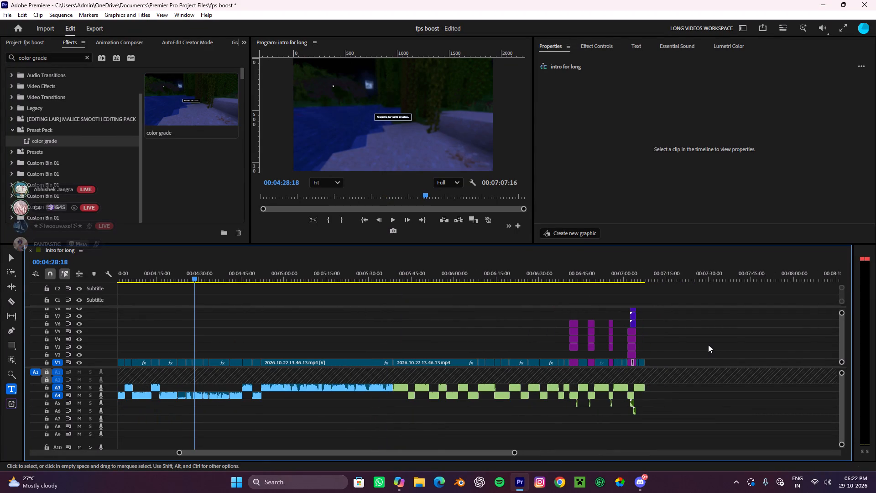
pyautogui.press('space')
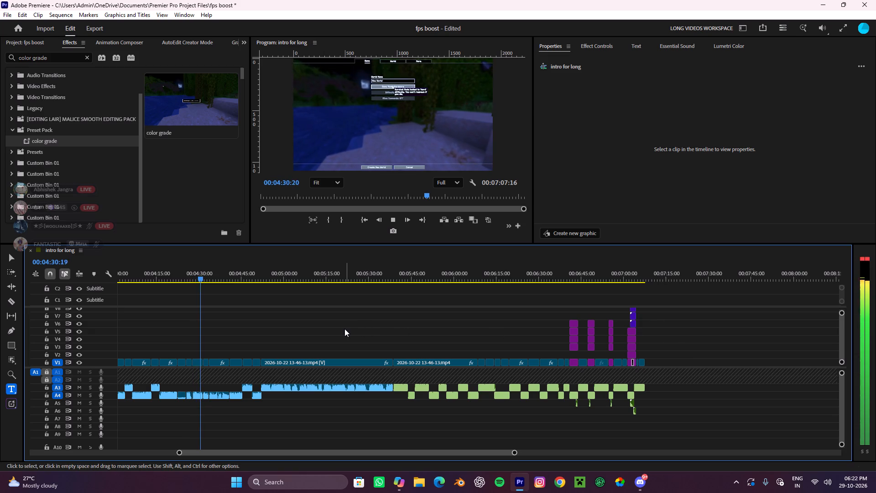
pyautogui.moveTo(218, 265); pyautogui.dragTo(469, 316)
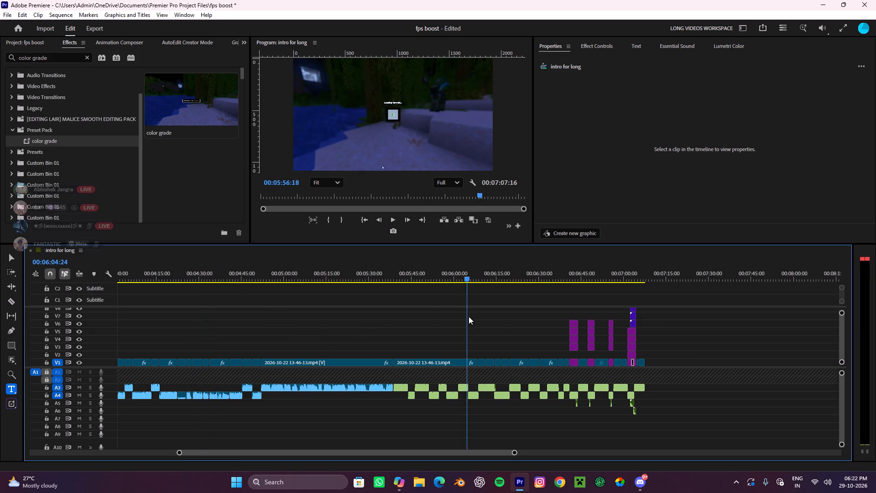
pyautogui.moveTo(469, 316); pyautogui.dragTo(459, 324)
pyautogui.press('space')
pyautogui.moveTo(464, 270); pyautogui.dragTo(553, 317)
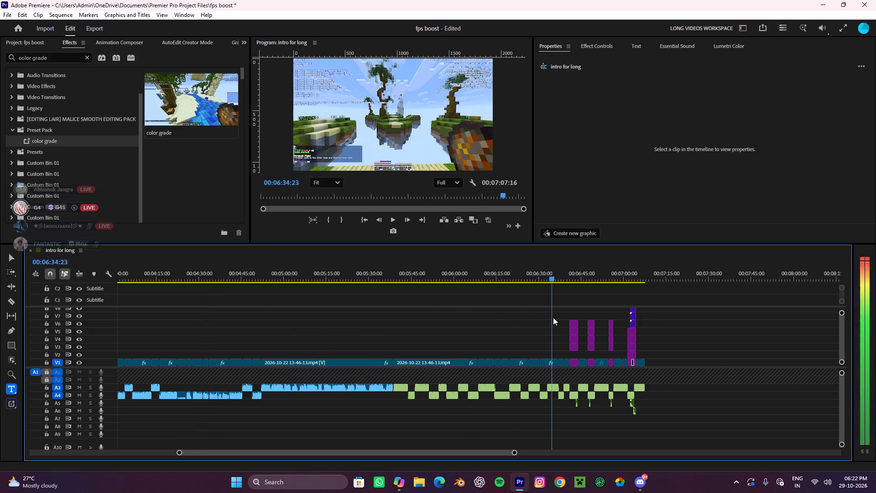
pyautogui.moveTo(553, 317); pyautogui.dragTo(559, 319)
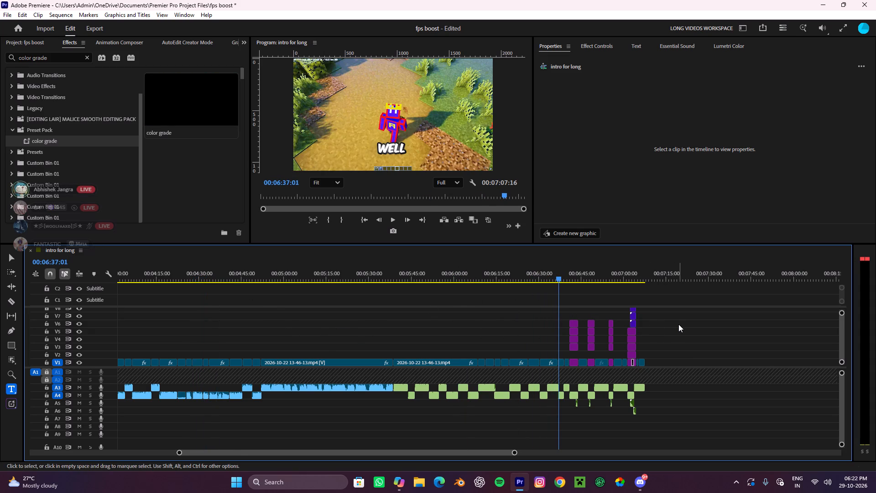
pyautogui.press('space')
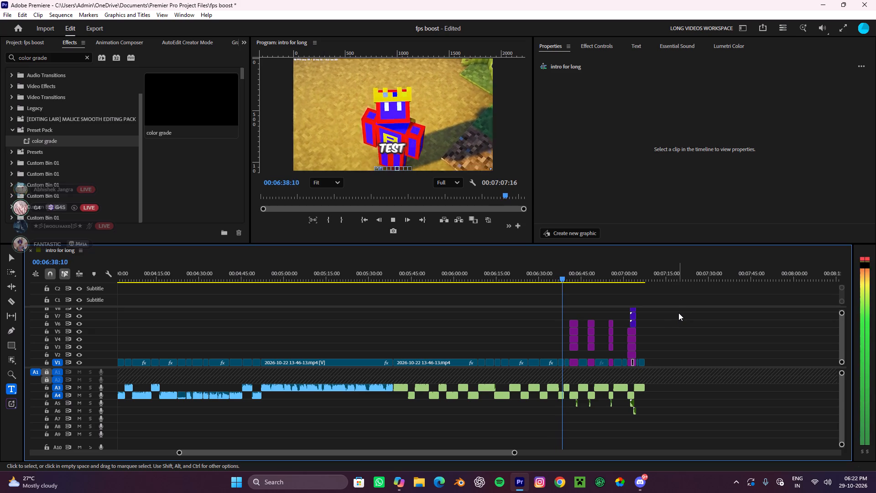
pyautogui.press('space')
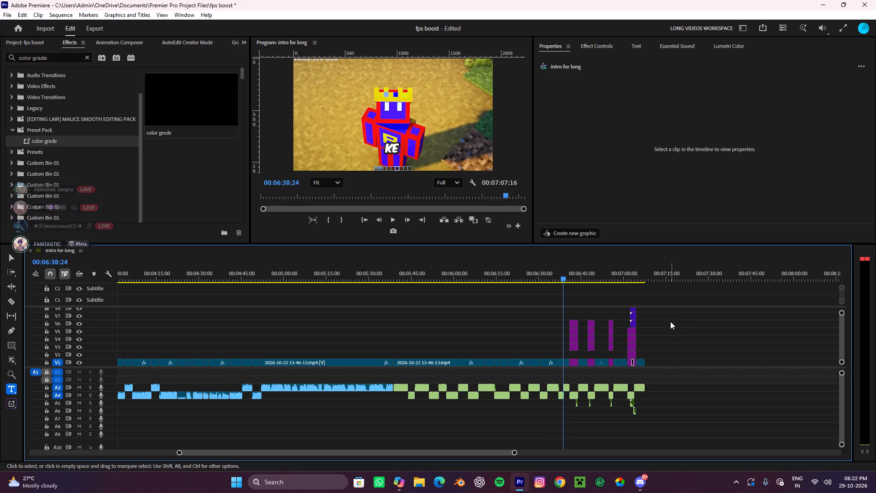
# Move the V10 subtitle clips and the stacked V2–V9 clips at about 00:07:03 up by one video track.
pyautogui.moveTo(697, 367); pyautogui.dragTo(695, 367)
pyautogui.moveTo(695, 367); pyautogui.dragTo(594, 328)
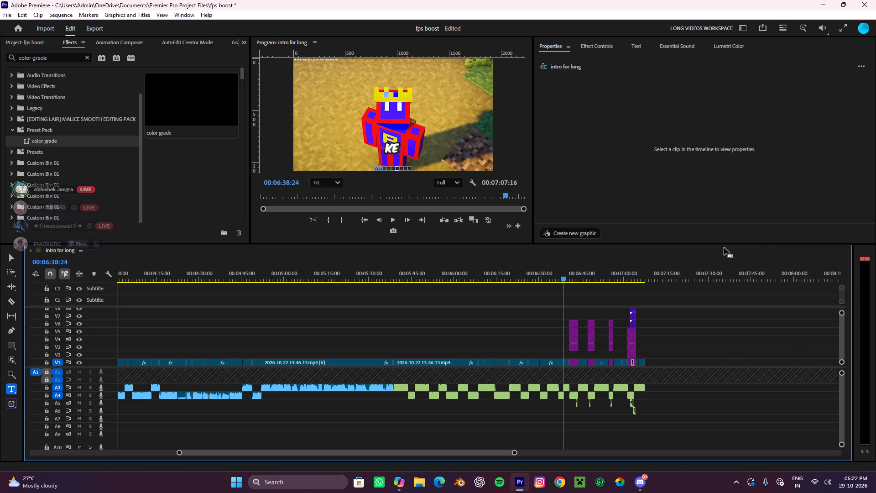
pyautogui.click(648, 245)
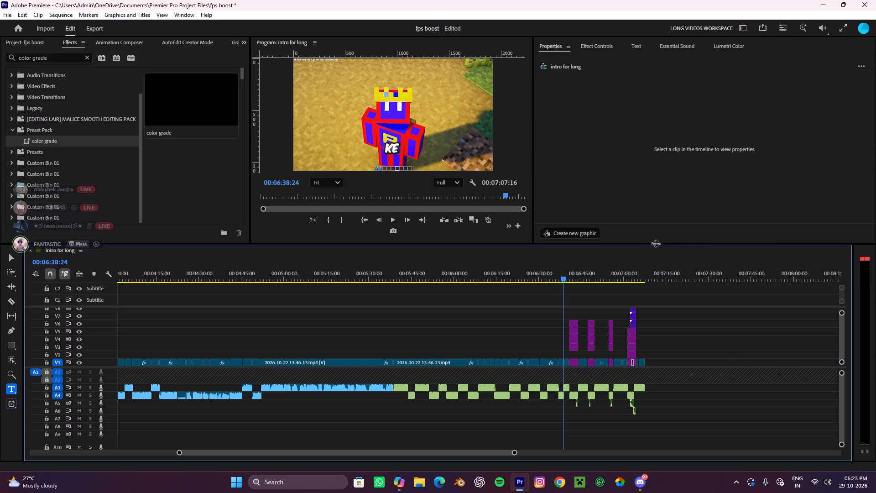
pyautogui.moveTo(657, 243); pyautogui.dragTo(648, 165)
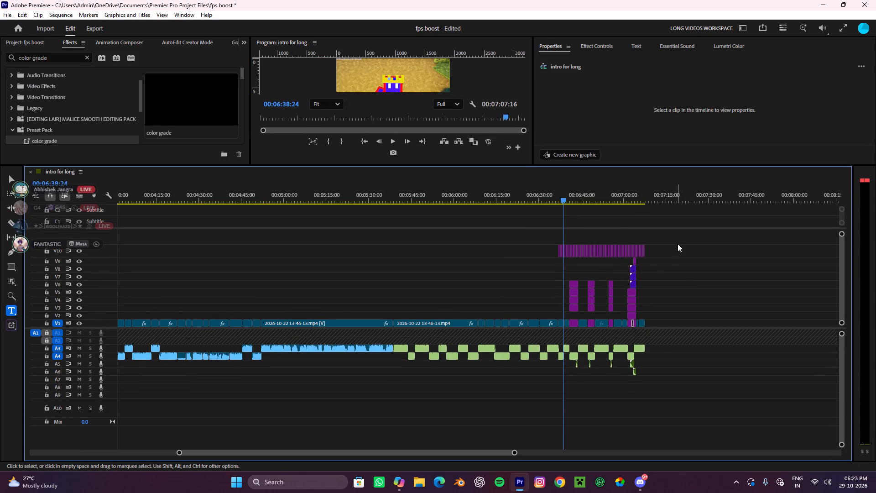
pyautogui.moveTo(675, 247); pyautogui.dragTo(543, 242)
pyautogui.keyDown('shift'); pyautogui.moveTo(657, 315); pyautogui.dragTo(634, 283); pyautogui.keyUp('shift')
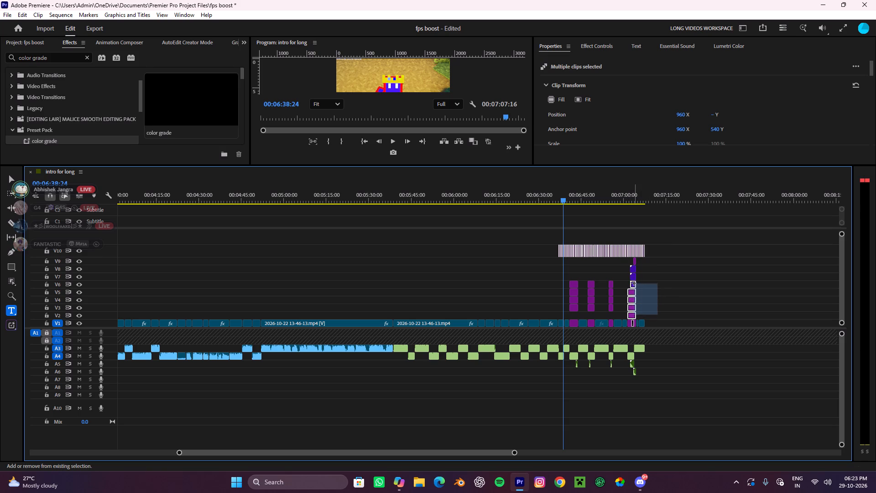
pyautogui.keyDown('shift'); pyautogui.moveTo(634, 283); pyautogui.dragTo(633, 263); pyautogui.keyUp('shift')
pyautogui.moveTo(615, 251); pyautogui.dragTo(615, 246)
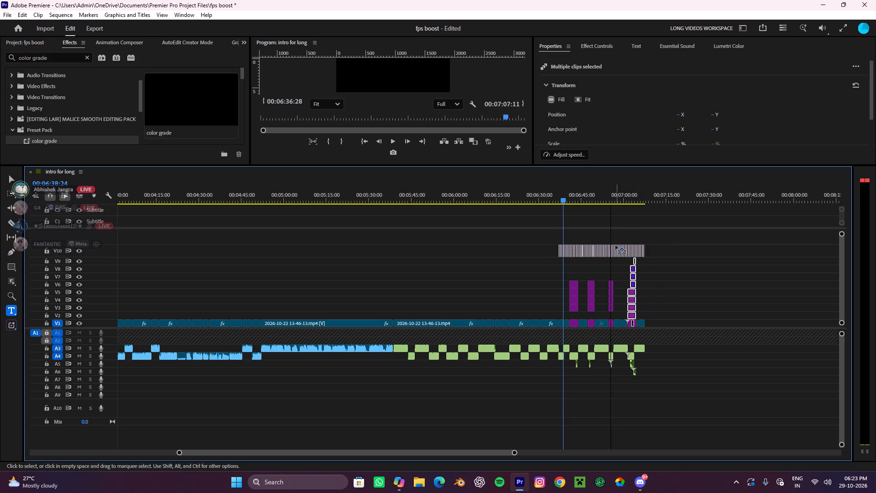
pyautogui.moveTo(615, 246); pyautogui.dragTo(615, 244)
pyautogui.keyDown('alt'); pyautogui.scroll(3, 644, 271); pyautogui.keyUp('alt')
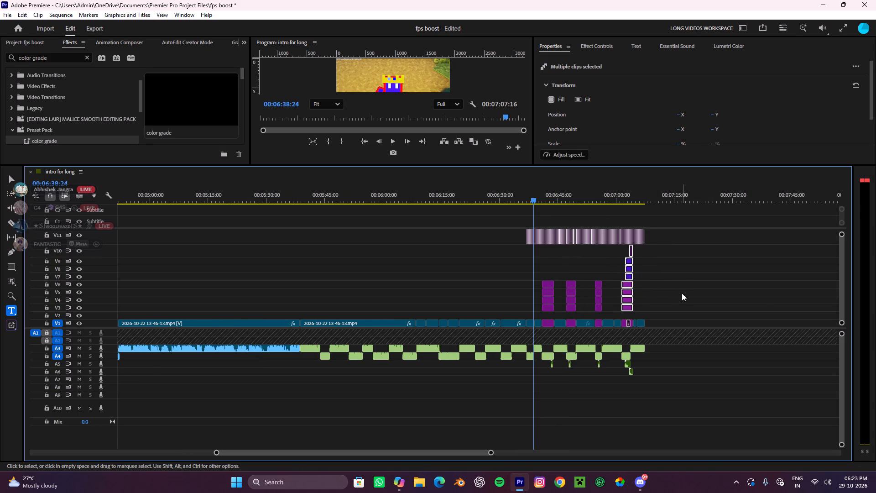
pyautogui.click(682, 293)
# Play the sequence from 00:06:38:24 to its end to check the subtitles and tier-list section.
pyautogui.moveTo(568, 165); pyautogui.dragTo(570, 226)
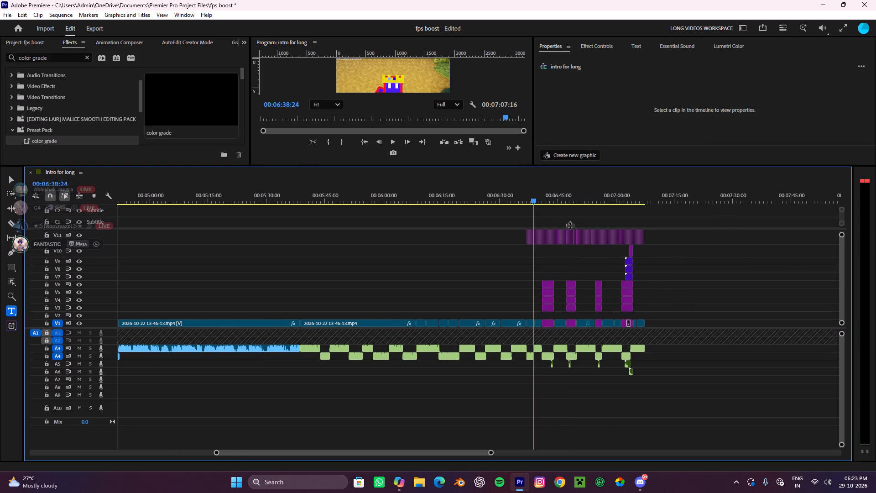
pyautogui.moveTo(570, 226); pyautogui.dragTo(571, 255)
pyautogui.press('space')
pyautogui.click(706, 356)
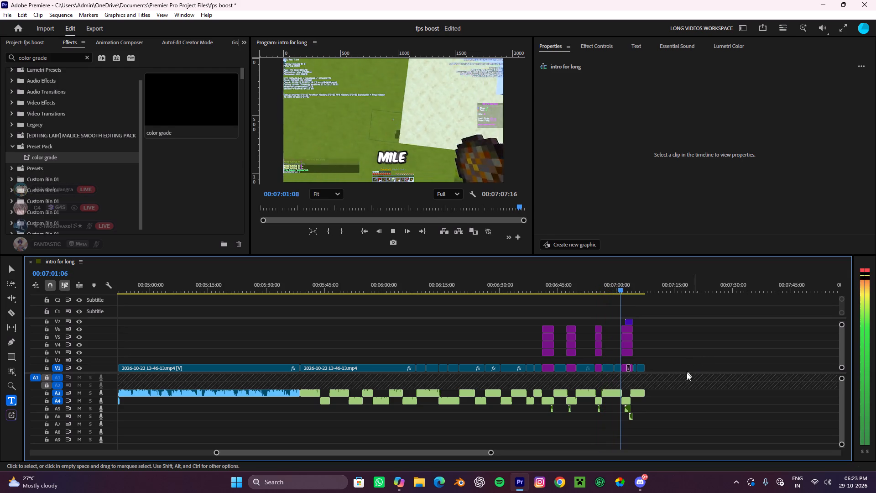
pyautogui.keyDown('alt'); pyautogui.scroll(-4, 678, 387); pyautogui.keyUp('alt')
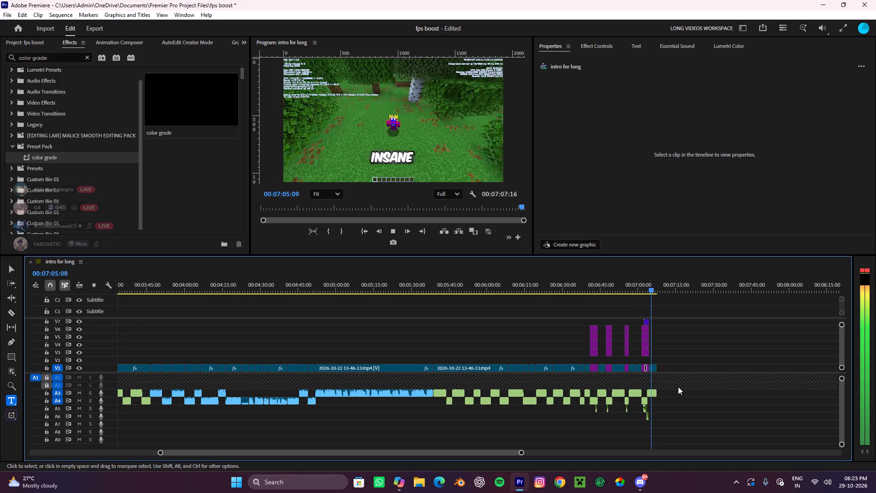
pyautogui.keyDown('alt'); pyautogui.scroll(-3, 678, 387); pyautogui.keyUp('alt')
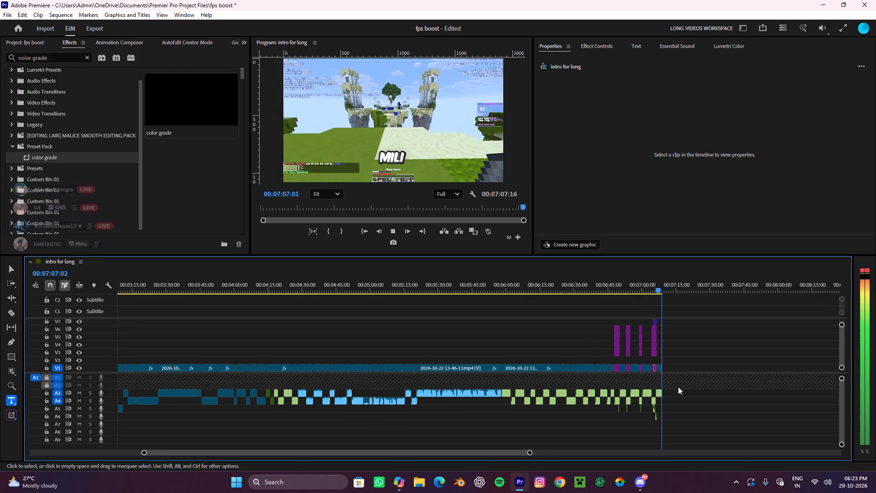
# Switch to File Explorer and open the bg musics folder inside VIDEO EDITING ASSET.
pyautogui.click(22, 39)
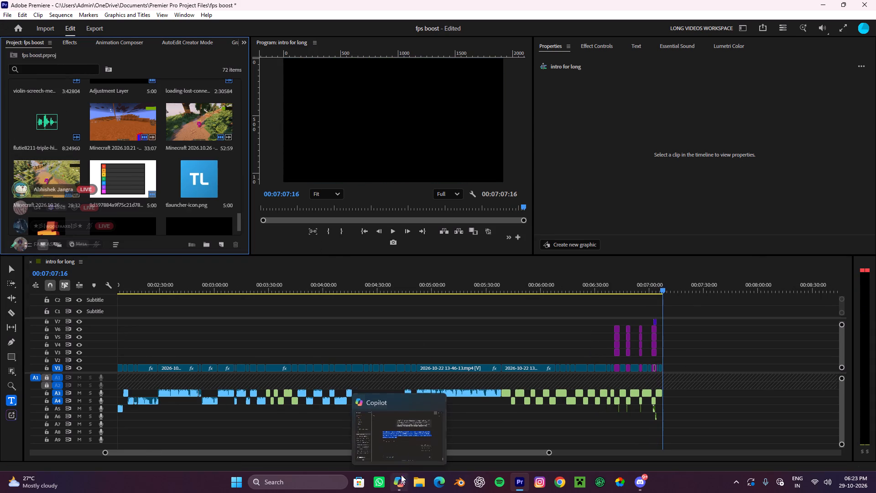
pyautogui.click(444, 398)
pyautogui.click(422, 483)
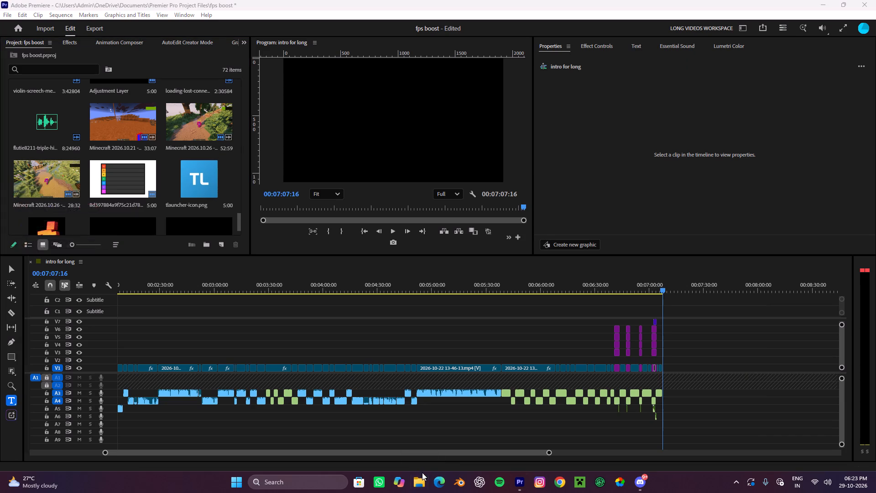
pyautogui.click(45, 189)
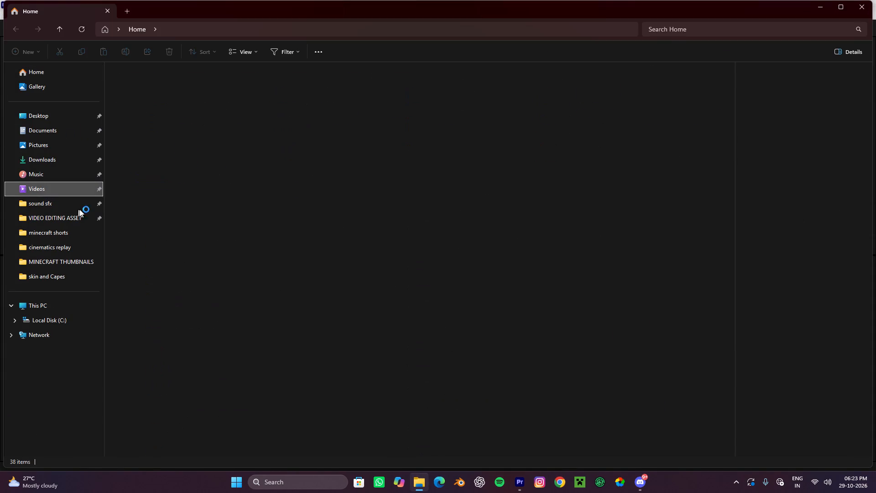
pyautogui.click(33, 214)
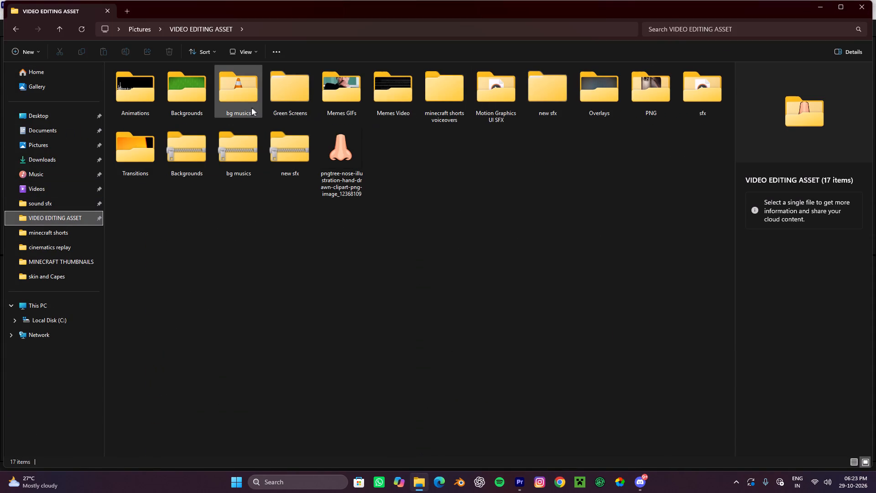
pyautogui.doubleClick(250, 107)
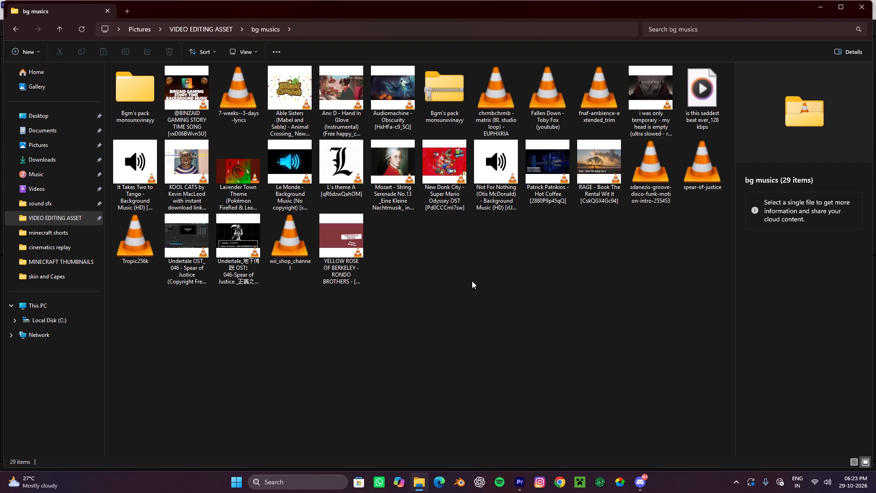
pyautogui.click(16, 29)
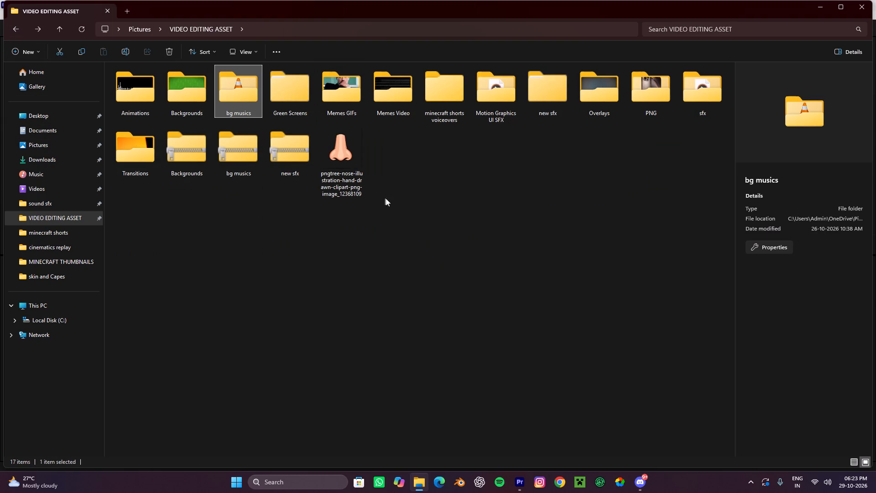
pyautogui.click(350, 166)
pyautogui.doubleClick(224, 88)
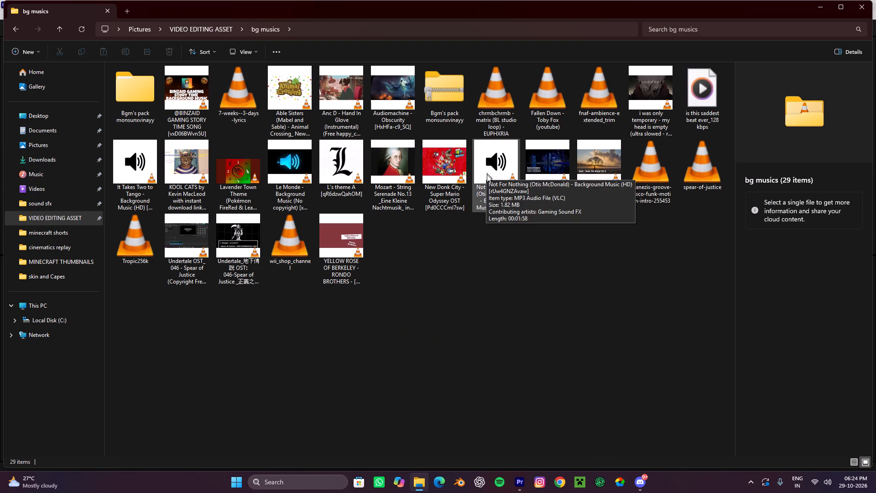
# Audition the background tracks Not For Nothing (Otis McDonald) and Le Monde in VLC media player.
pyautogui.doubleClick(498, 167)
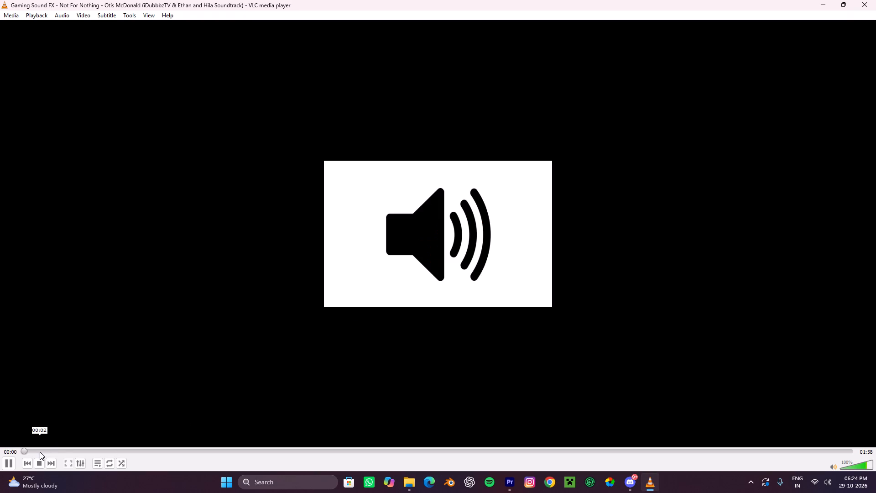
pyautogui.click(42, 451)
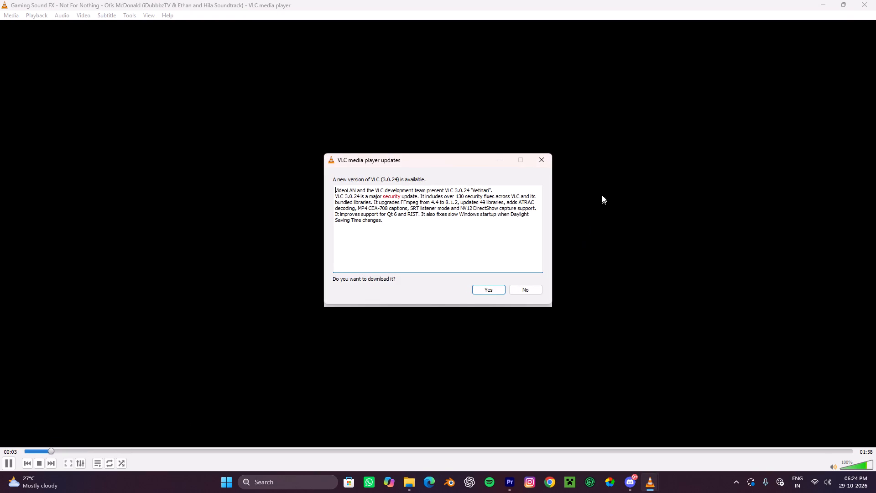
pyautogui.click(549, 161)
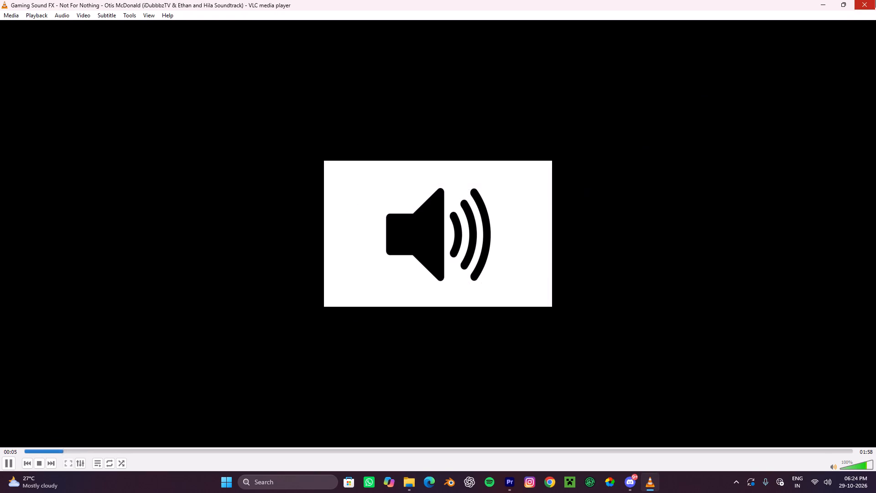
pyautogui.click(875, 0)
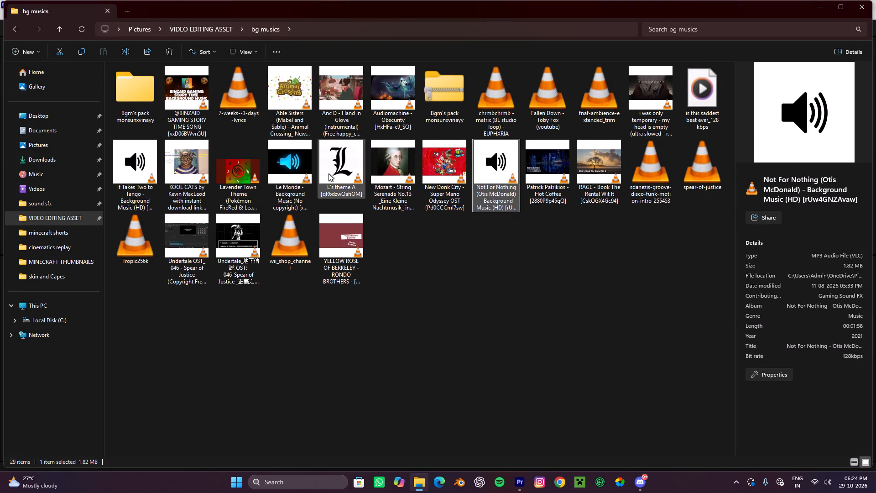
pyautogui.doubleClick(295, 169)
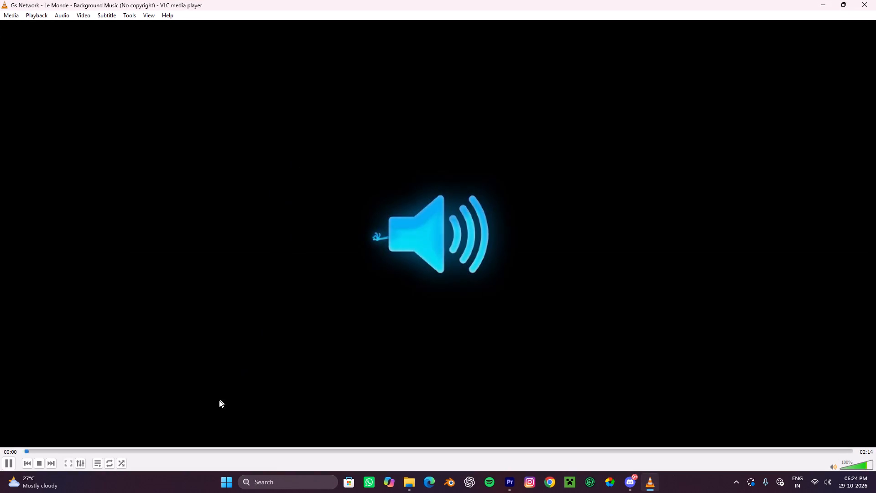
pyautogui.click(139, 453)
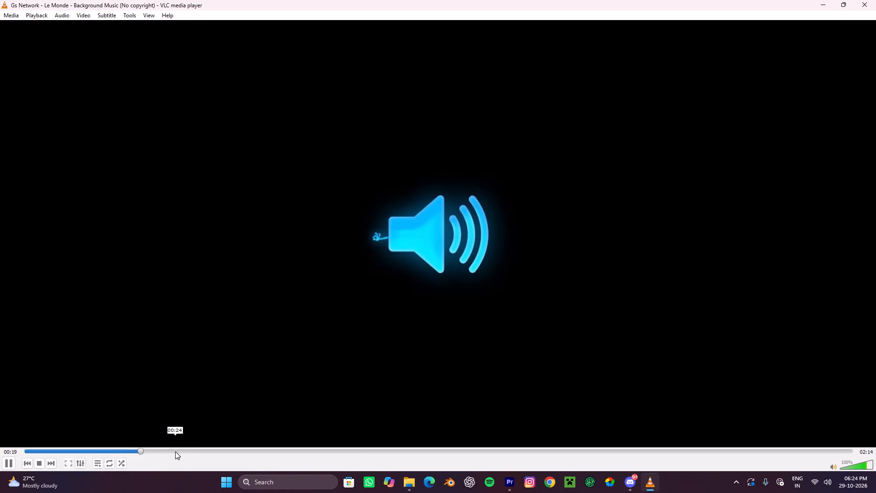
pyautogui.click(875, 0)
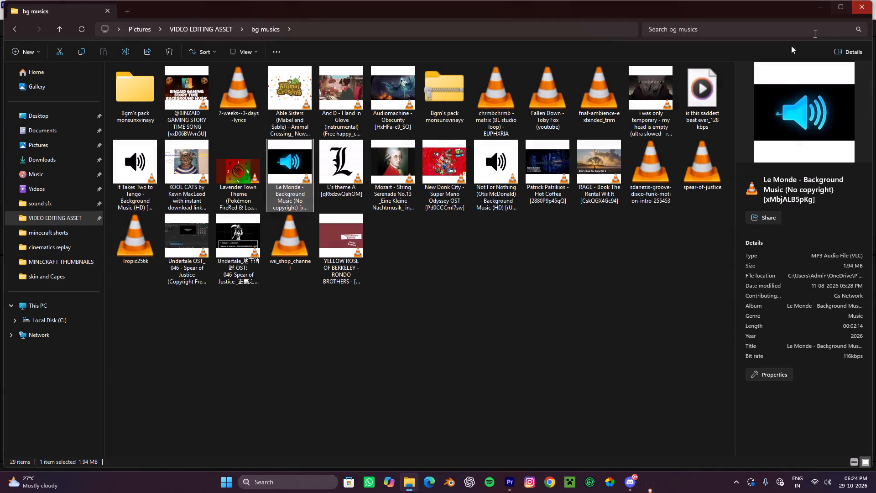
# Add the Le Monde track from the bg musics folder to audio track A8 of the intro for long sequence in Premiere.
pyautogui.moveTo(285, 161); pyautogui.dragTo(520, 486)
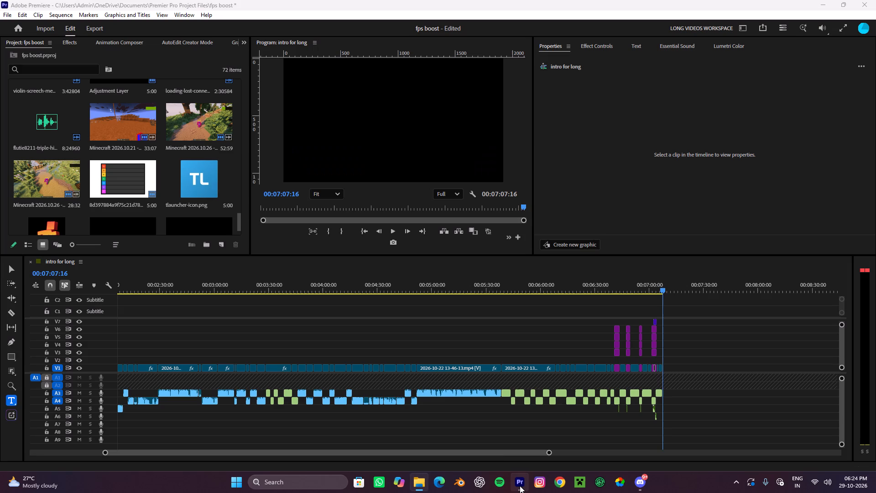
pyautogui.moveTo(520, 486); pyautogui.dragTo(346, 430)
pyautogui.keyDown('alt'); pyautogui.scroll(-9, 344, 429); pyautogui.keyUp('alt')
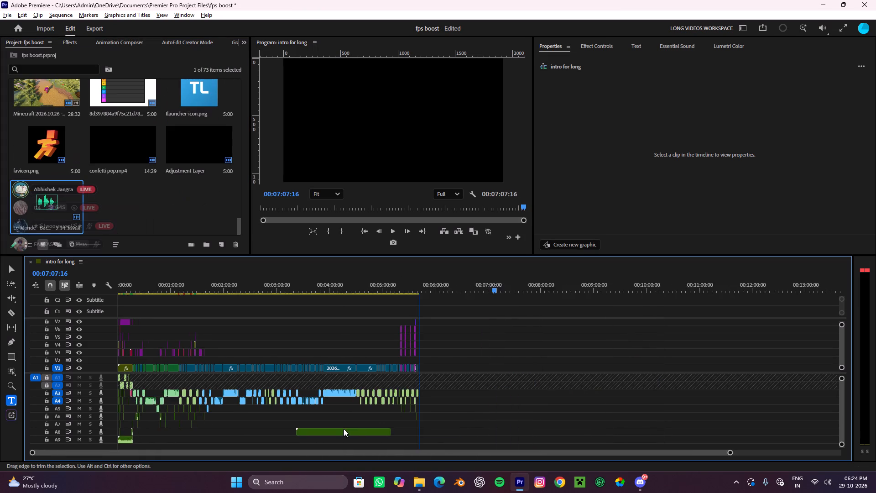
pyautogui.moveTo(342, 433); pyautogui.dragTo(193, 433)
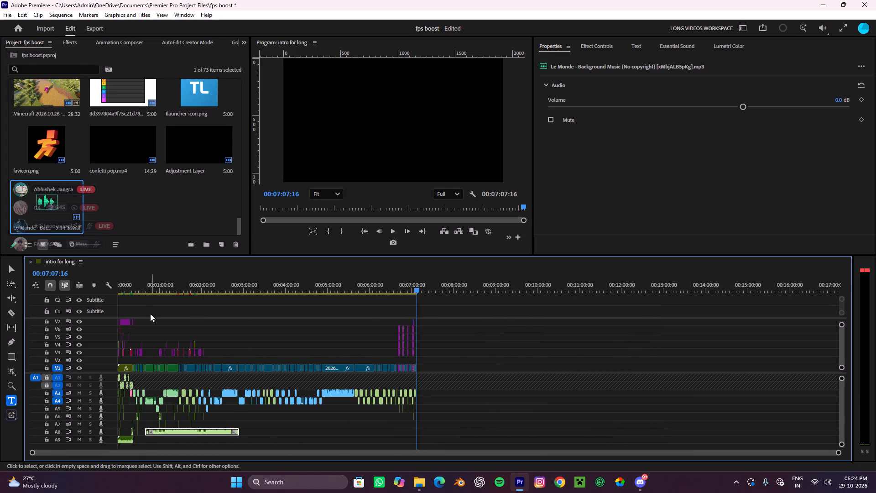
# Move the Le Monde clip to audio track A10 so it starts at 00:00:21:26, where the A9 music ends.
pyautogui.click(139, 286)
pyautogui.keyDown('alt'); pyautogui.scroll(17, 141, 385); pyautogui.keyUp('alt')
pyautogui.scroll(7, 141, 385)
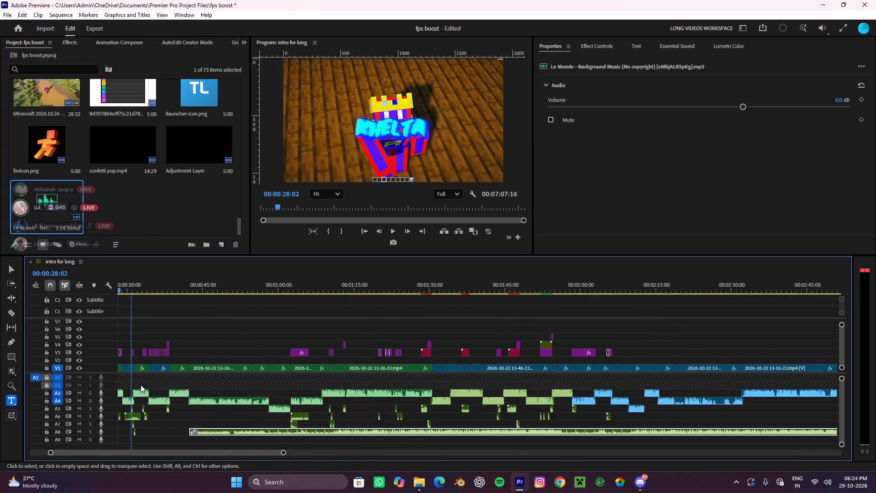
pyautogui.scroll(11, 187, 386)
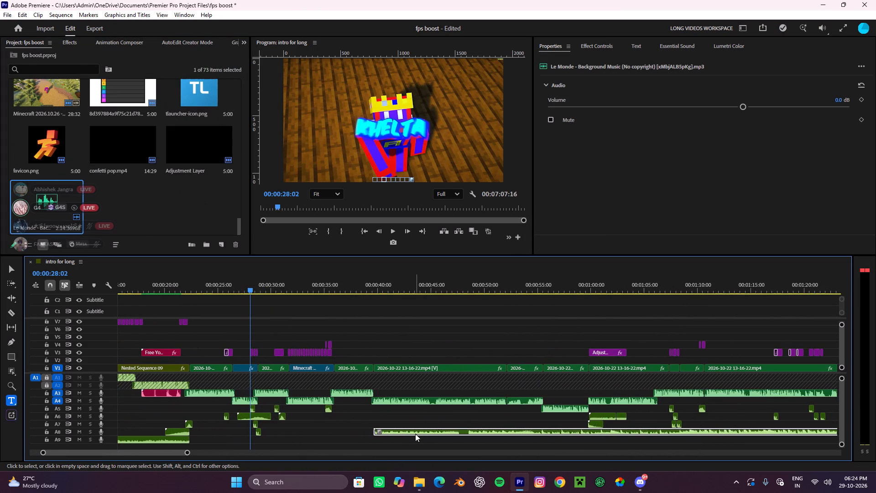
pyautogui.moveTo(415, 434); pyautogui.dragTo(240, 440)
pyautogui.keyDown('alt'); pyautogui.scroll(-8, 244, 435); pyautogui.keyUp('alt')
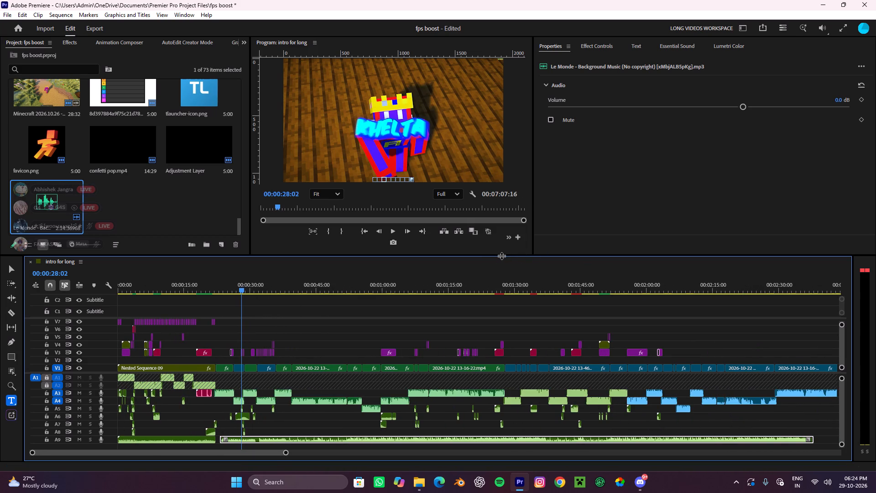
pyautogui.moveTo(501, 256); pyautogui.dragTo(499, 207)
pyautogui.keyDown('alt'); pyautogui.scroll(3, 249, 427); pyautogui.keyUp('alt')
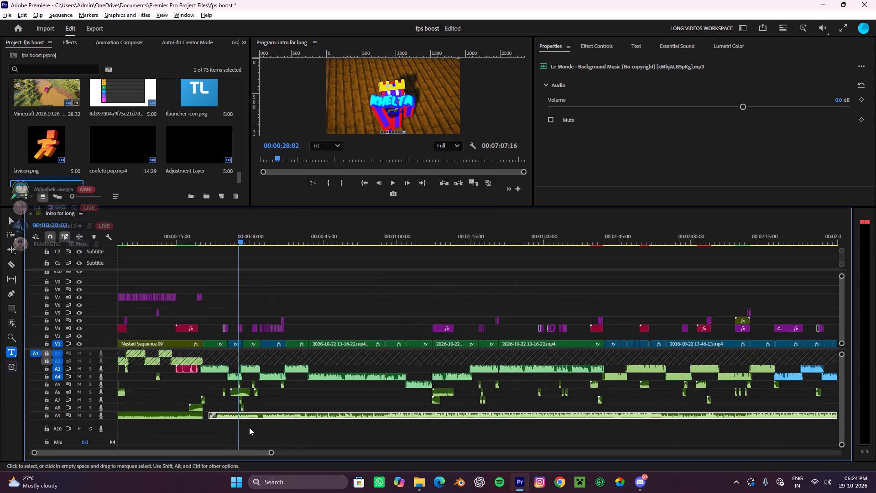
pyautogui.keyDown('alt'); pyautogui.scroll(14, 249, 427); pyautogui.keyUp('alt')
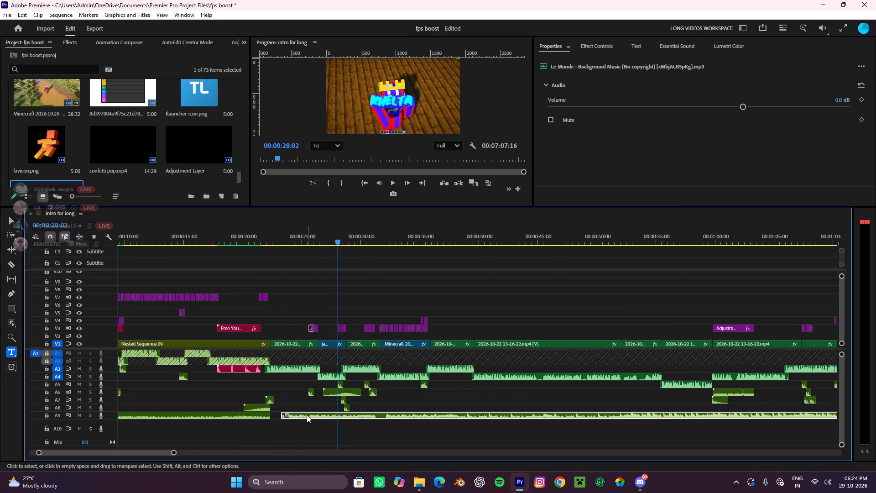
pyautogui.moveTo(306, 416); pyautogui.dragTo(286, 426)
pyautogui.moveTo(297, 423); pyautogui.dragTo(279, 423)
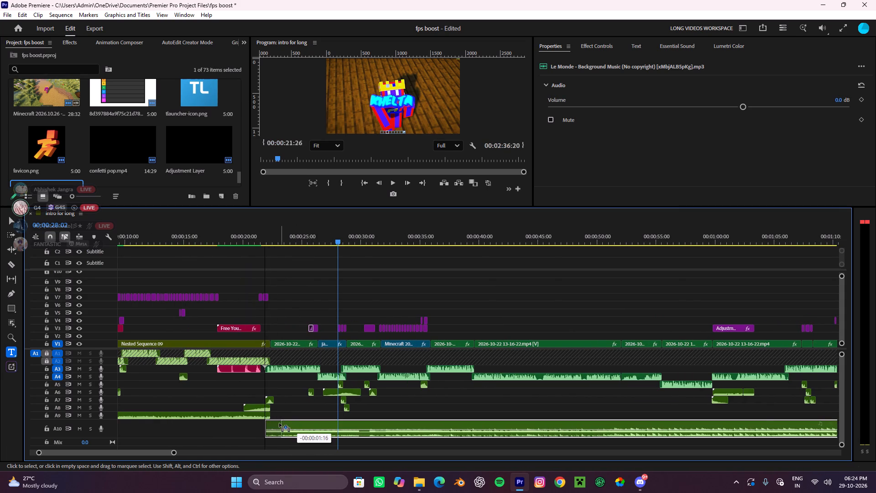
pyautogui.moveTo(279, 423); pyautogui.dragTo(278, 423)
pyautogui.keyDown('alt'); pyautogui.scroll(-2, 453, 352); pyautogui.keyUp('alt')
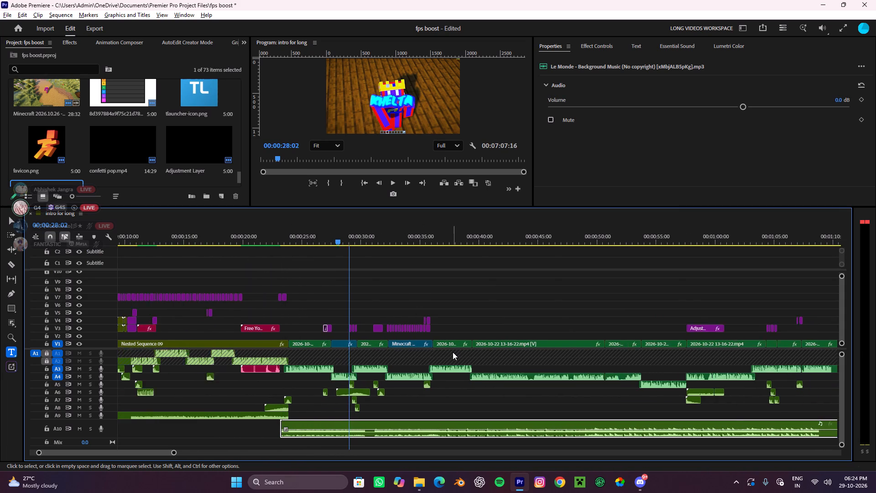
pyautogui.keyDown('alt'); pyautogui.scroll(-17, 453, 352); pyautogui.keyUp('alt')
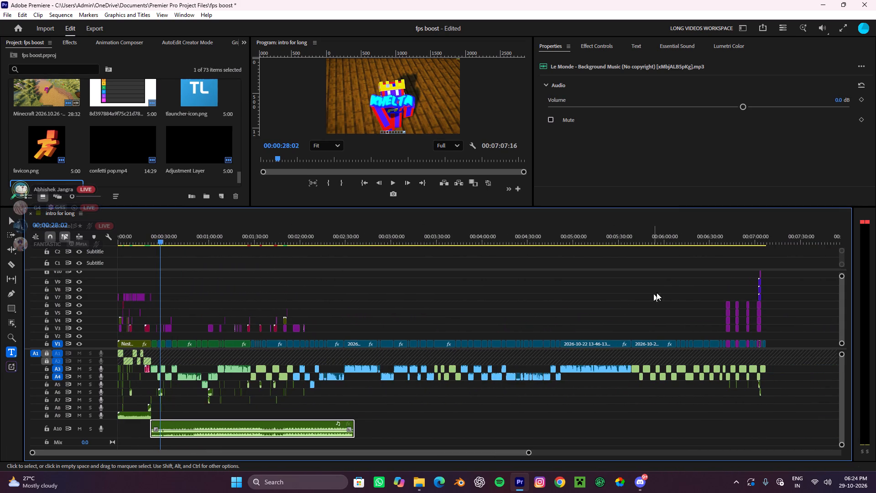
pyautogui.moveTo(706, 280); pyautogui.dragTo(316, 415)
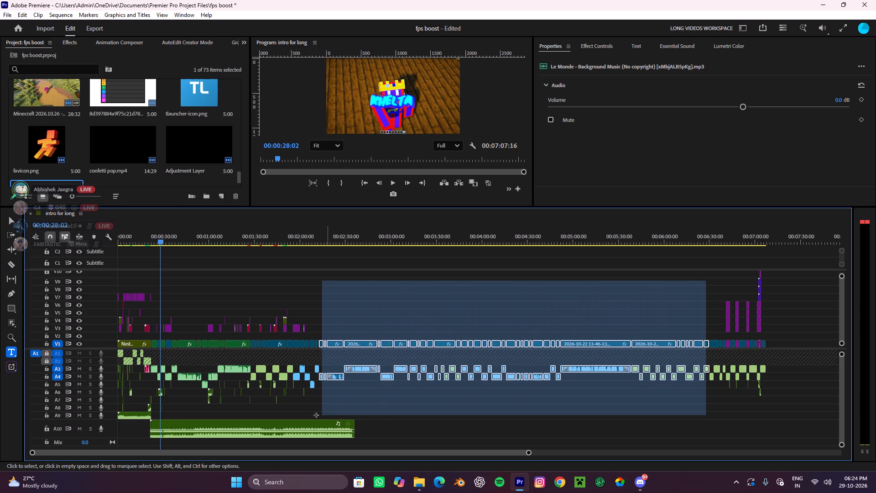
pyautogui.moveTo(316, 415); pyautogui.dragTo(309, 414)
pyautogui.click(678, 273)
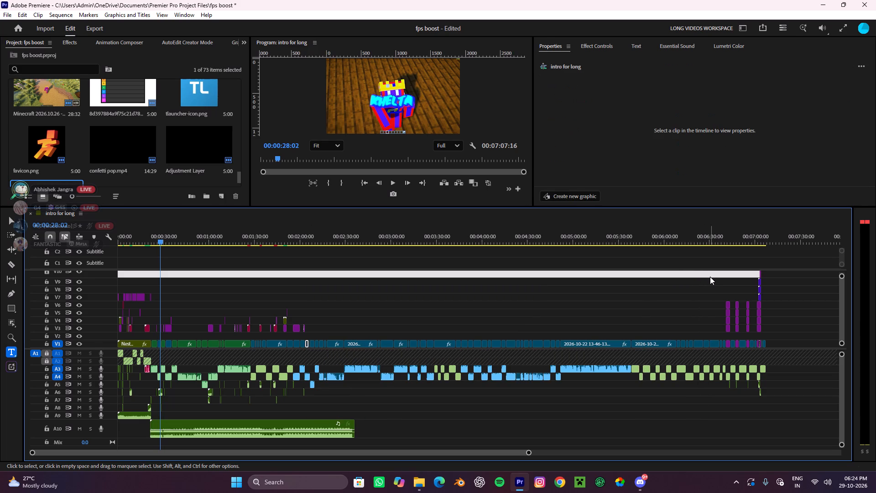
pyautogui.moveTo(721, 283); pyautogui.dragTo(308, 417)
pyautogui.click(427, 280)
# Play the sequence from about 00:00:19 to 00:00:23 to hear how Le Monde follows the intro music.
pyautogui.keyDown('alt'); pyautogui.scroll(16, 254, 375); pyautogui.keyUp('alt')
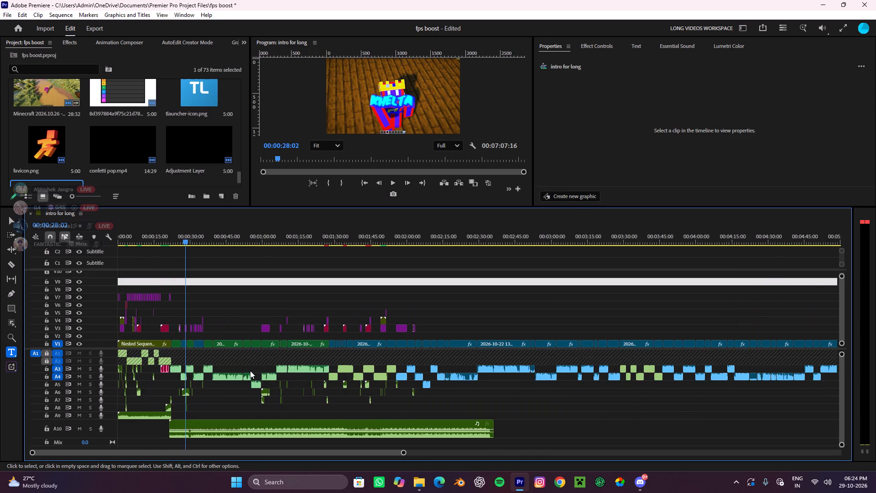
pyautogui.keyDown('alt'); pyautogui.scroll(7, 188, 401); pyautogui.keyUp('alt')
pyautogui.scroll(-1, 188, 401)
pyautogui.scroll(4, 188, 401)
pyautogui.keyDown('alt'); pyautogui.scroll(5, 198, 399); pyautogui.keyUp('alt')
pyautogui.moveTo(271, 229); pyautogui.dragTo(259, 235)
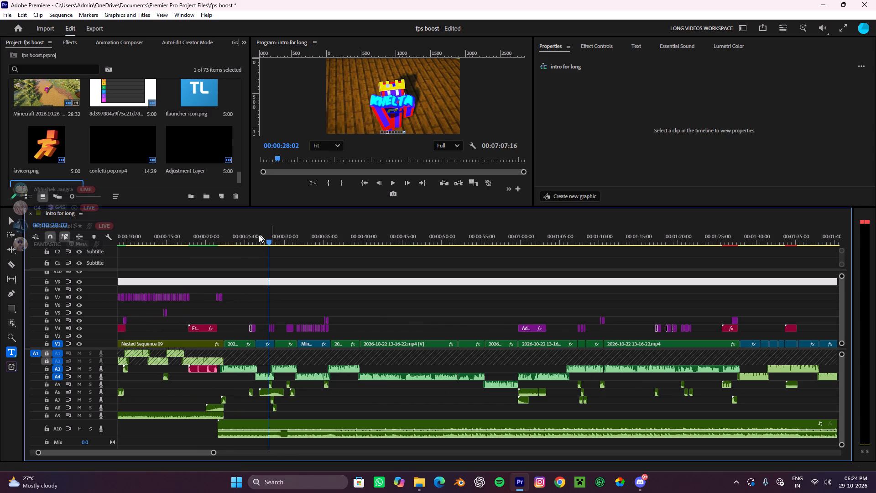
pyautogui.moveTo(259, 235); pyautogui.dragTo(200, 281)
pyautogui.press('space')
pyautogui.keyDown('alt'); pyautogui.scroll(-3, 262, 317); pyautogui.keyUp('alt')
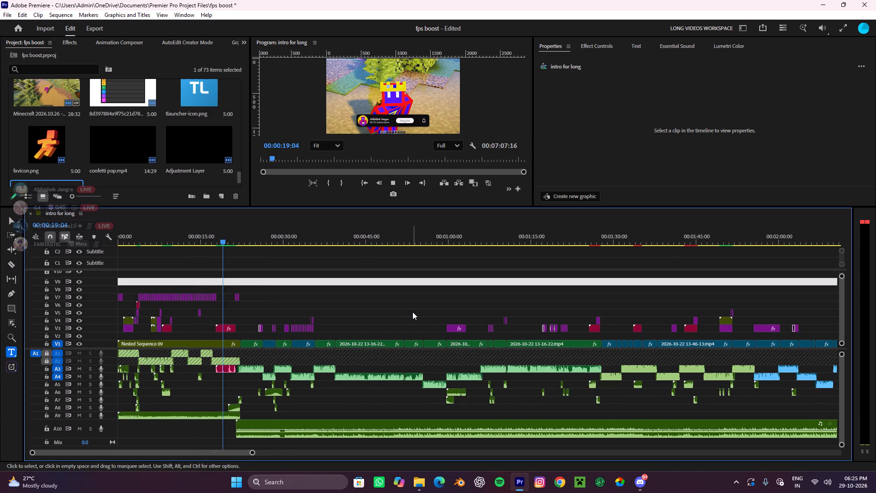
pyautogui.click(412, 312)
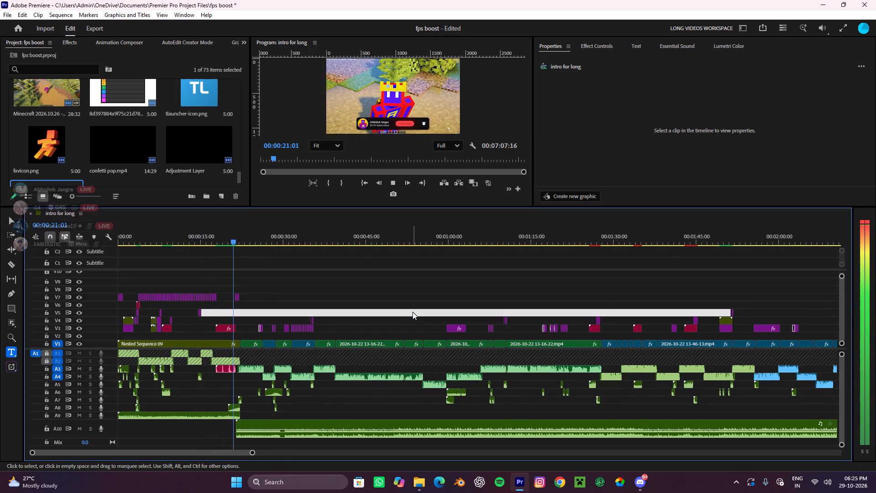
pyautogui.keyDown('alt'); pyautogui.scroll(4, 292, 424); pyautogui.keyUp('alt')
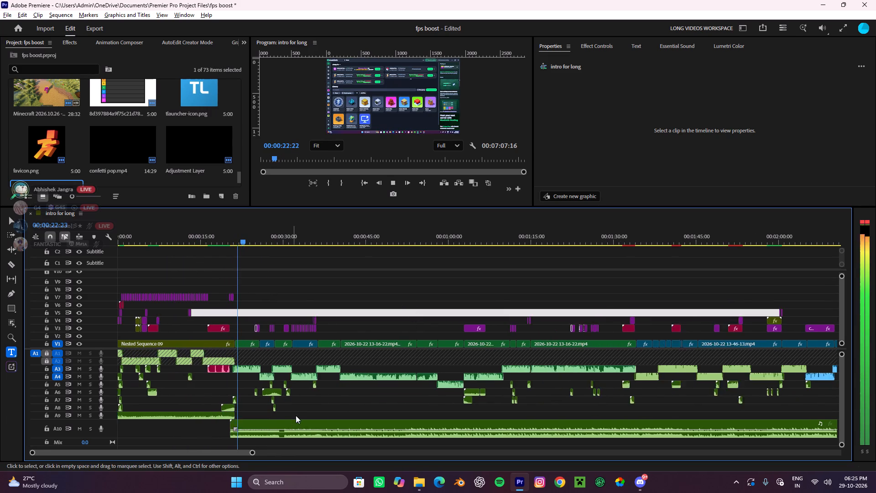
pyautogui.press('space')
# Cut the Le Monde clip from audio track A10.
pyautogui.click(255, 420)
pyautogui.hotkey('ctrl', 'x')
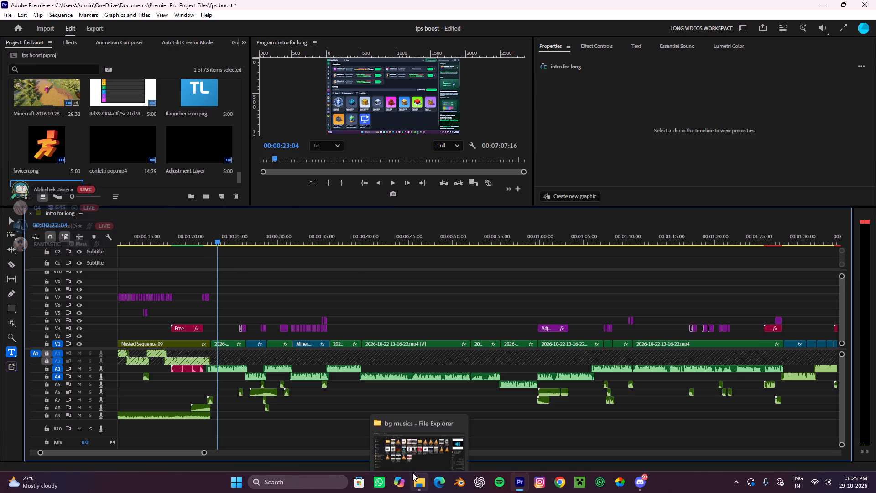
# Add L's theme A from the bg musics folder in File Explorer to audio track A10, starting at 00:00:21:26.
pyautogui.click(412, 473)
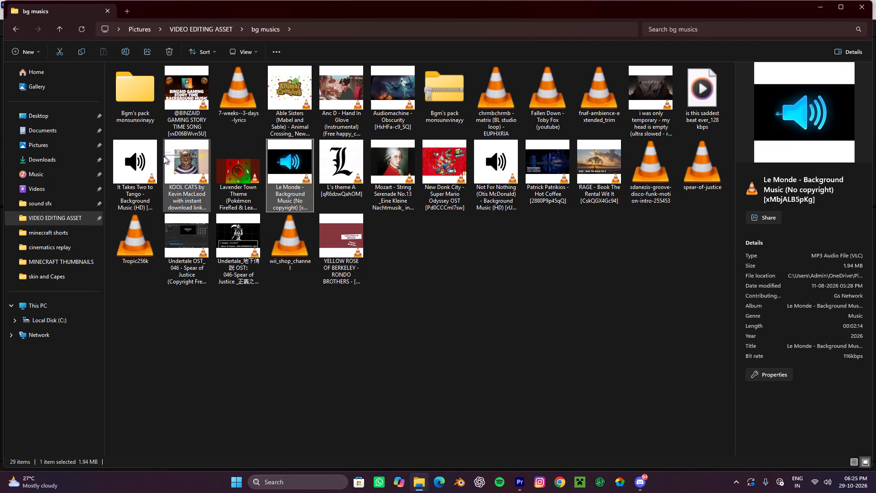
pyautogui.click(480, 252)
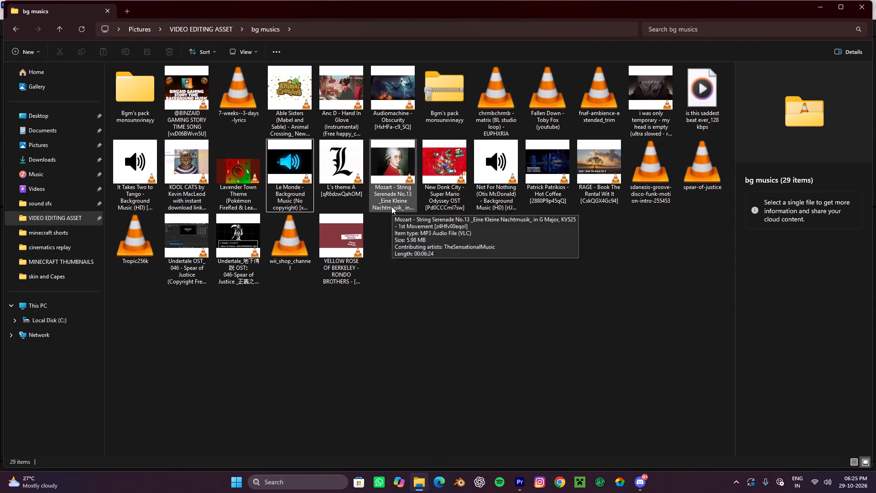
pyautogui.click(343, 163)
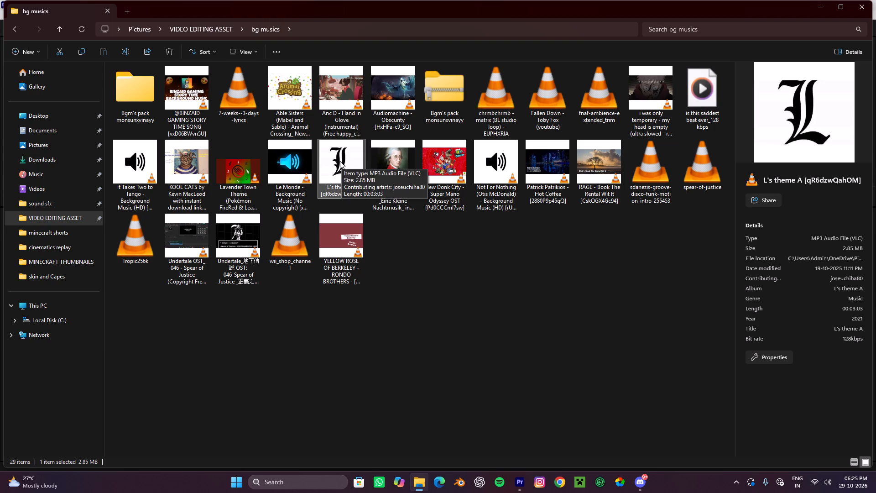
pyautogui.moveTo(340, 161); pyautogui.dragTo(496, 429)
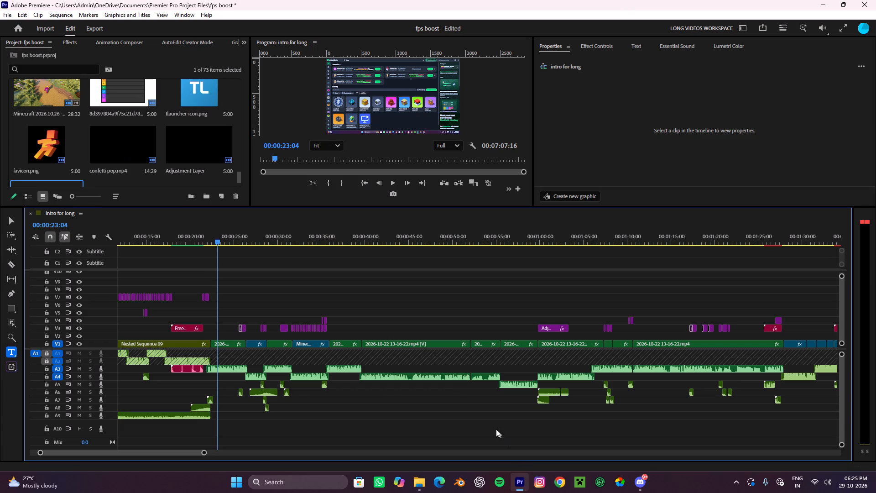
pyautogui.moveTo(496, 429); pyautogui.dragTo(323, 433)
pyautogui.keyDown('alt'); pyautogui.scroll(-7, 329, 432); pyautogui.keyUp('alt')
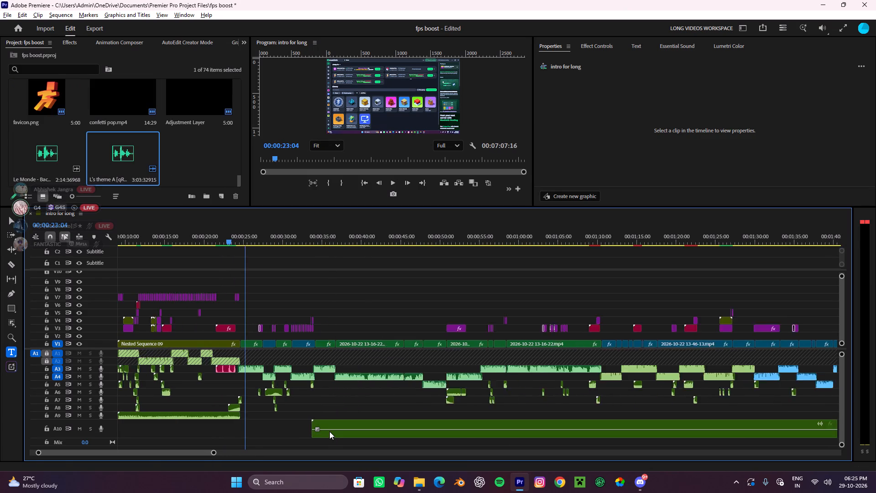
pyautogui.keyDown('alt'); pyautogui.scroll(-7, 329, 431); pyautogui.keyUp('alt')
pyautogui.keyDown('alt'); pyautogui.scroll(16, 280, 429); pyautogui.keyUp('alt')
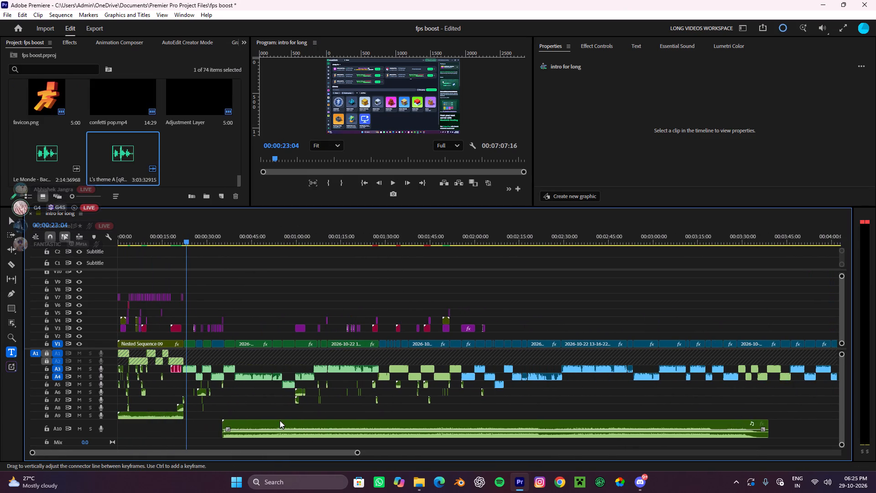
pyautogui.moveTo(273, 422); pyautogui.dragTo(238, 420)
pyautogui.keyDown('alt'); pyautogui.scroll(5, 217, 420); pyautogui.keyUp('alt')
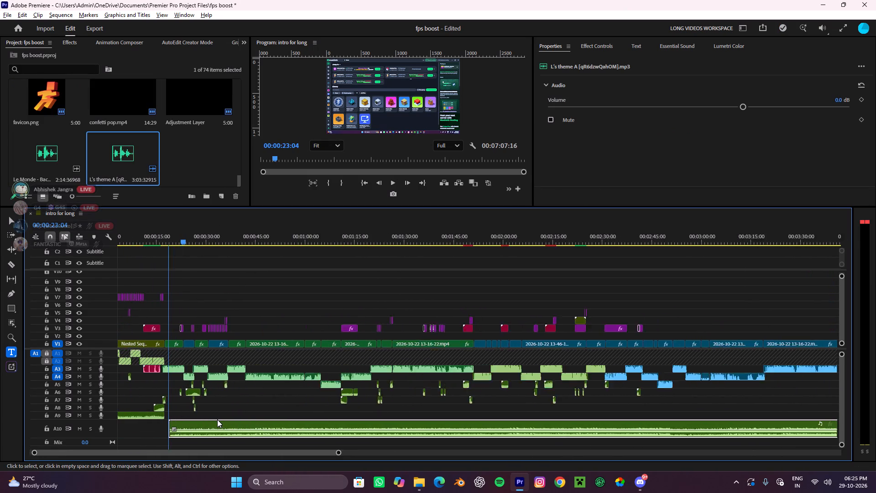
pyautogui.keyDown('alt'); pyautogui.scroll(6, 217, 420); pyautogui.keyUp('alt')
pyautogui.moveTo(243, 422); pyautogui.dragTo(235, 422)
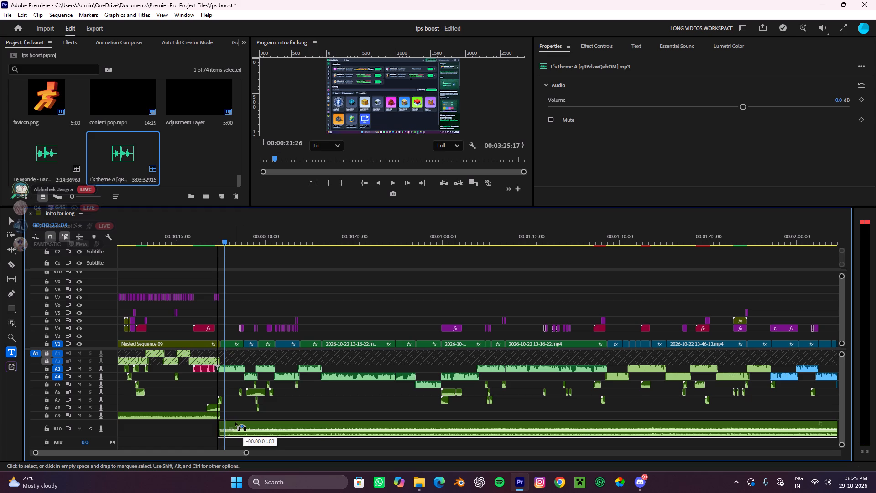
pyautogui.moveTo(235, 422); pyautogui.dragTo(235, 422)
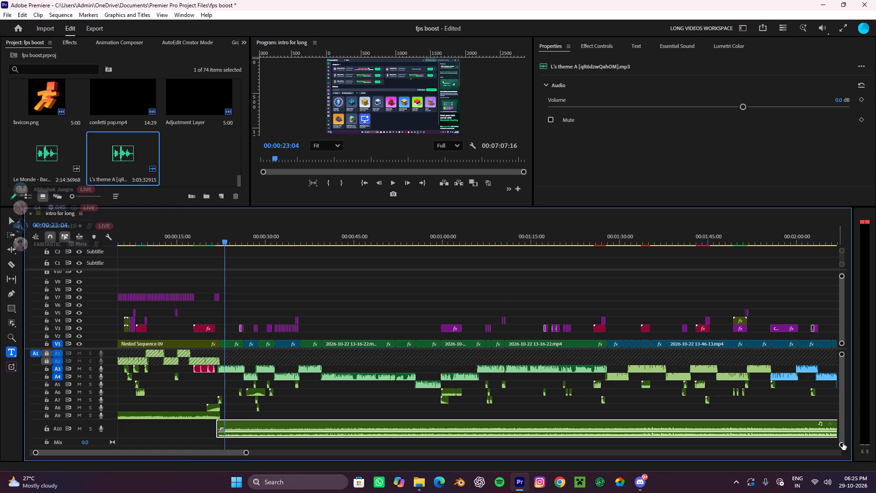
# Play the sequence from about 00:00:20 to hear how L's theme A follows the intro music.
pyautogui.moveTo(843, 443); pyautogui.dragTo(839, 475)
pyautogui.moveTo(223, 242); pyautogui.dragTo(208, 257)
pyautogui.press('space')
pyautogui.click(363, 287)
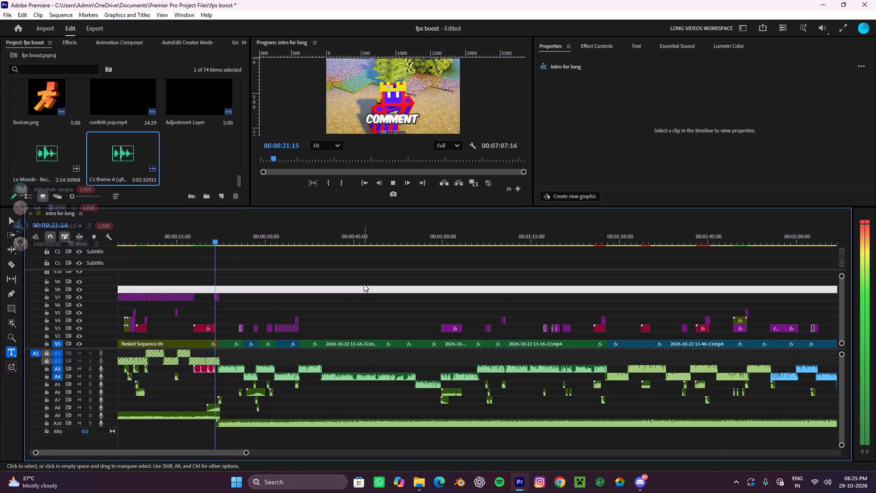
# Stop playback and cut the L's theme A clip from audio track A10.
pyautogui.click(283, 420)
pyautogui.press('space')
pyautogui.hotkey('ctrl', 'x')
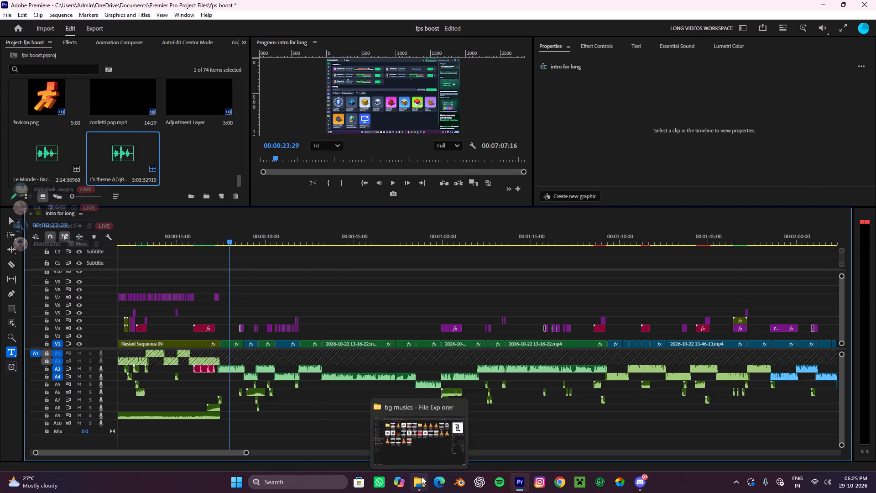
# Audition Hot Coffee by Patrick Patrikios from the bg musics folder in VLC media player, sampling several points of the track.
pyautogui.click(422, 477)
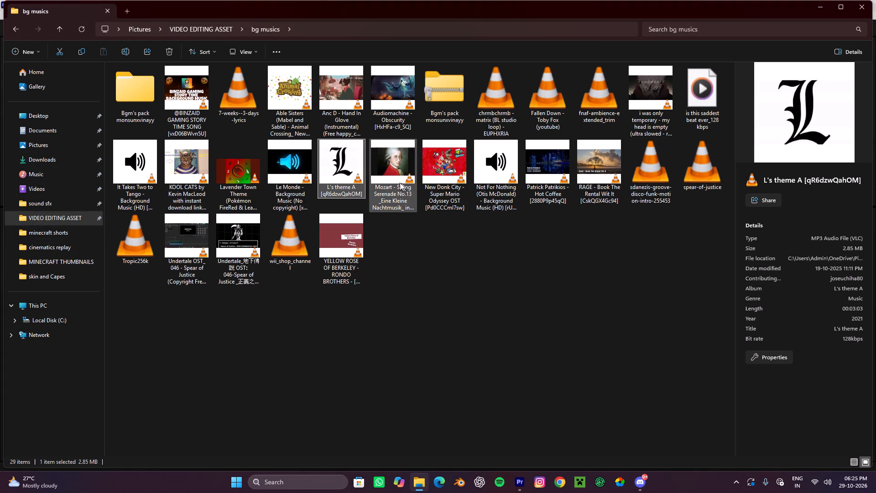
pyautogui.tripleClick(553, 164)
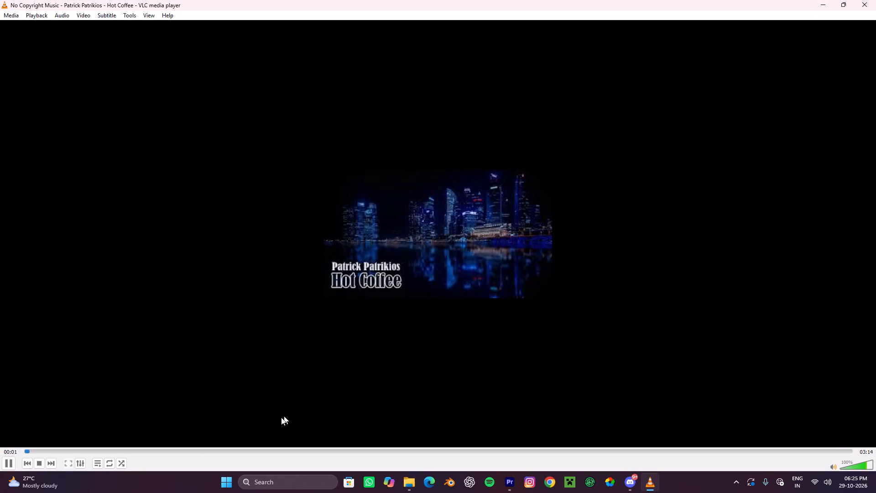
pyautogui.click(187, 446)
pyautogui.click(196, 450)
pyautogui.click(306, 448)
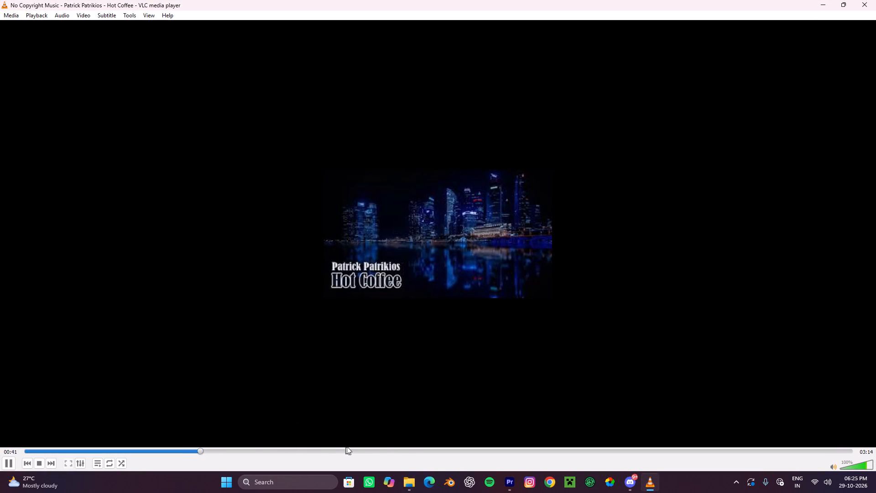
pyautogui.click(412, 446)
pyautogui.click(875, 0)
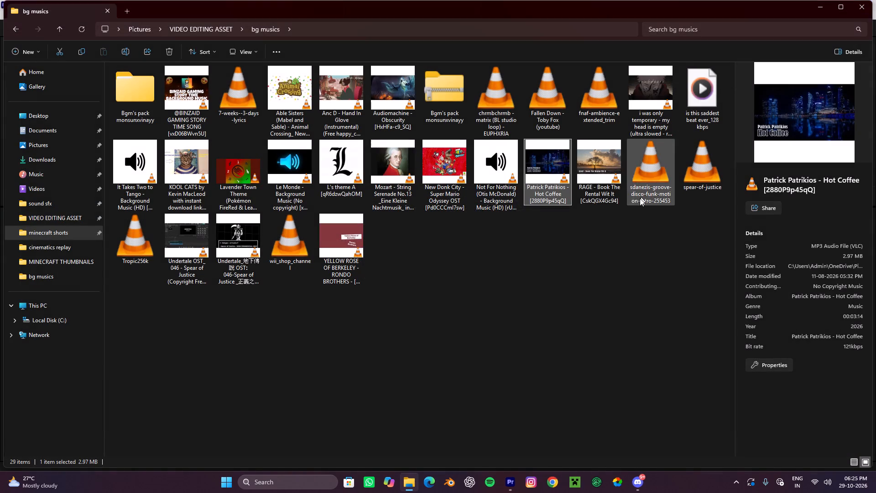
# Add Patrick Patrikios - Hot Coffee from the bg musics folder to audio track A10, starting at about 00:00:21:21.
pyautogui.moveTo(552, 154); pyautogui.dragTo(511, 456)
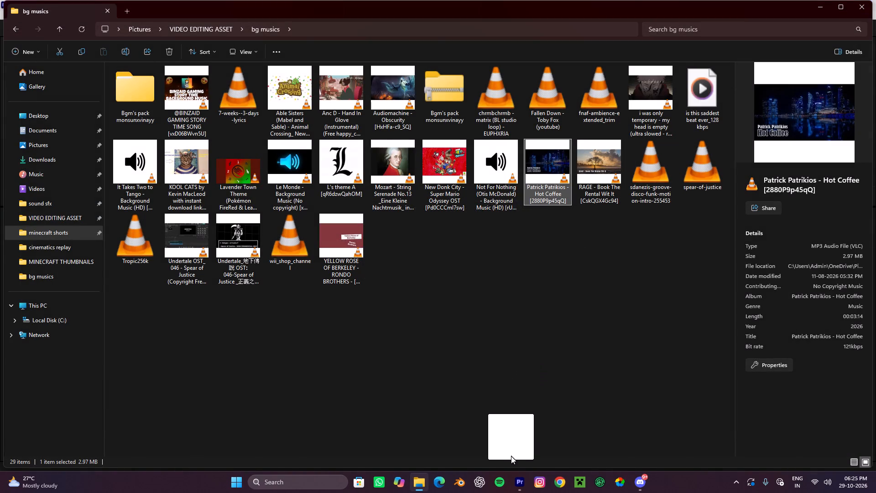
pyautogui.moveTo(511, 456); pyautogui.dragTo(242, 421)
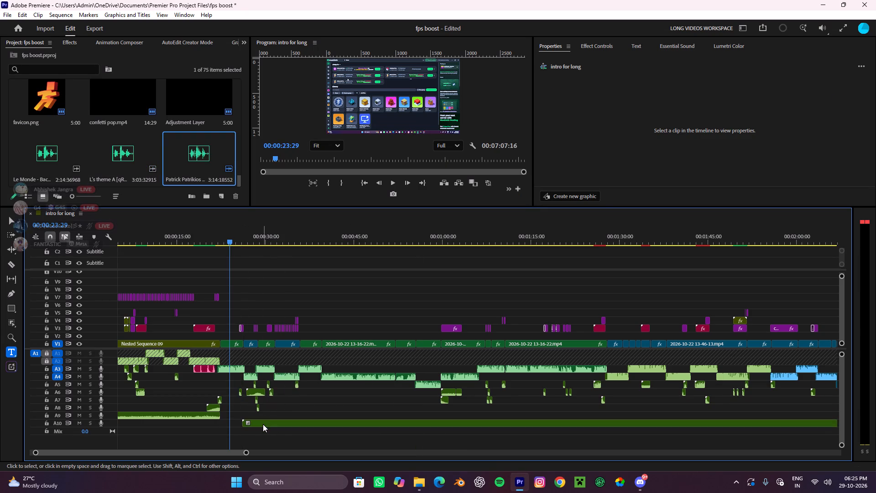
pyautogui.moveTo(263, 424); pyautogui.dragTo(236, 431)
pyautogui.moveTo(265, 424); pyautogui.dragTo(236, 427)
pyautogui.moveTo(261, 422); pyautogui.dragTo(235, 425)
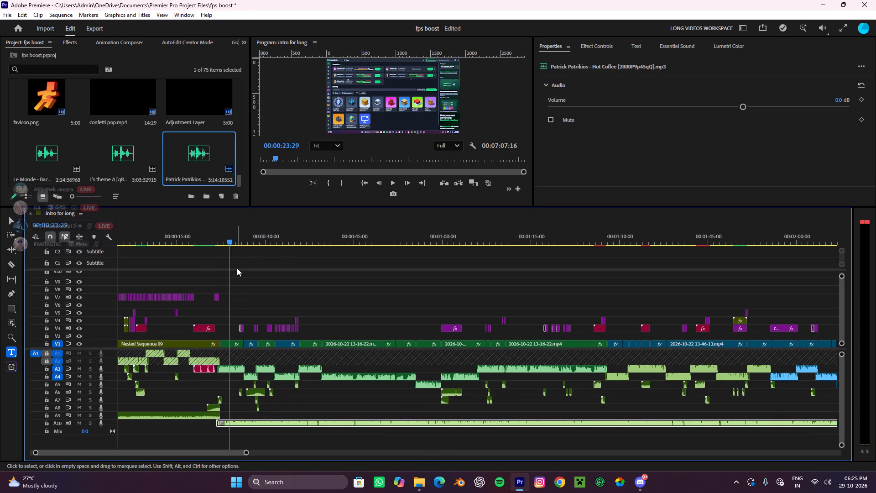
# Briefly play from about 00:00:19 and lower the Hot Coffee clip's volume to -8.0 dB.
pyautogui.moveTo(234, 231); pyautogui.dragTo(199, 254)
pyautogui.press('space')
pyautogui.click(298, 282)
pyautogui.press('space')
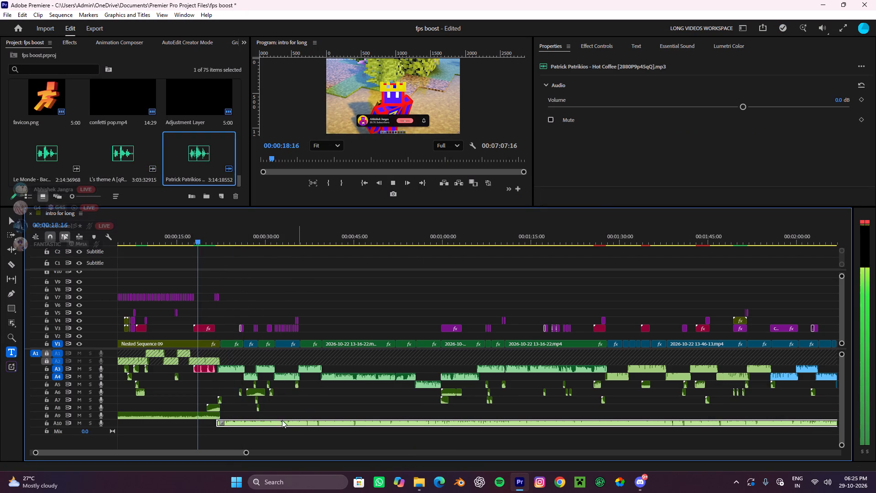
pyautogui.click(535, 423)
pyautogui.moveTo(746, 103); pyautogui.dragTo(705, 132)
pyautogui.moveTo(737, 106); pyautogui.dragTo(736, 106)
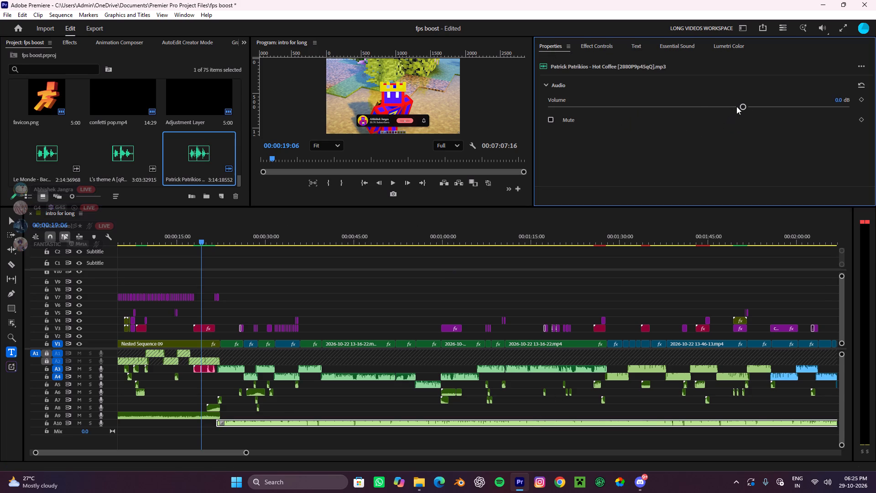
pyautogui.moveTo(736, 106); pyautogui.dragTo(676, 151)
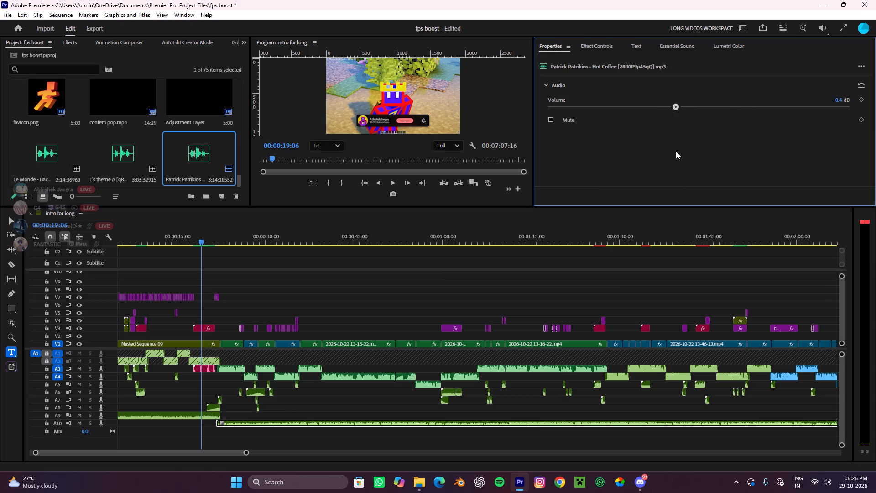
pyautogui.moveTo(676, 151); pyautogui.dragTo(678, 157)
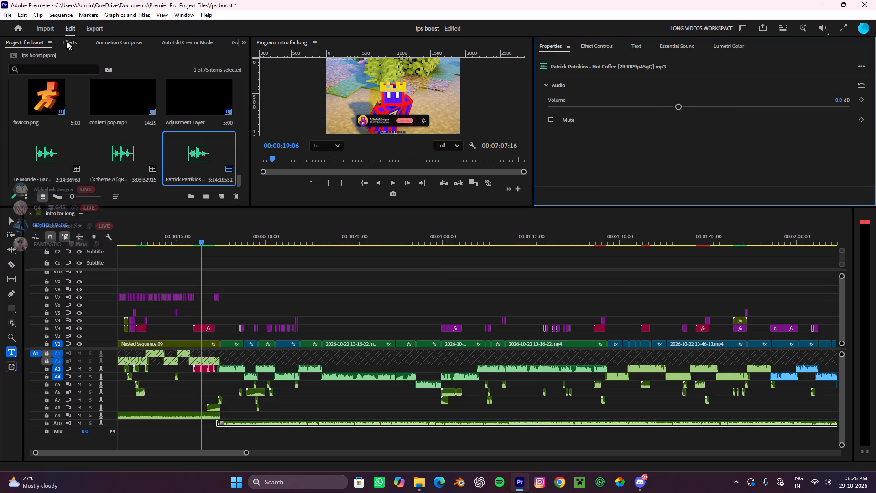
# Find the Mastering audio effect and apply it to the Hot Coffee clip on track A10.
pyautogui.click(63, 42)
pyautogui.moveTo(51, 57); pyautogui.dragTo(0, 37)
pyautogui.write('master')
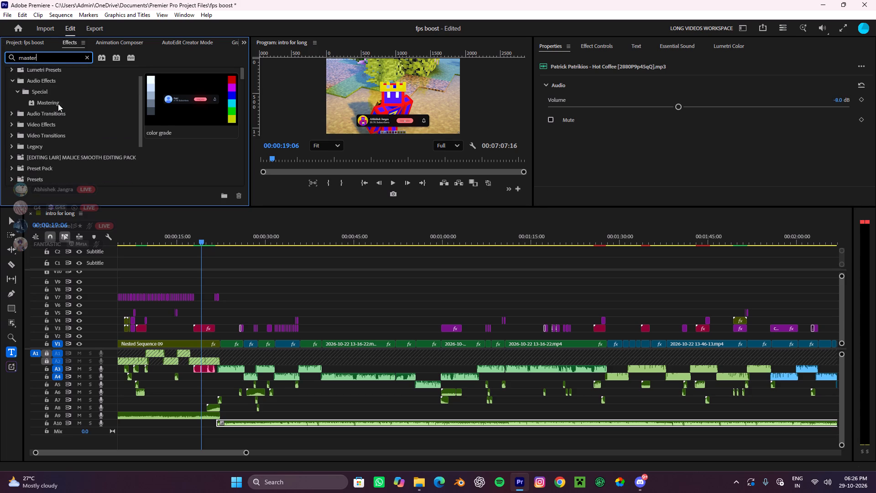
pyautogui.moveTo(58, 104); pyautogui.dragTo(298, 420)
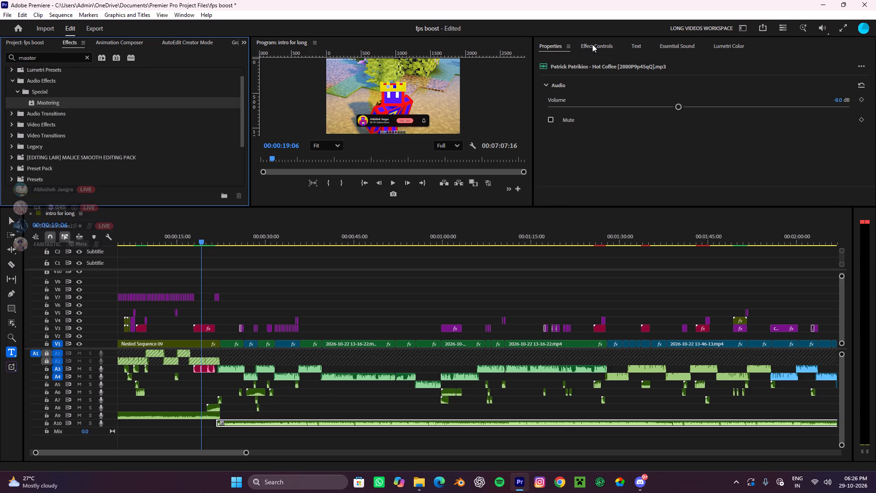
# Set the Hot Coffee clip's Mastering effect to the Make Room For Vocals preset and reduce its Exciter amount.
pyautogui.click(593, 44)
pyautogui.scroll(-4, 590, 152)
pyautogui.click(638, 106)
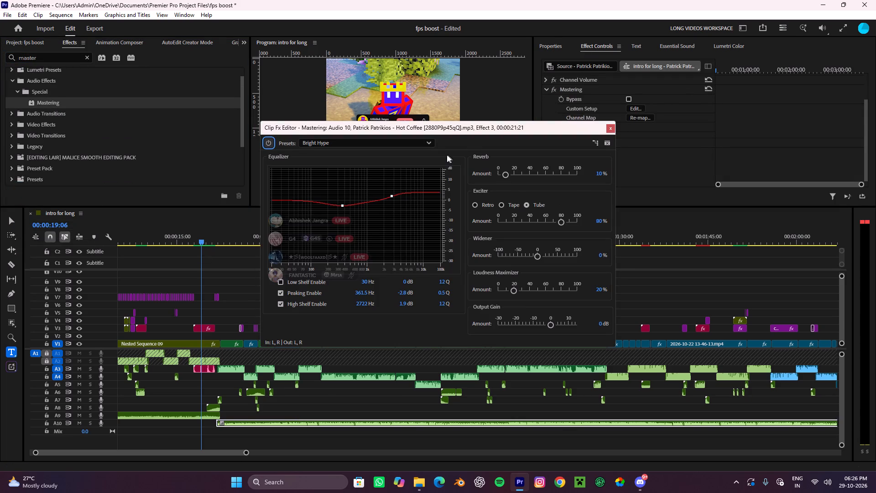
pyautogui.click(386, 138)
pyautogui.click(346, 200)
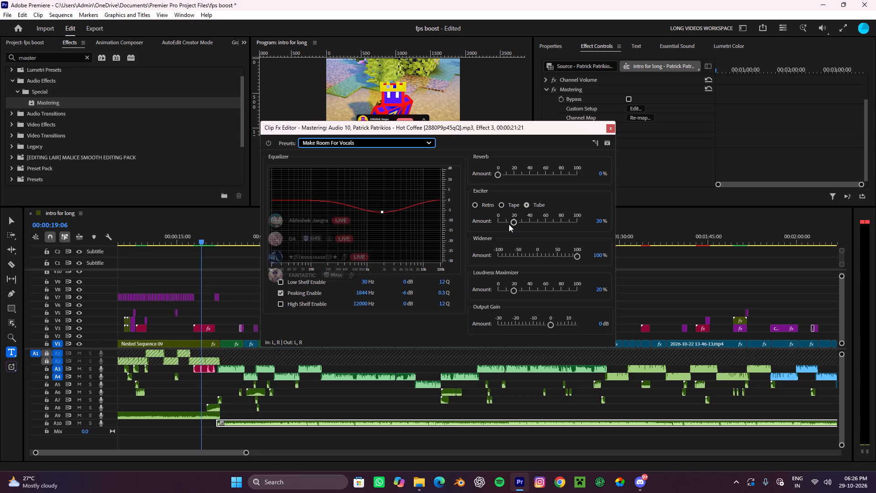
pyautogui.moveTo(511, 222); pyautogui.dragTo(404, 209)
pyautogui.click(606, 130)
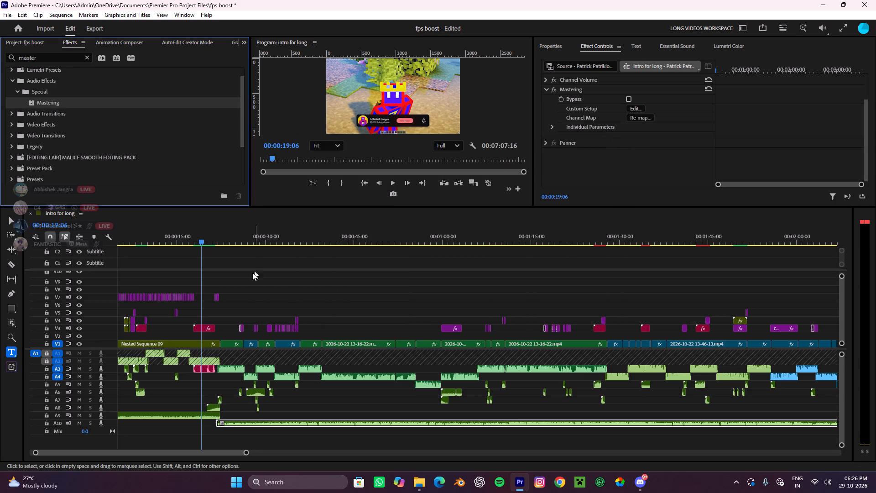
# Preview the music change and shift the Hot Coffee clip on A10 to start where the intro music on A9 ends.
pyautogui.press('space')
pyautogui.keyDown('alt'); pyautogui.scroll(-8, 273, 287); pyautogui.keyUp('alt')
pyautogui.click(299, 306)
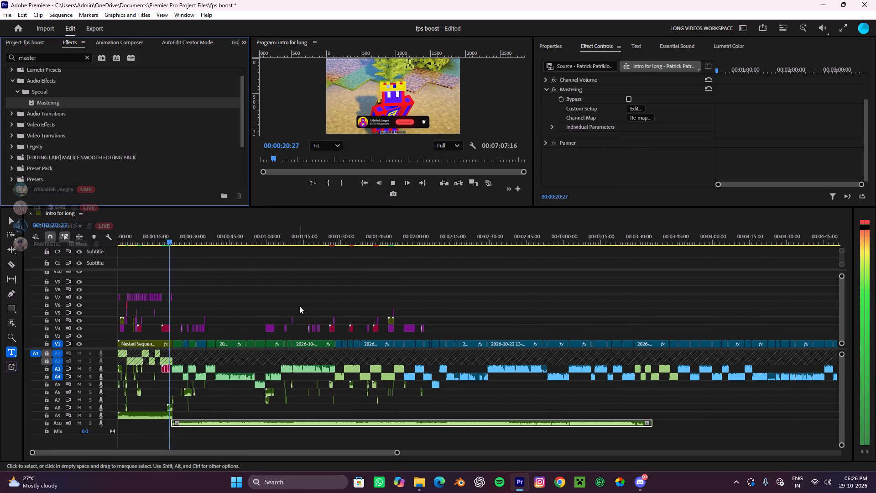
pyautogui.click(469, 312)
pyautogui.press('space')
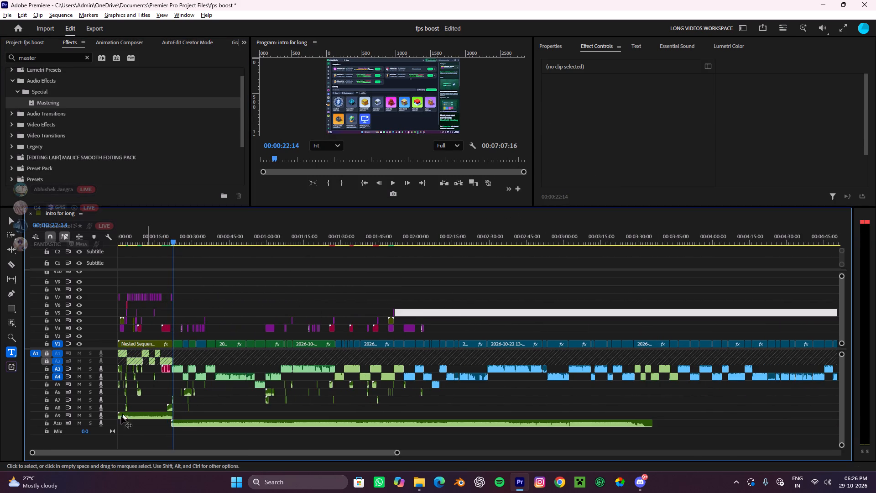
pyautogui.keyDown('alt'); pyautogui.scroll(12, 120, 423); pyautogui.keyUp('alt')
pyautogui.keyDown('alt'); pyautogui.scroll(8, 236, 416); pyautogui.keyUp('alt')
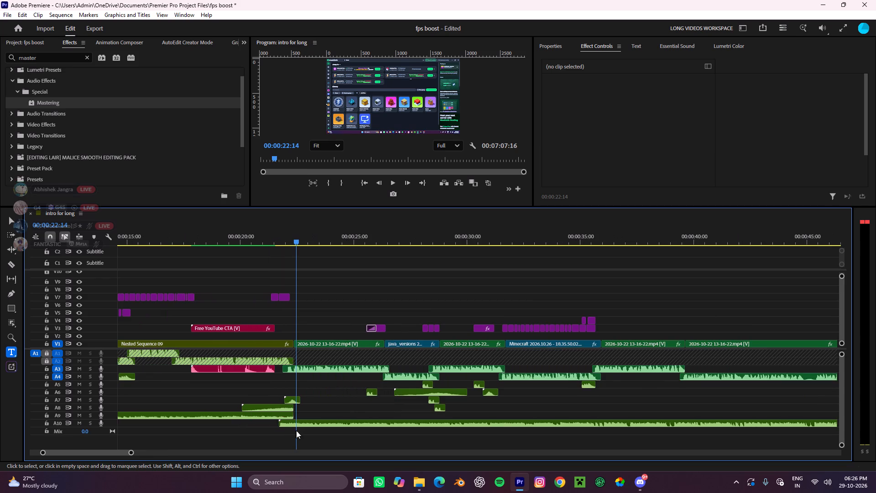
pyautogui.moveTo(301, 425); pyautogui.dragTo(317, 427)
pyautogui.moveTo(305, 422); pyautogui.dragTo(321, 423)
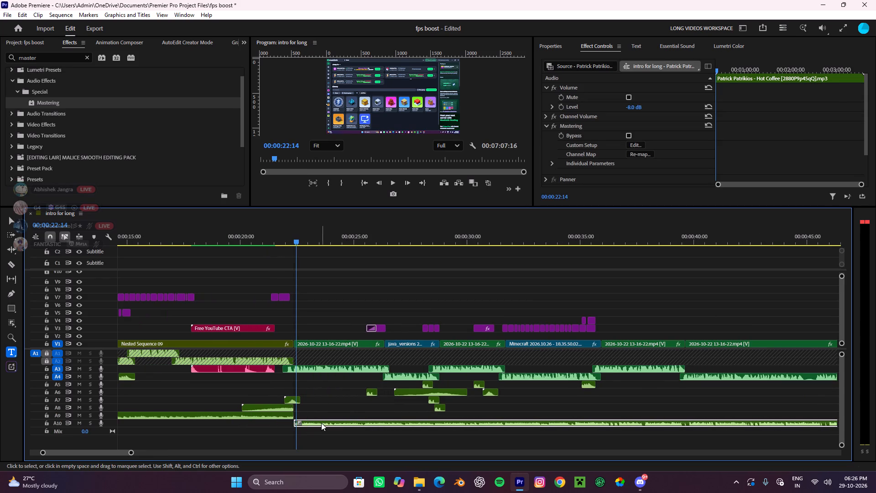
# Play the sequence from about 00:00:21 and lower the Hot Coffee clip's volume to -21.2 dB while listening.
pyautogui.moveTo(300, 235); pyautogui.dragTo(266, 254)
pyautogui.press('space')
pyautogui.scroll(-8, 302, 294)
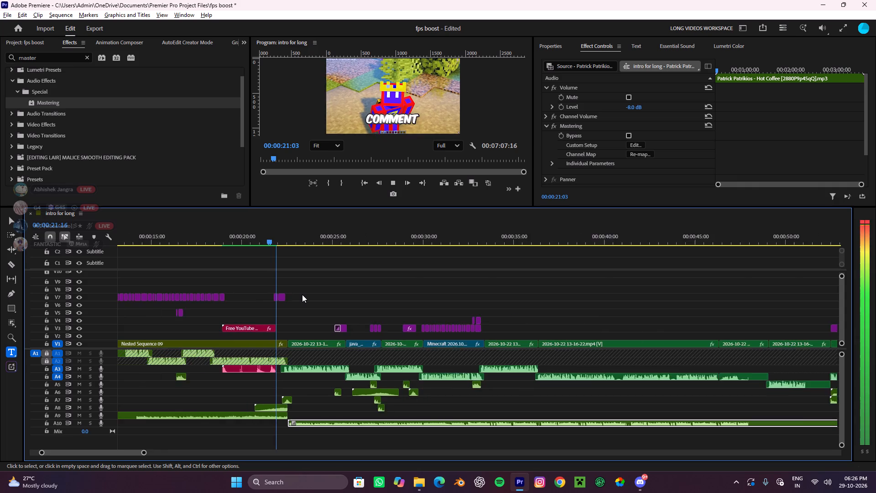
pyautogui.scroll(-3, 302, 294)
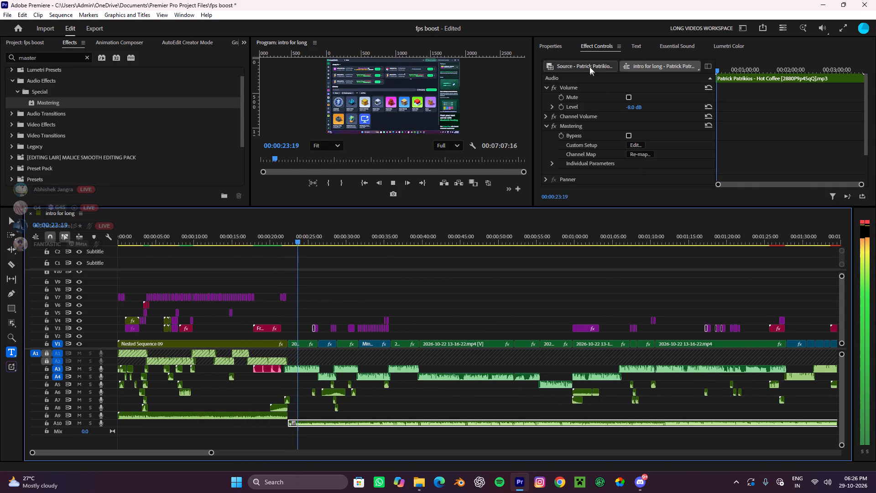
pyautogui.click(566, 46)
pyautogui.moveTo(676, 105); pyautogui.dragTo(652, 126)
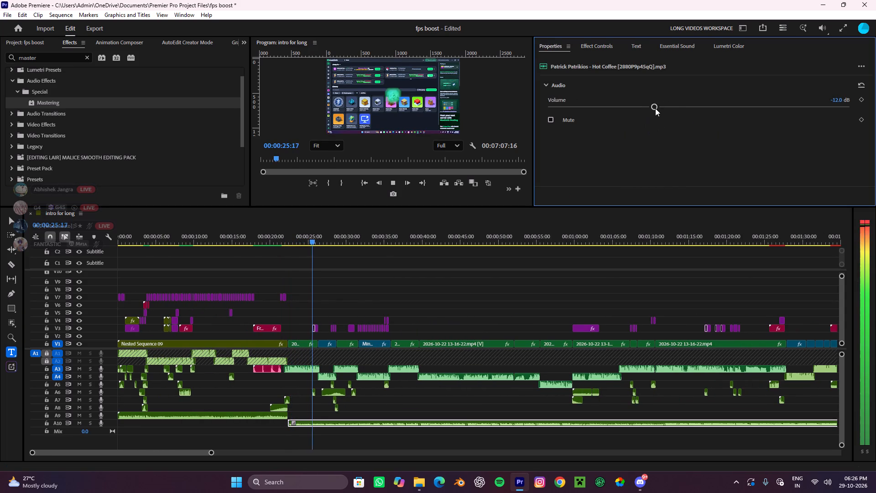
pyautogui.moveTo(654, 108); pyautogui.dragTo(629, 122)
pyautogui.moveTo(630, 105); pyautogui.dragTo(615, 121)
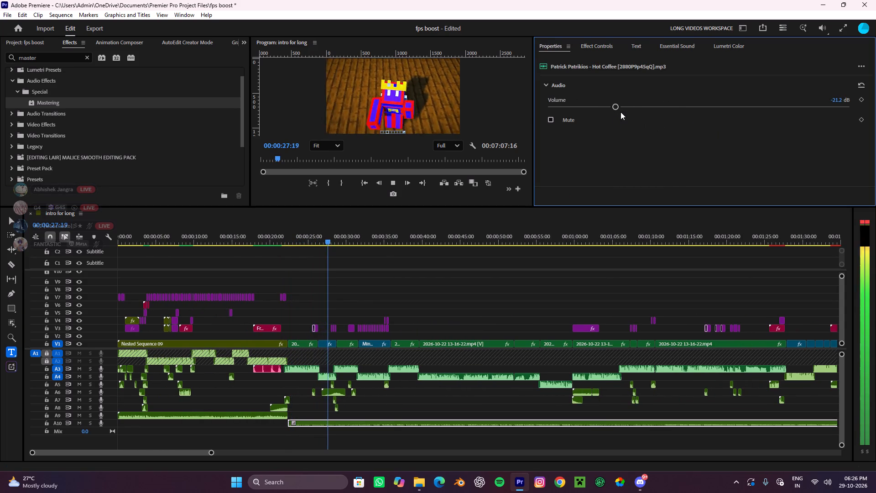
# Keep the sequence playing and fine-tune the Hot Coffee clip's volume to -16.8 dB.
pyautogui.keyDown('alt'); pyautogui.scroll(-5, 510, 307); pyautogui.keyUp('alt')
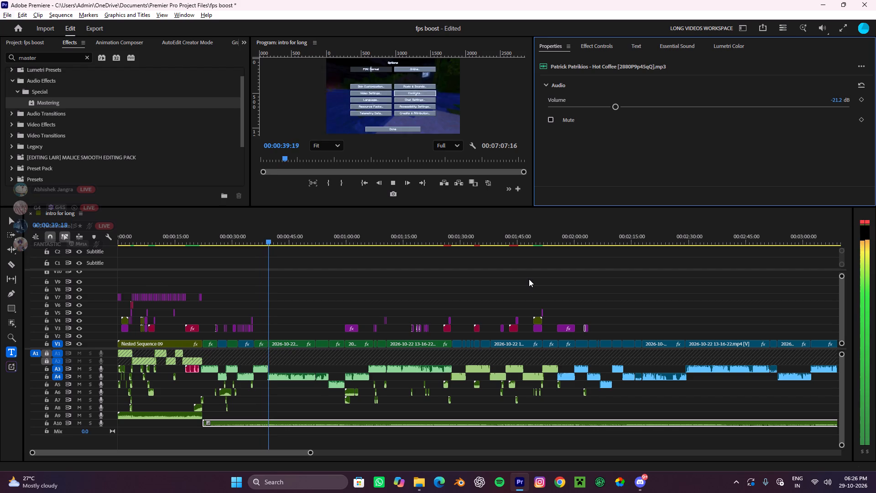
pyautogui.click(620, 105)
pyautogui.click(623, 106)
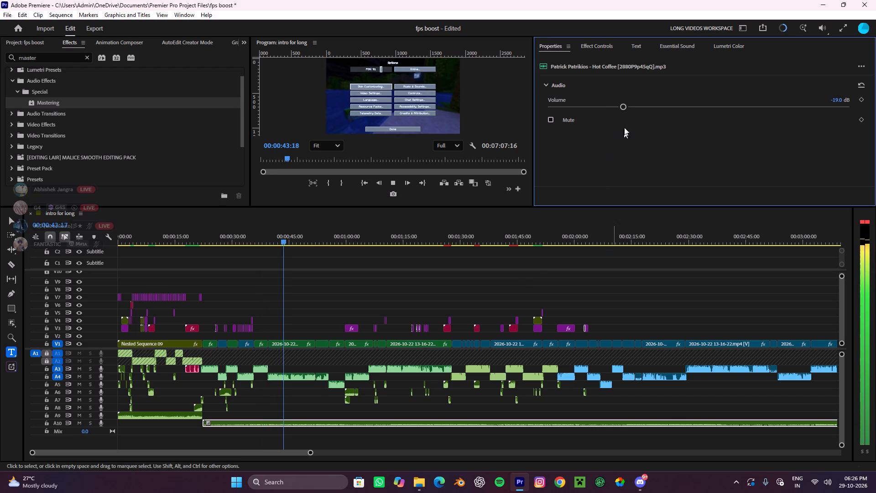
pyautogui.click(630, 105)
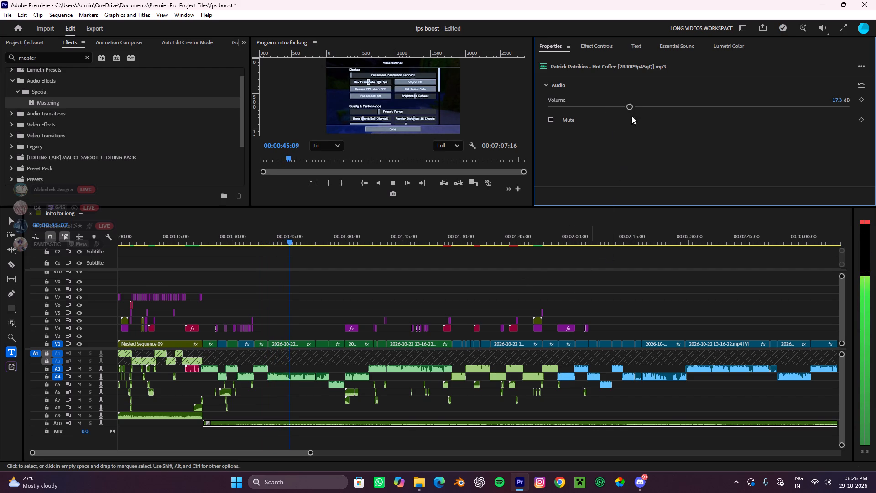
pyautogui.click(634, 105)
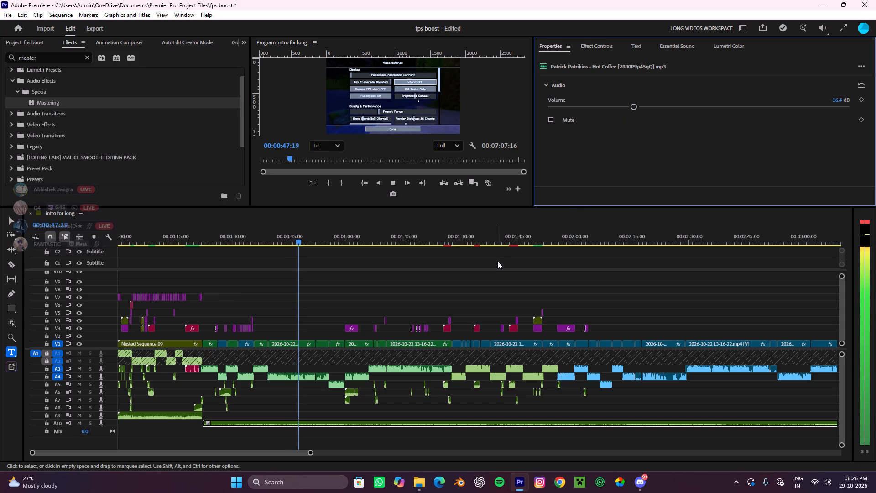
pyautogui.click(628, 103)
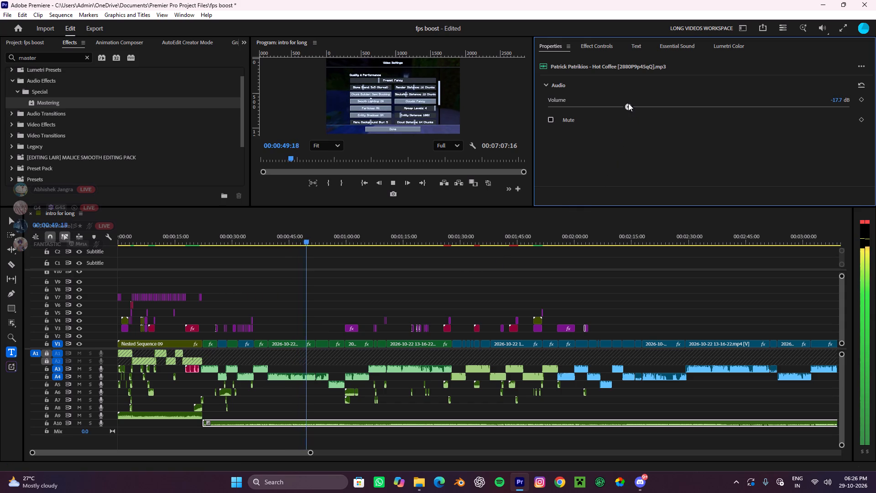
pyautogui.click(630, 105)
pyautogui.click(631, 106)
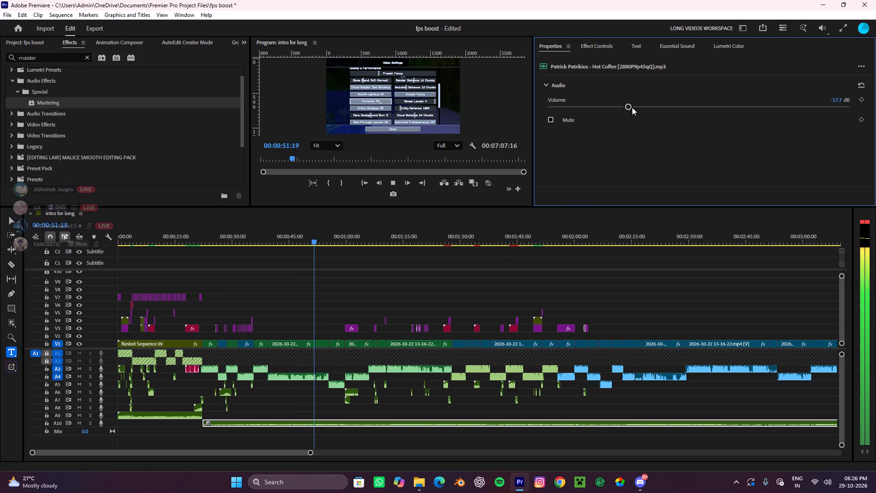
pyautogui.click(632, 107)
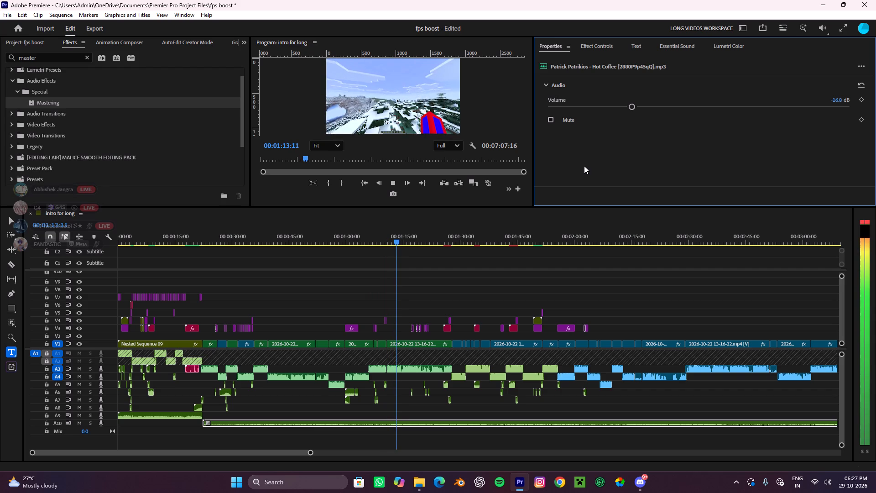
# Lower the Hot Coffee clip's volume to -22.2 dB during playback and stop at about 00:01:25.
pyautogui.moveTo(629, 104); pyautogui.dragTo(620, 118)
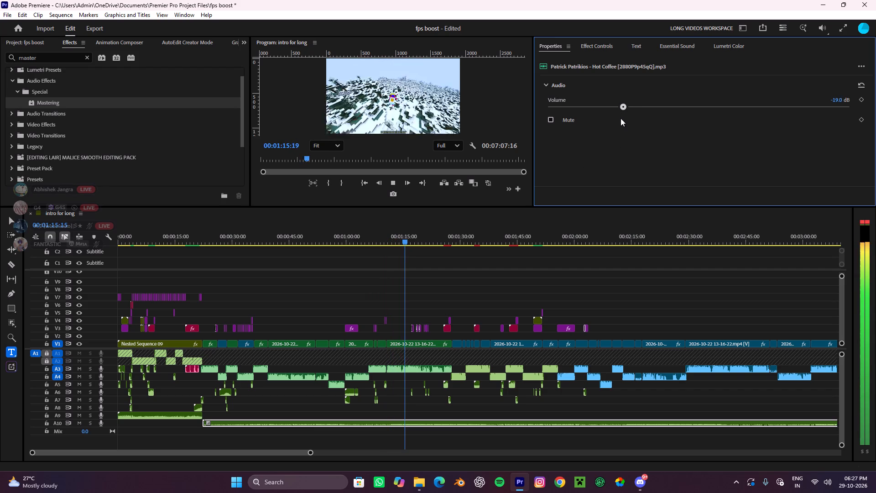
pyautogui.moveTo(620, 118); pyautogui.dragTo(614, 137)
pyautogui.moveTo(616, 105); pyautogui.dragTo(612, 113)
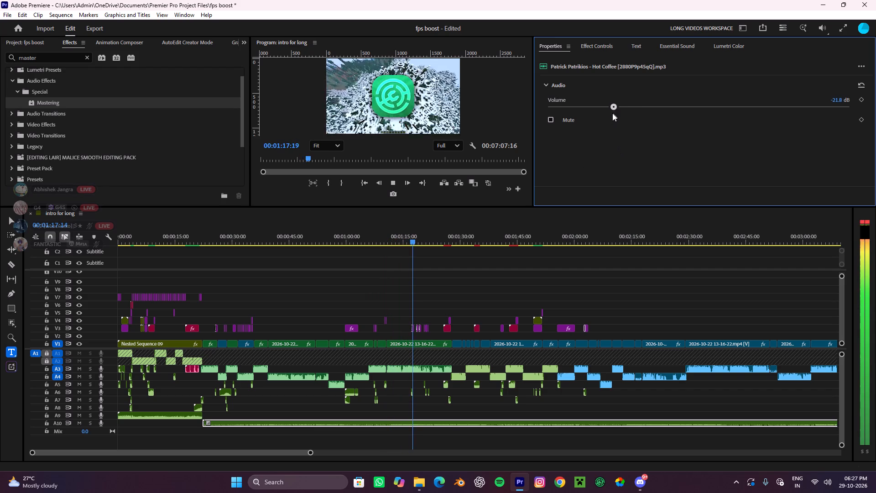
pyautogui.moveTo(612, 113); pyautogui.dragTo(611, 116)
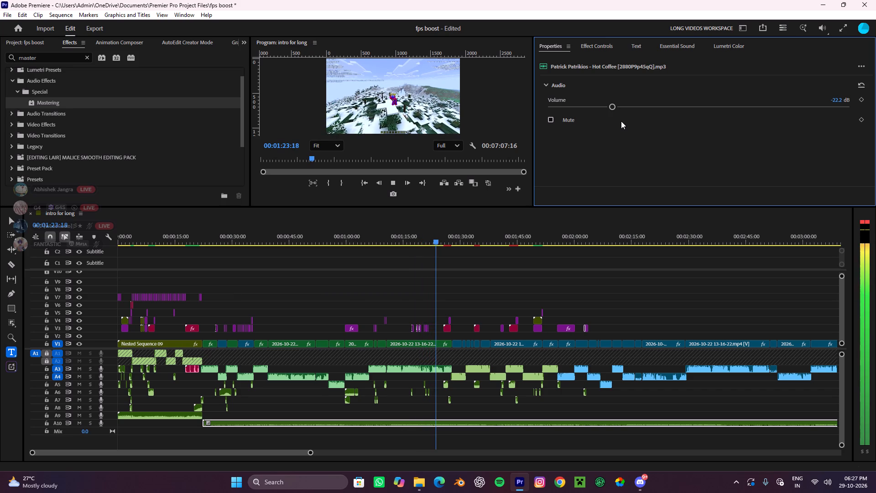
pyautogui.press('space')
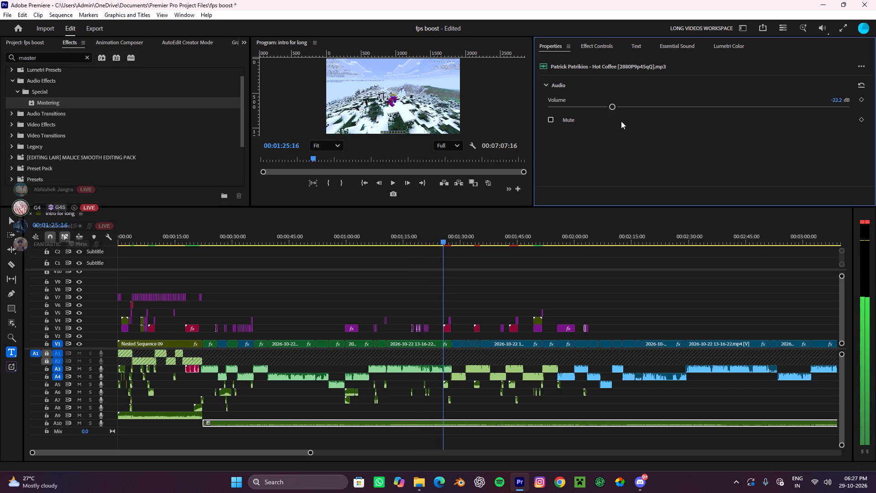
# Replay the on-screen number countdown from about 00:01:20 and stop at 00:01:21:16.
pyautogui.keyDown('alt'); pyautogui.scroll(8, 438, 326); pyautogui.keyUp('alt')
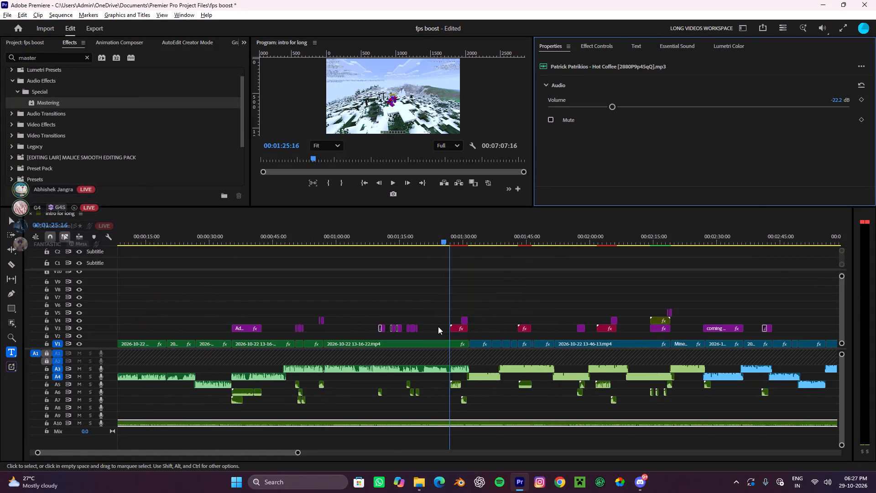
pyautogui.keyDown('alt'); pyautogui.scroll(4, 438, 326); pyautogui.keyUp('alt')
pyautogui.moveTo(445, 235); pyautogui.dragTo(369, 304)
pyautogui.press('space')
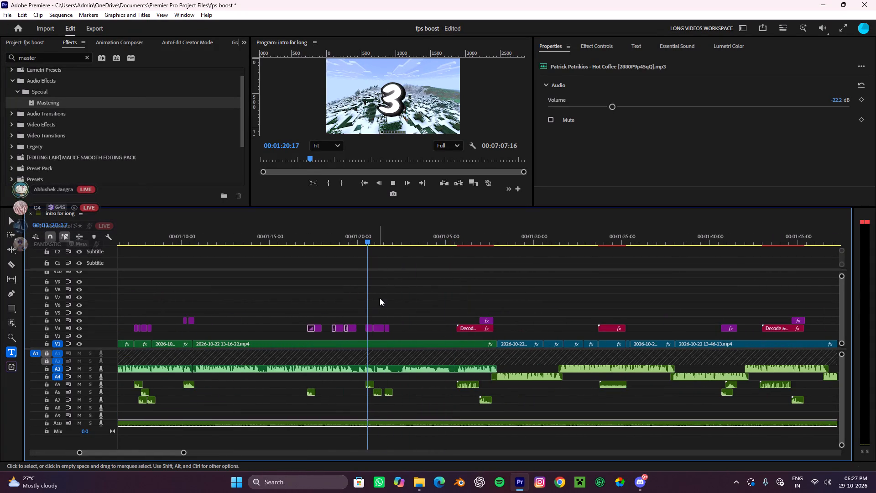
pyautogui.press('space')
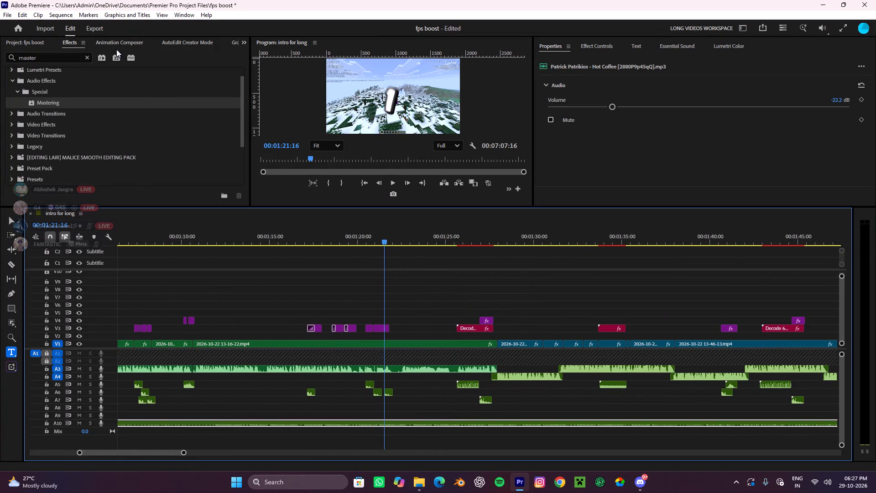
# Search the Animation Composer library for "riser".
pyautogui.click(121, 43)
pyautogui.moveTo(62, 72); pyautogui.dragTo(0, 64)
pyautogui.press('r')
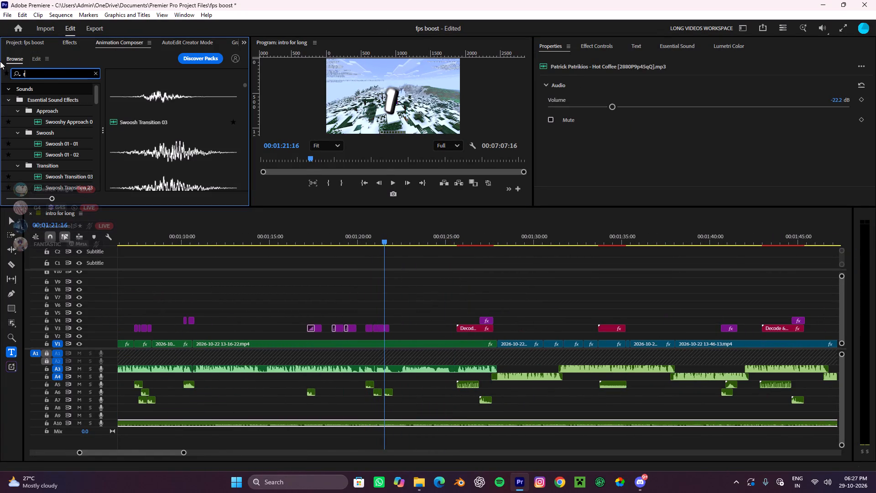
pyautogui.press('i')
pyautogui.press('s')
pyautogui.press('e')
pyautogui.press('r')
pyautogui.press('t')
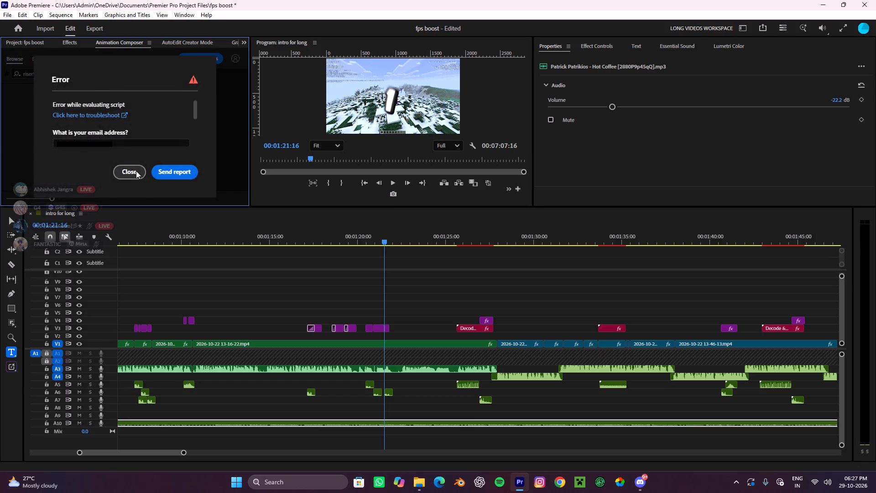
pyautogui.click(136, 171)
pyautogui.press('BackSpace')
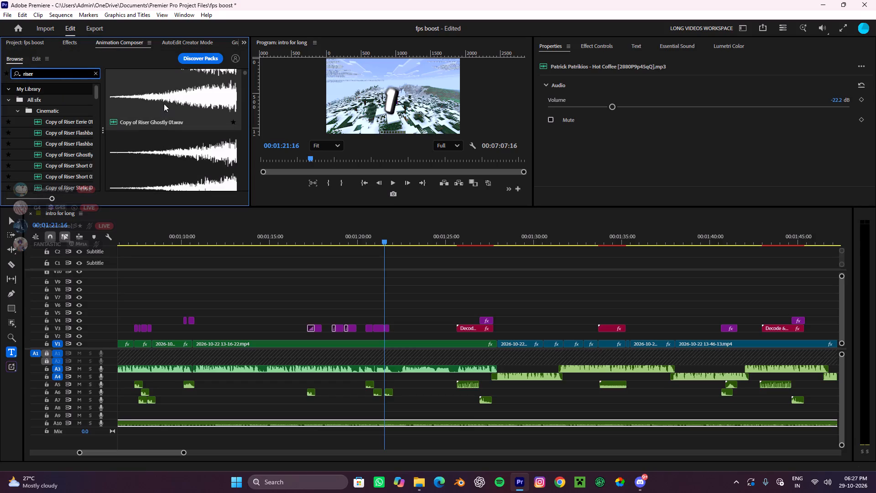
# Preview Copy of Riser Ghostly 01.wav and place it on track A7 under the number countdown, starting at about 00:01:19.
pyautogui.click(181, 102)
pyautogui.click(184, 93)
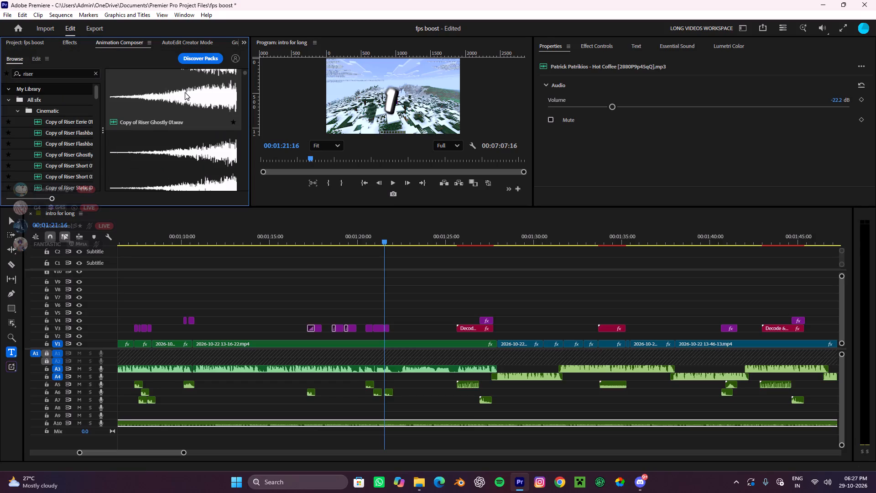
pyautogui.moveTo(184, 91); pyautogui.dragTo(349, 399)
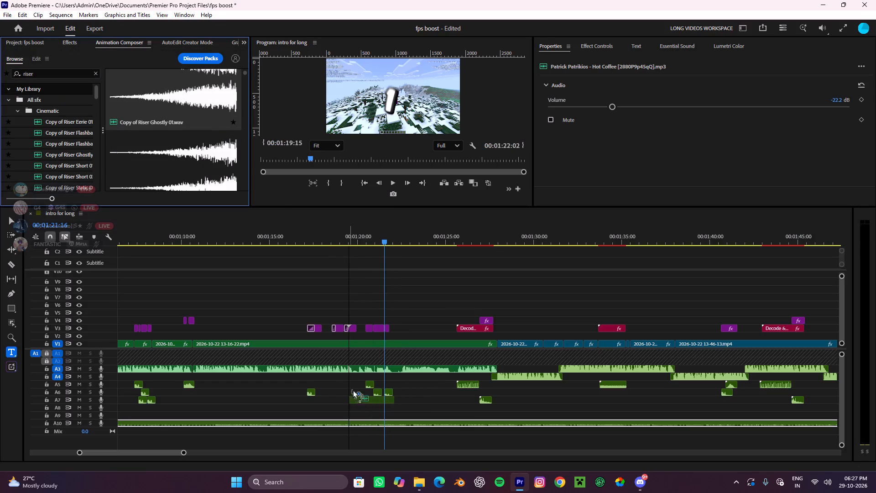
pyautogui.keyDown('alt'); pyautogui.scroll(5, 382, 362); pyautogui.keyUp('alt')
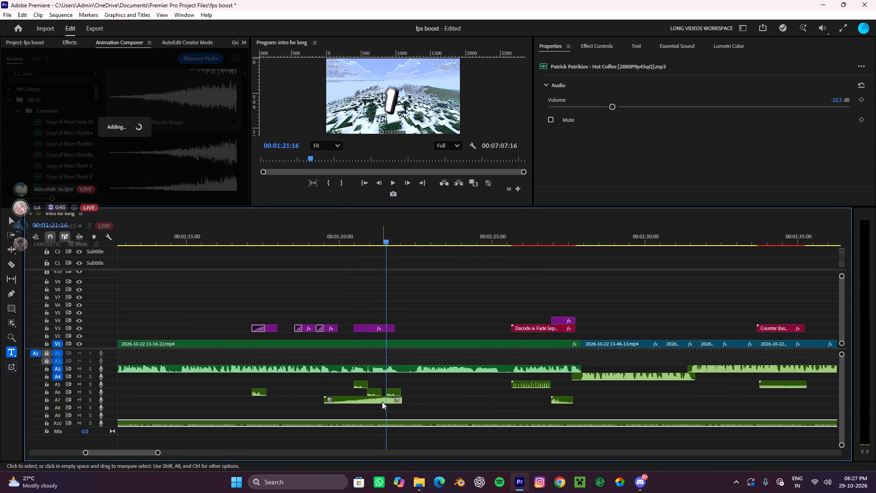
pyautogui.moveTo(382, 401); pyautogui.dragTo(376, 402)
# Return the playhead to 00:01:19:12 and lower the Riser Ghostly 01 clip's volume to about -5.4 dB.
pyautogui.moveTo(381, 236); pyautogui.dragTo(322, 279)
pyautogui.moveTo(440, 293); pyautogui.dragTo(446, 293)
pyautogui.keyDown('alt'); pyautogui.scroll(-5, 458, 298); pyautogui.keyUp('alt')
pyautogui.click(400, 404)
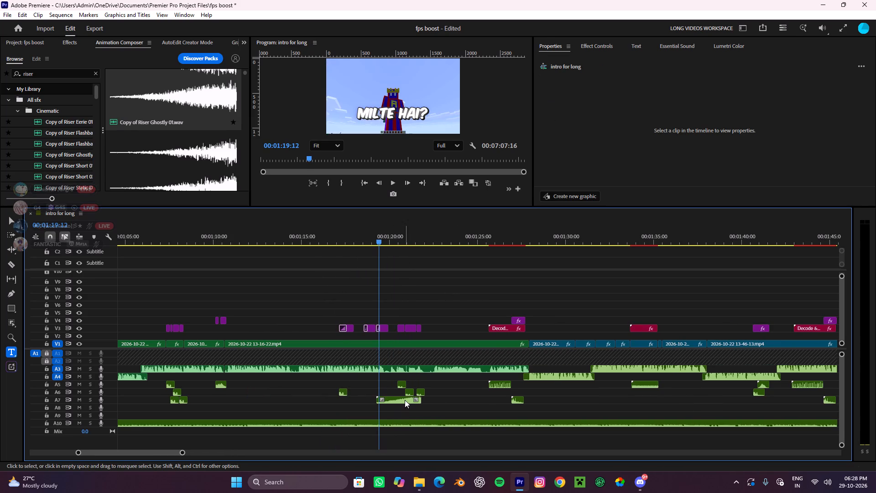
pyautogui.click(405, 400)
pyautogui.moveTo(743, 108); pyautogui.dragTo(695, 139)
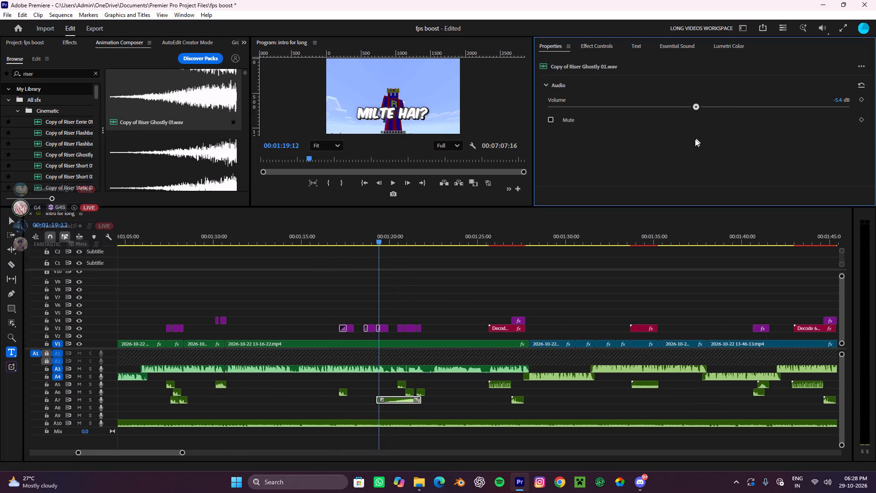
pyautogui.moveTo(695, 139); pyautogui.dragTo(693, 140)
# Play the sequence from 00:01:19:12 to hear the riser in the mix and stop at about 00:01:28:09.
pyautogui.click(479, 310)
pyautogui.press('space')
pyautogui.keyDown('alt'); pyautogui.scroll(-4, 479, 310); pyautogui.keyUp('alt')
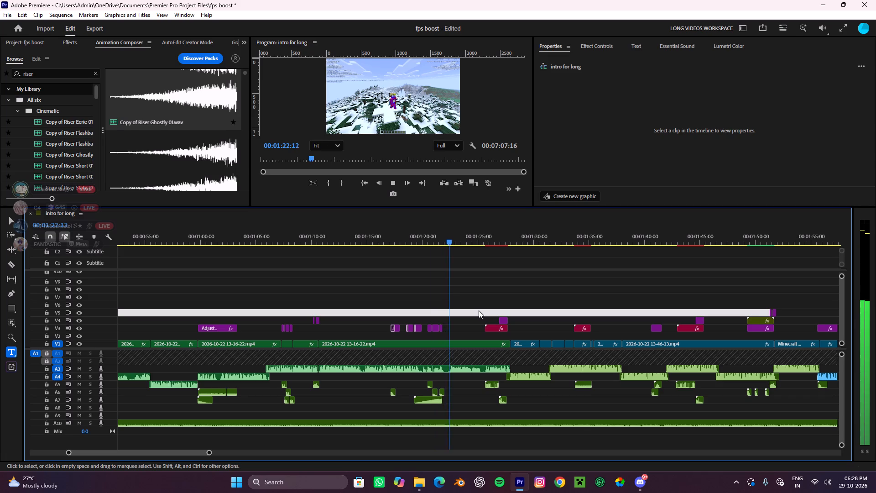
pyautogui.scroll(-5, 479, 310)
pyautogui.keyDown('alt'); pyautogui.scroll(-3, 438, 311); pyautogui.keyUp('alt')
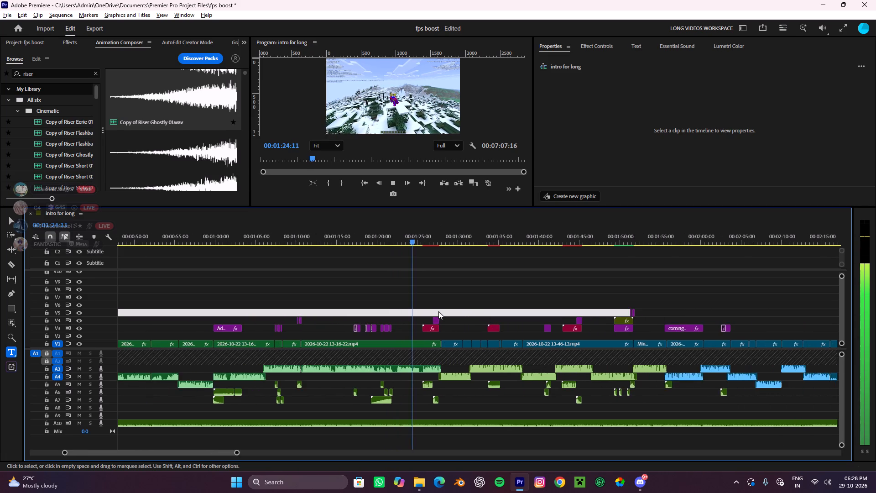
pyautogui.keyDown('alt'); pyautogui.scroll(4, 438, 311); pyautogui.keyUp('alt')
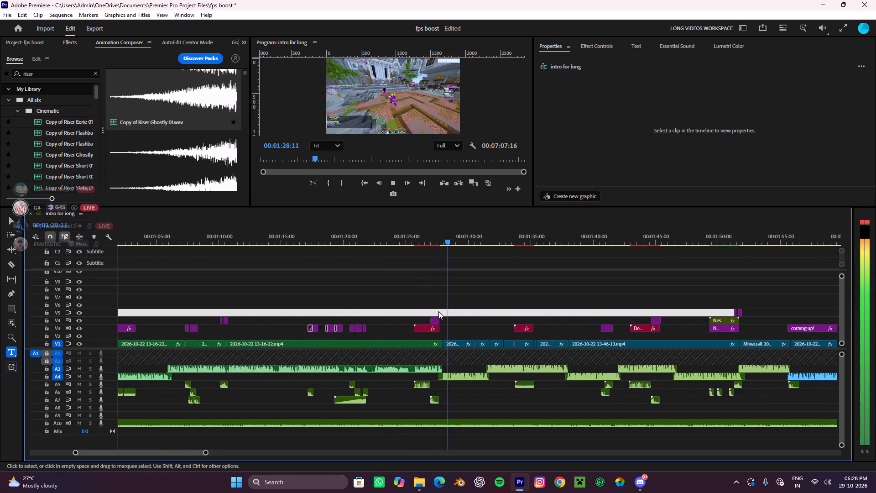
pyautogui.press('space')
# Move the playhead back to 00:01:23:20 and look over the remaining clips across the whole sequence timeline.
pyautogui.keyDown('alt'); pyautogui.scroll(4, 452, 294); pyautogui.keyUp('alt')
pyautogui.moveTo(445, 234); pyautogui.dragTo(422, 246)
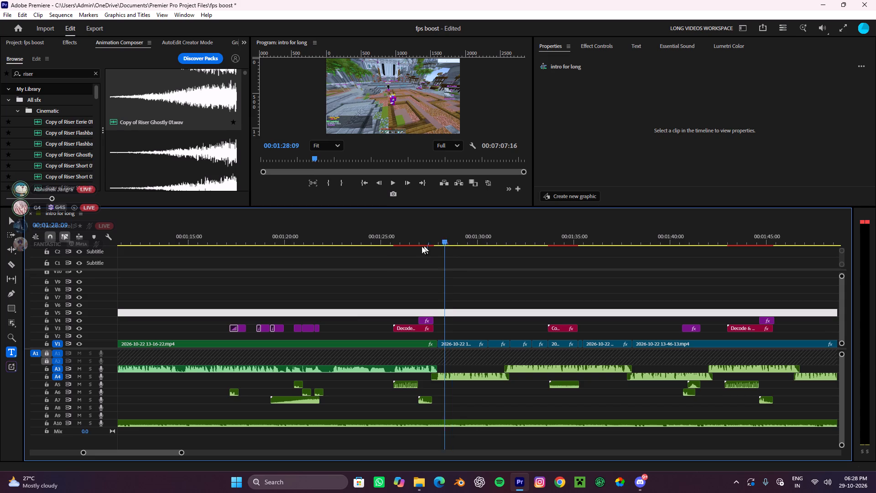
pyautogui.moveTo(422, 246); pyautogui.dragTo(356, 283)
pyautogui.click(358, 343)
pyautogui.keyDown('alt'); pyautogui.scroll(-2, 386, 327); pyautogui.keyUp('alt')
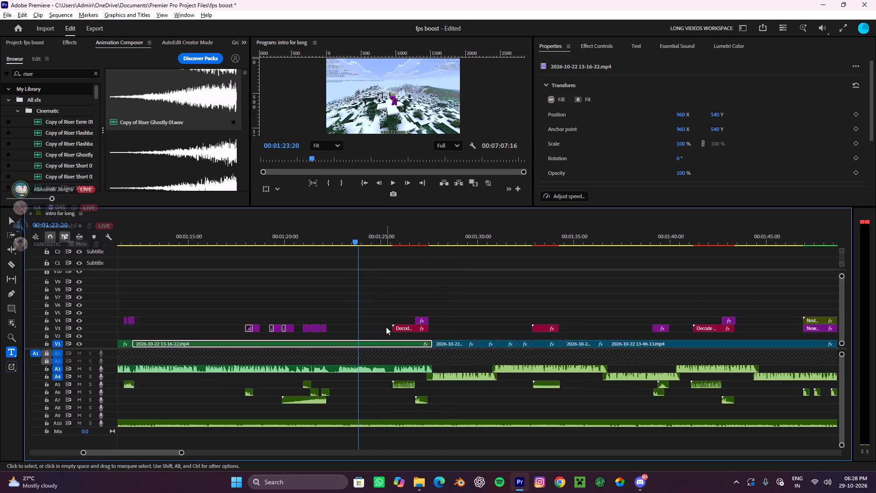
pyautogui.keyDown('alt'); pyautogui.scroll(-20, 386, 327); pyautogui.keyUp('alt')
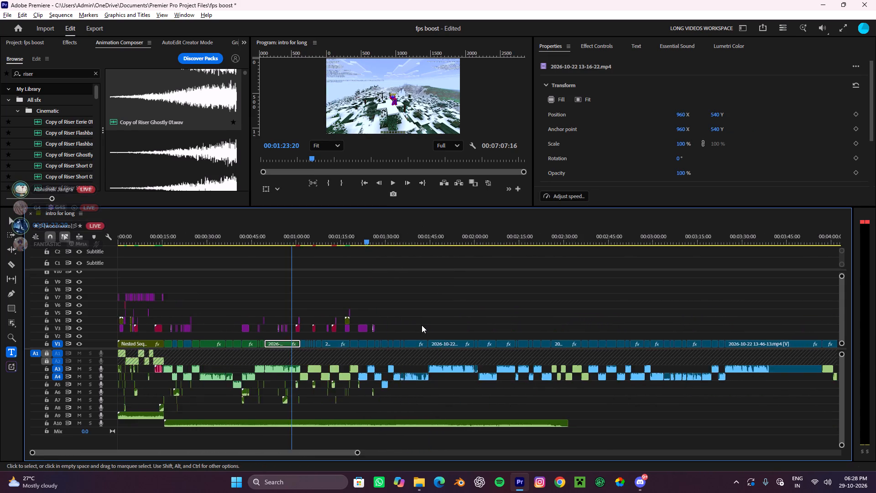
pyautogui.keyDown('alt'); pyautogui.scroll(-3, 422, 325); pyautogui.keyUp('alt')
pyautogui.moveTo(588, 322); pyautogui.dragTo(341, 375)
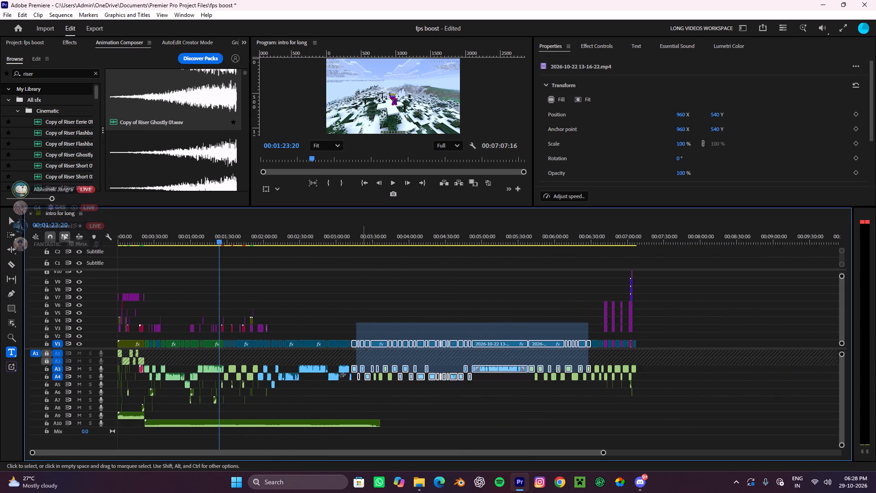
pyautogui.moveTo(341, 375); pyautogui.dragTo(280, 390)
pyautogui.click(282, 386)
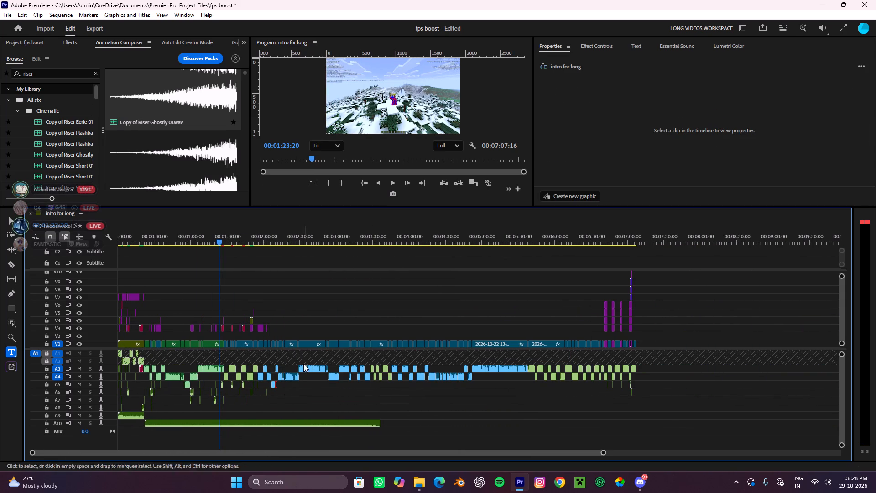
pyautogui.click(336, 329)
pyautogui.scroll(5, 229, 356)
pyautogui.keyDown('alt'); pyautogui.scroll(12, 229, 356); pyautogui.keyUp('alt')
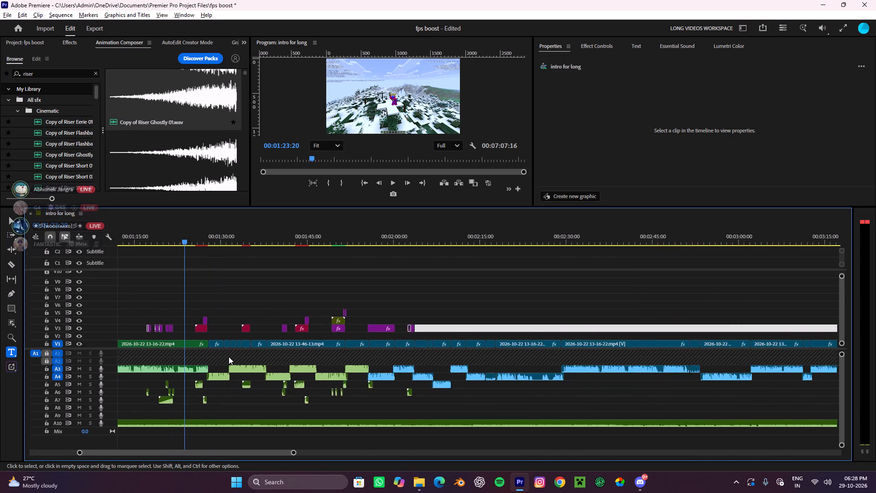
pyautogui.keyDown('alt'); pyautogui.scroll(5, 229, 357); pyautogui.keyUp('alt')
pyautogui.scroll(11, 229, 357)
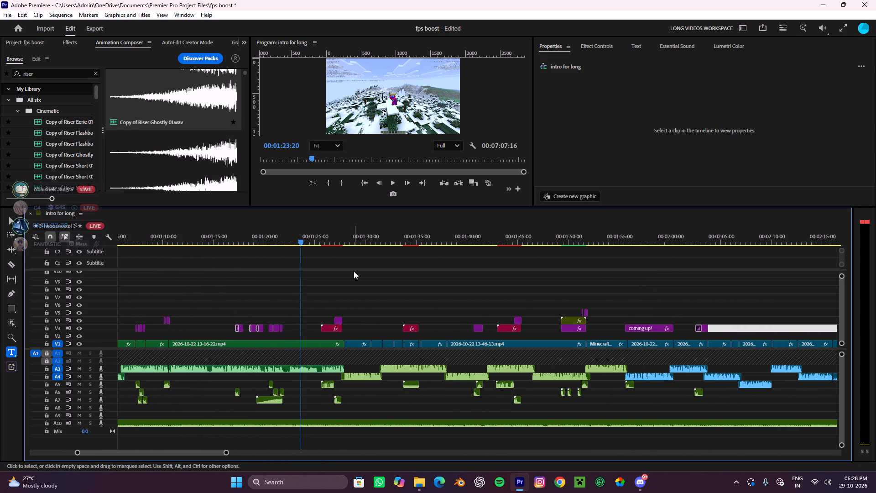
# Replay the number counter section from 00:01:23:20 and stop at 00:01:27:13.
pyautogui.click(354, 271)
pyautogui.press('space')
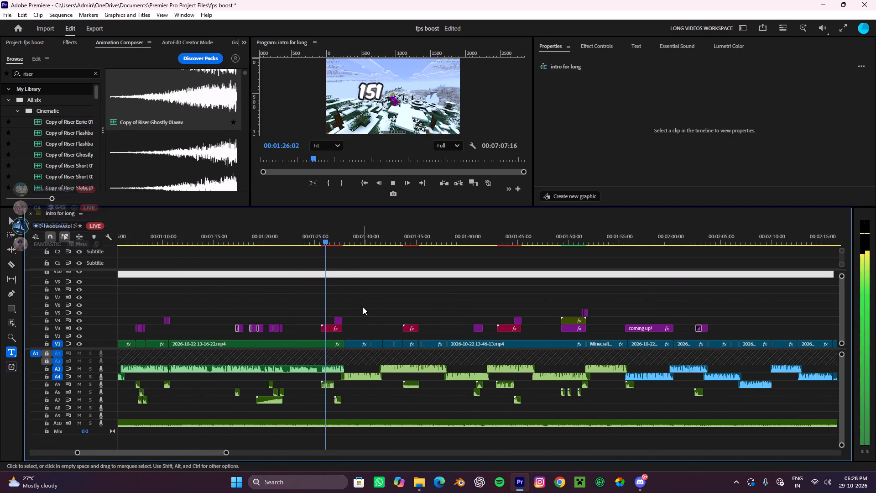
pyautogui.press('space')
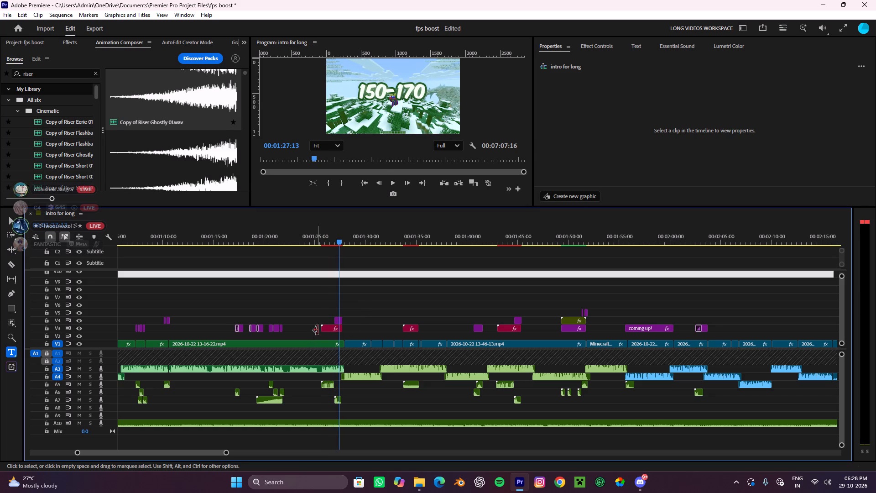
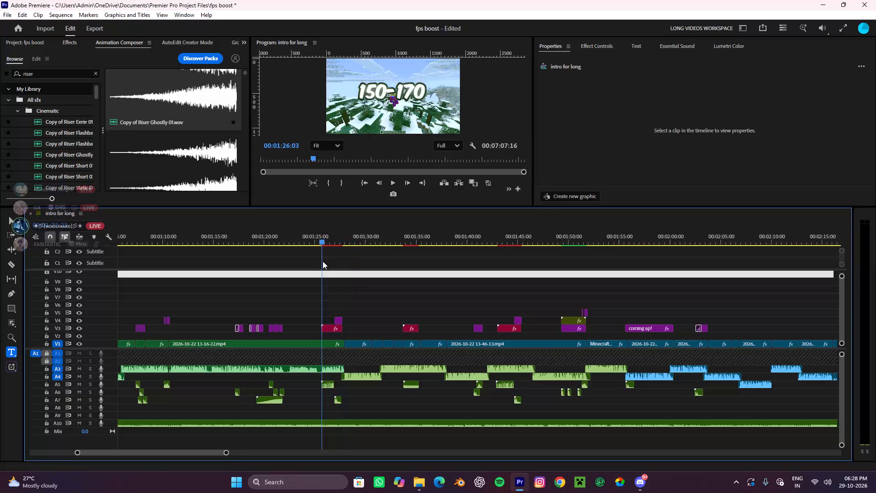
# Move the playhead back to 00:01:20:24 and select the Riser Ghostly 01 clip on track A7 to check its volume.
pyautogui.moveTo(318, 240); pyautogui.dragTo(271, 289)
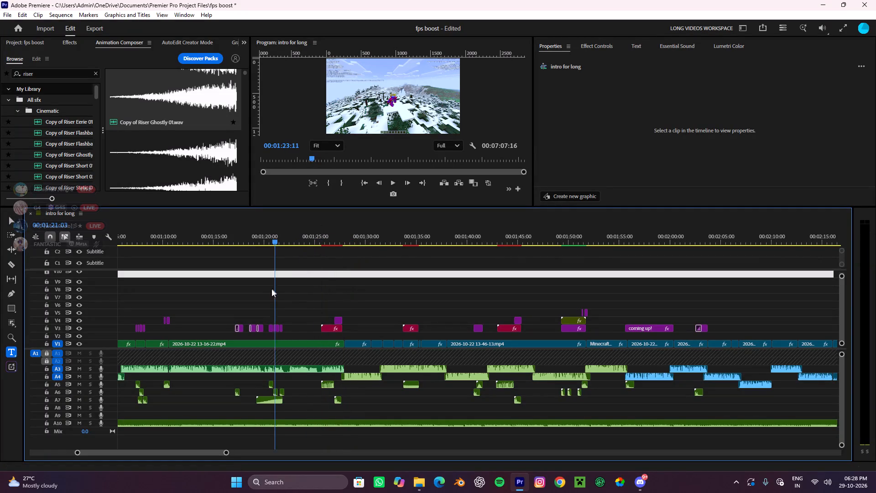
pyautogui.moveTo(271, 289); pyautogui.dragTo(271, 296)
pyautogui.click(272, 402)
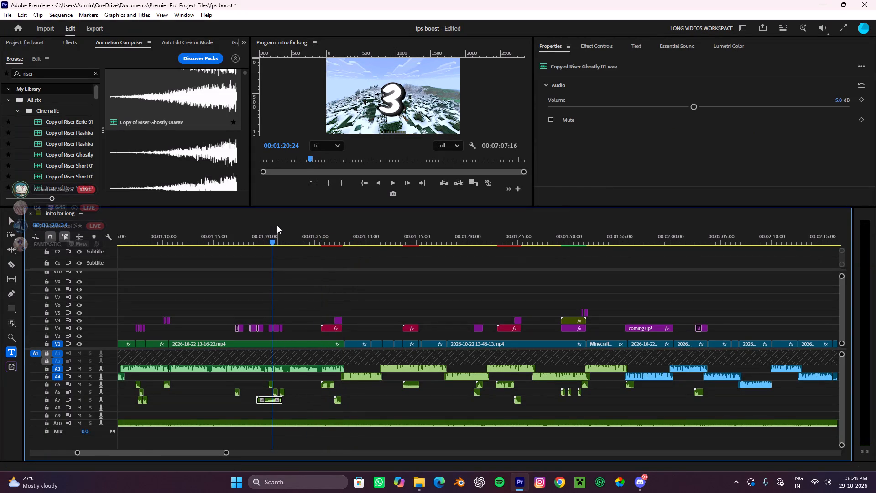
# Play the sequence from about 00:01:25, skipping ahead to about 00:01:28, to review the number moments, and stop at 00:01:38:10.
pyautogui.moveTo(277, 226); pyautogui.dragTo(320, 293)
pyautogui.press('space')
pyautogui.click(370, 294)
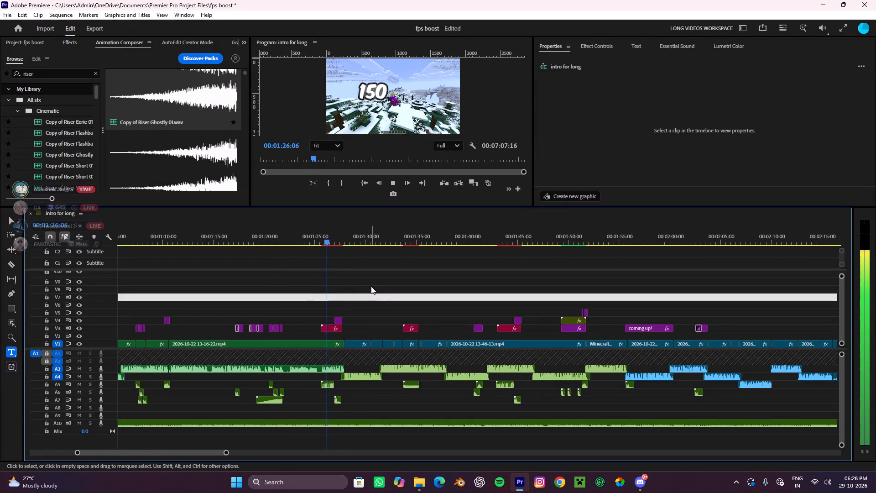
pyautogui.moveTo(344, 242); pyautogui.dragTo(347, 320)
pyautogui.press('space')
pyautogui.keyDown('alt'); pyautogui.scroll(-13, 375, 332); pyautogui.keyUp('alt')
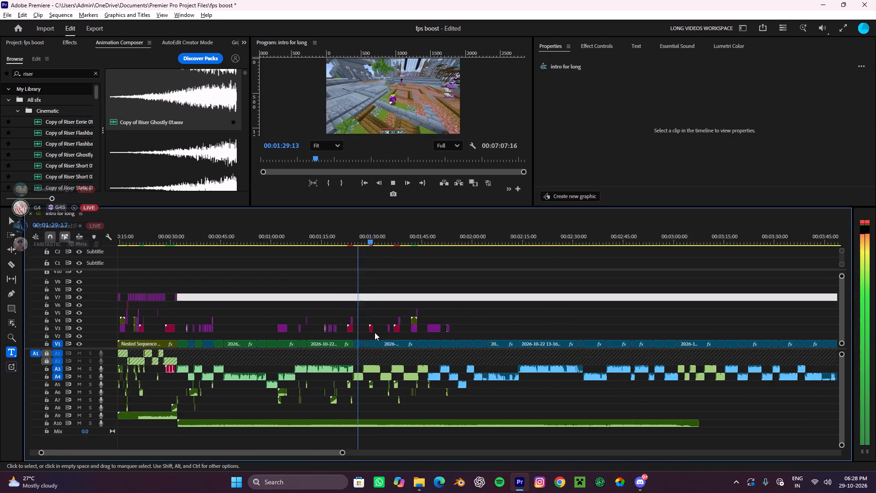
pyautogui.keyDown('alt'); pyautogui.scroll(3, 375, 332); pyautogui.keyUp('alt')
pyautogui.scroll(-4, 375, 332)
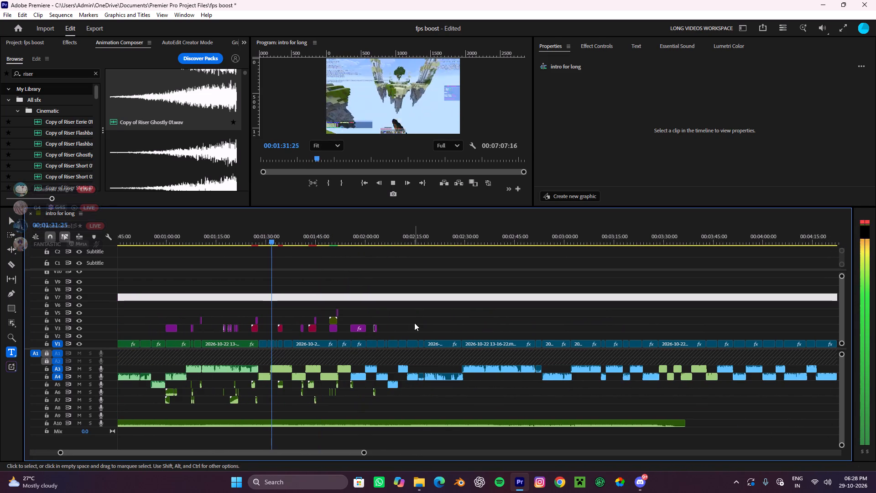
pyautogui.click(414, 323)
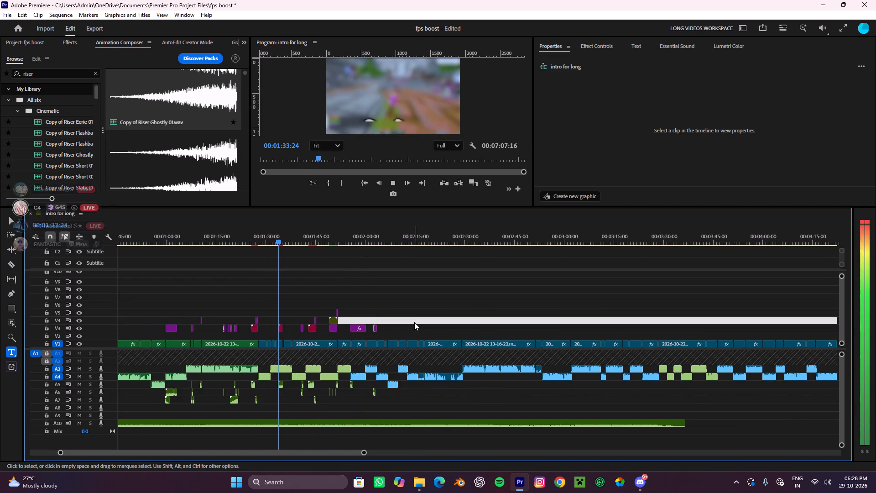
pyautogui.press('space')
pyautogui.press('space')
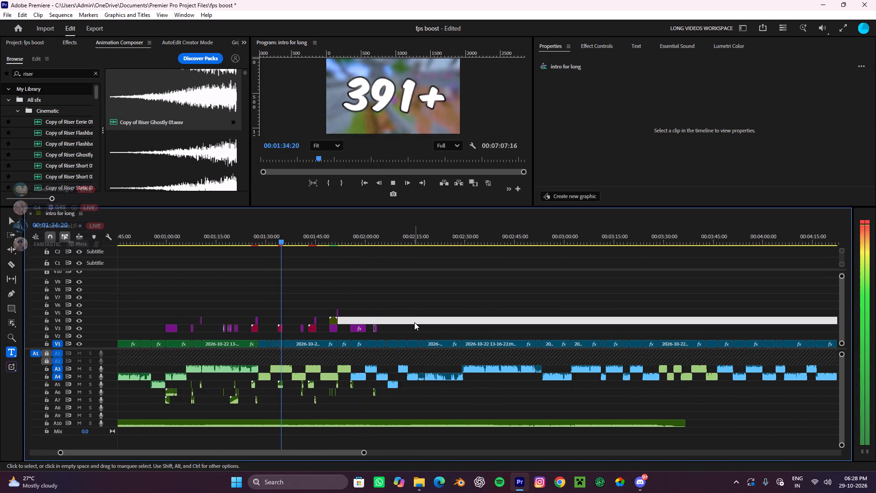
pyautogui.press('space')
pyautogui.press('space')
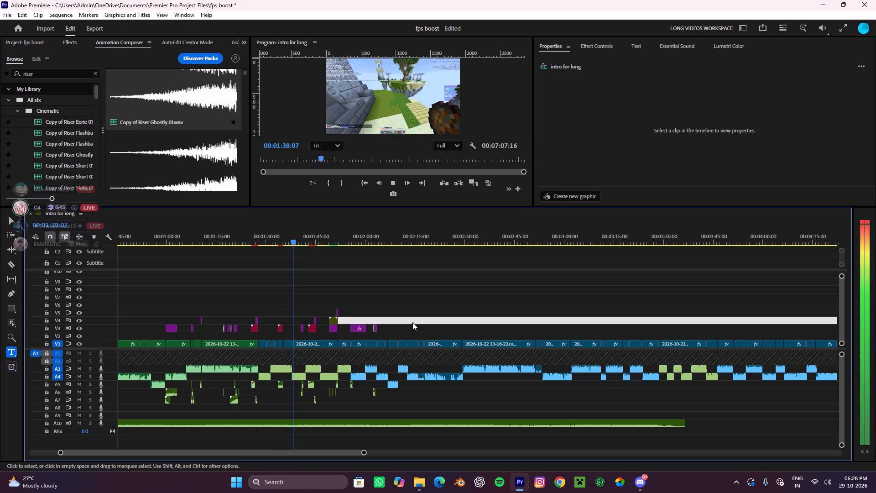
pyautogui.press('space')
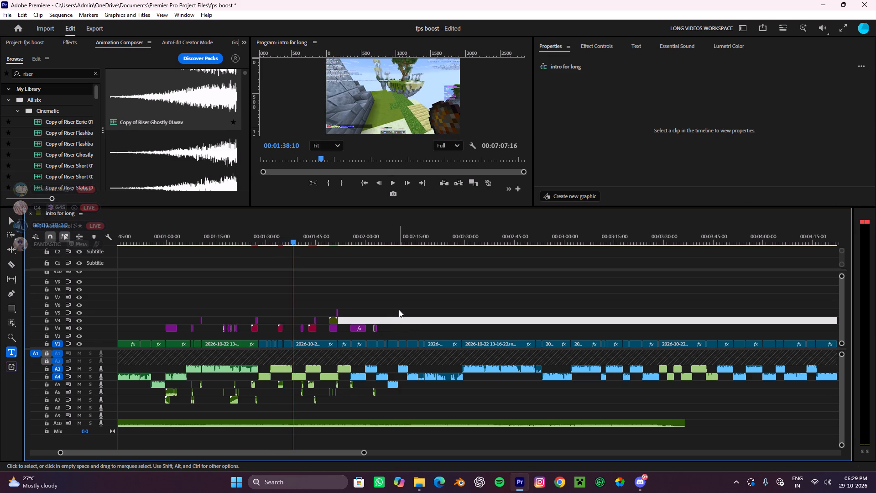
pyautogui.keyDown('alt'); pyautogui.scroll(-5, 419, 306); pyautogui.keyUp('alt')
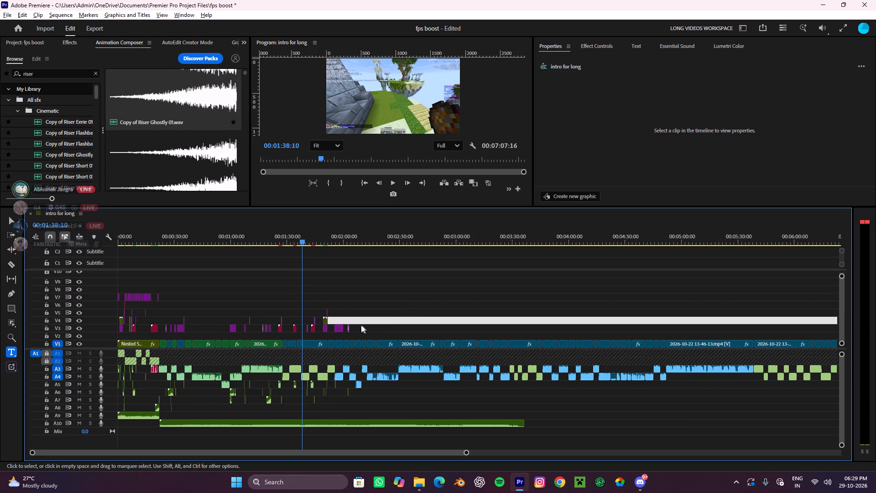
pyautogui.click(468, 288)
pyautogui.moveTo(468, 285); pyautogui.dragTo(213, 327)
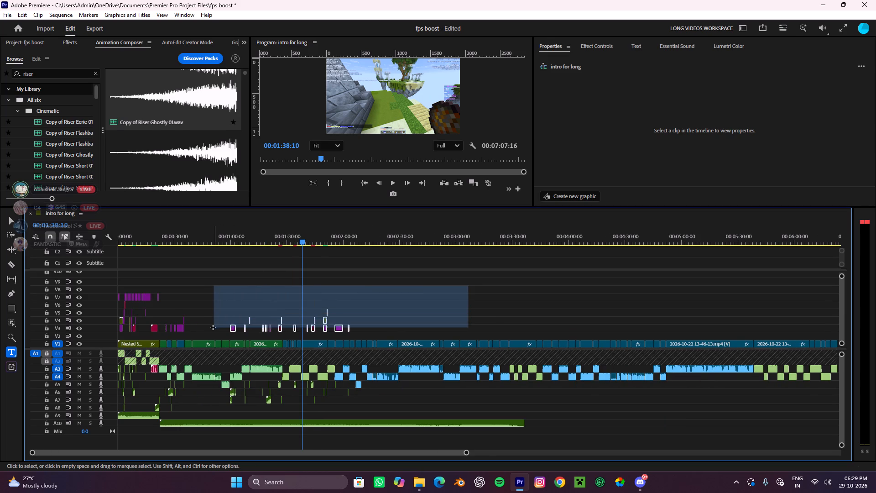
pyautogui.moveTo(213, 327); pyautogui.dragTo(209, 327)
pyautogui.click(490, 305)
# Continue reviewing the sequence from 00:01:38:10 and stop playback at 00:01:52:10.
pyautogui.keyDown('alt'); pyautogui.scroll(3, 369, 300); pyautogui.keyUp('alt')
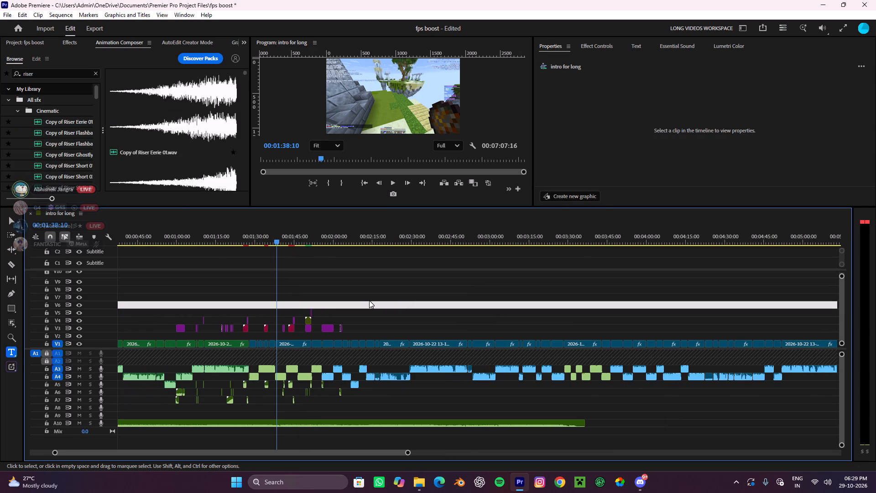
pyautogui.press('space')
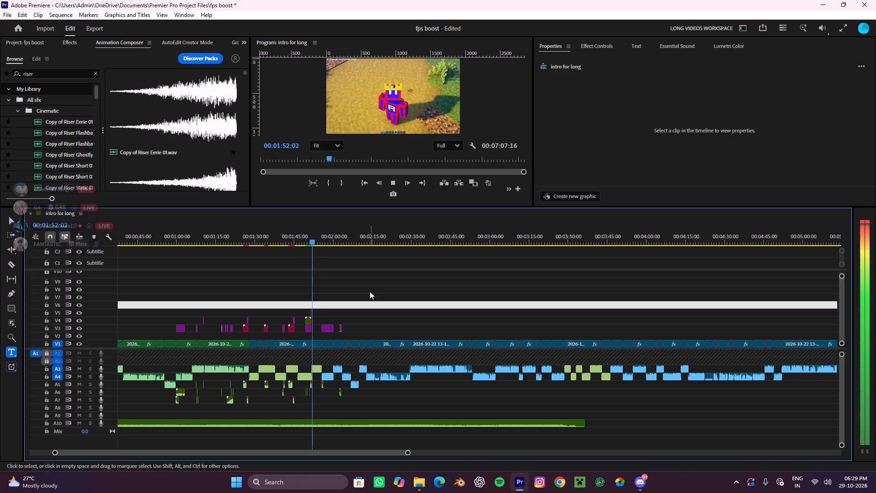
pyautogui.press('space')
# Save the fps boost project.
pyautogui.hotkey('ctrl', 's')
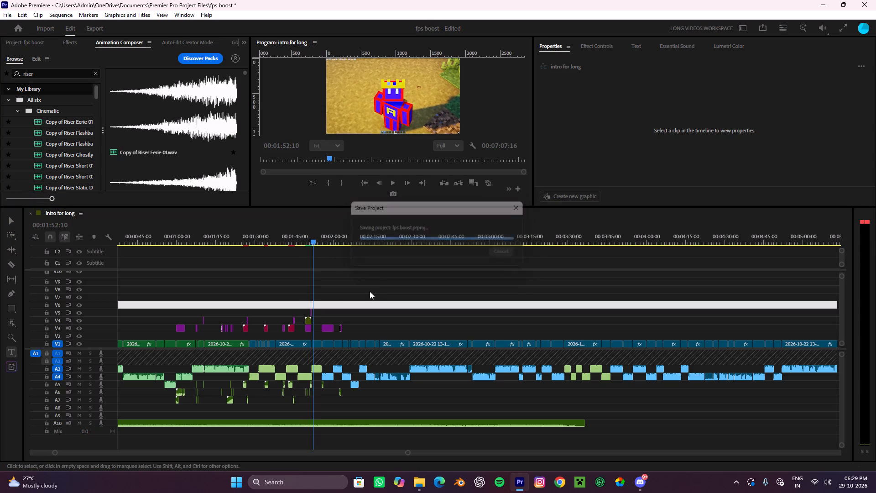
# Play the sequence on from 00:01:52:10 to check the following section and stop at 00:02:04:09.
pyautogui.press('space')
pyautogui.keyDown('alt'); pyautogui.scroll(-4, 442, 296); pyautogui.keyUp('alt')
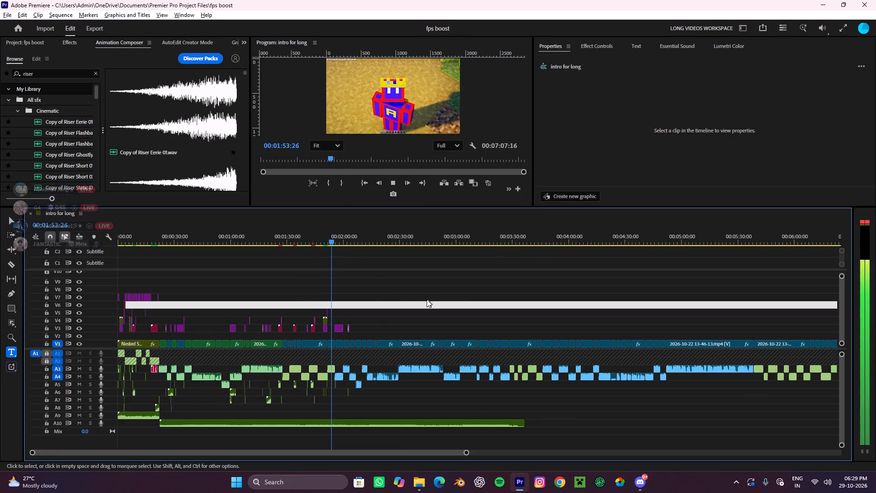
pyautogui.keyDown('alt'); pyautogui.scroll(-2, 427, 299); pyautogui.keyUp('alt')
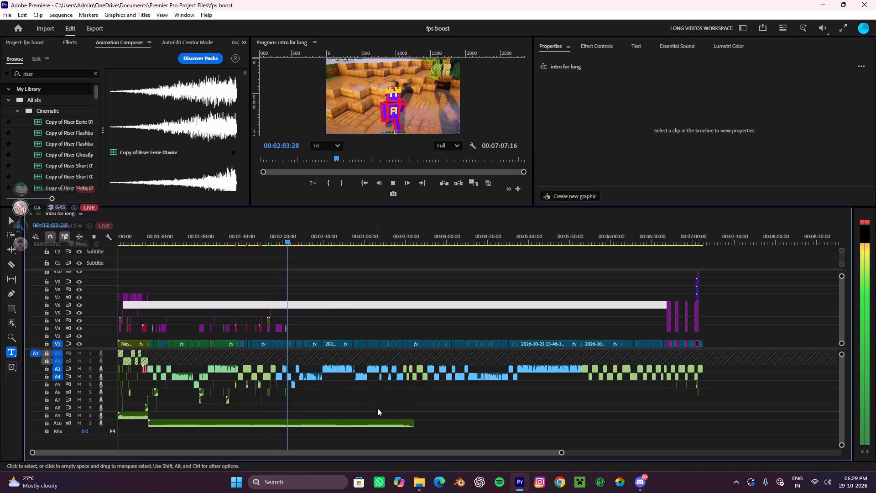
pyautogui.press('space')
# Save the fps boost project again with the playhead at 00:02:04:09.
pyautogui.hotkey('ctrl', 's')
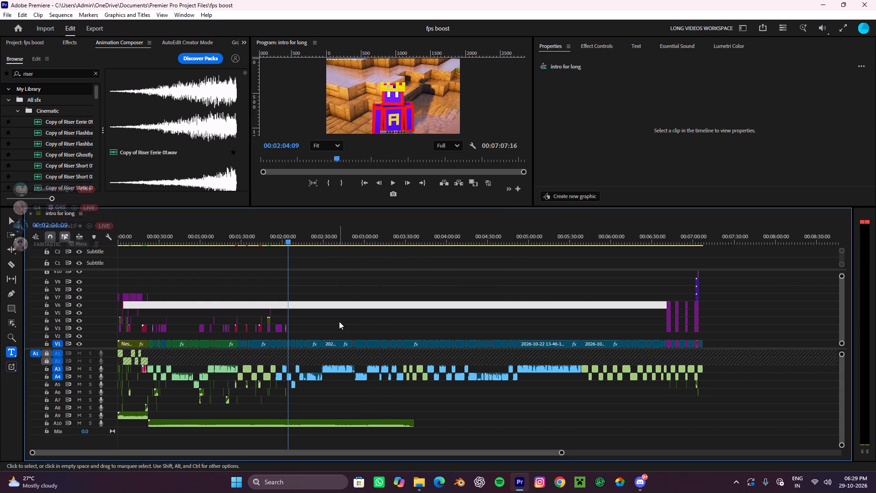
# Close Adobe Premiere Pro.
pyautogui.keyDown('alt'); pyautogui.scroll(4, 277, 325); pyautogui.keyUp('alt')
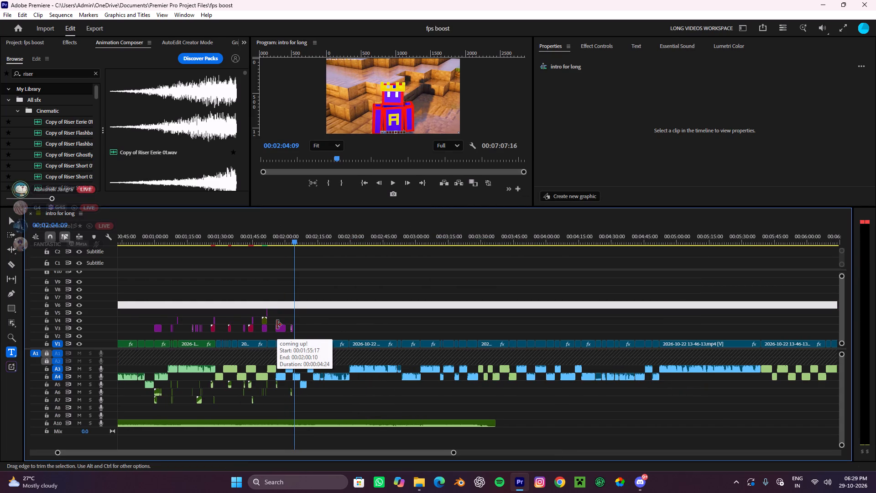
pyautogui.click(875, 0)
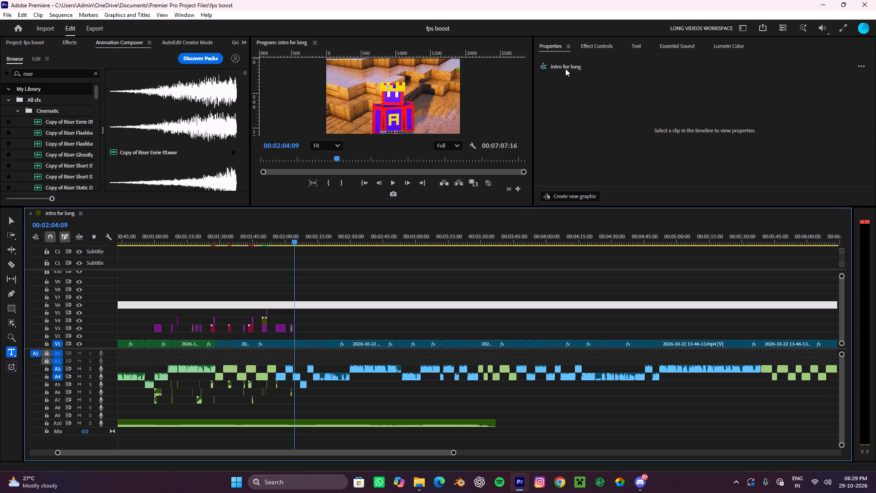